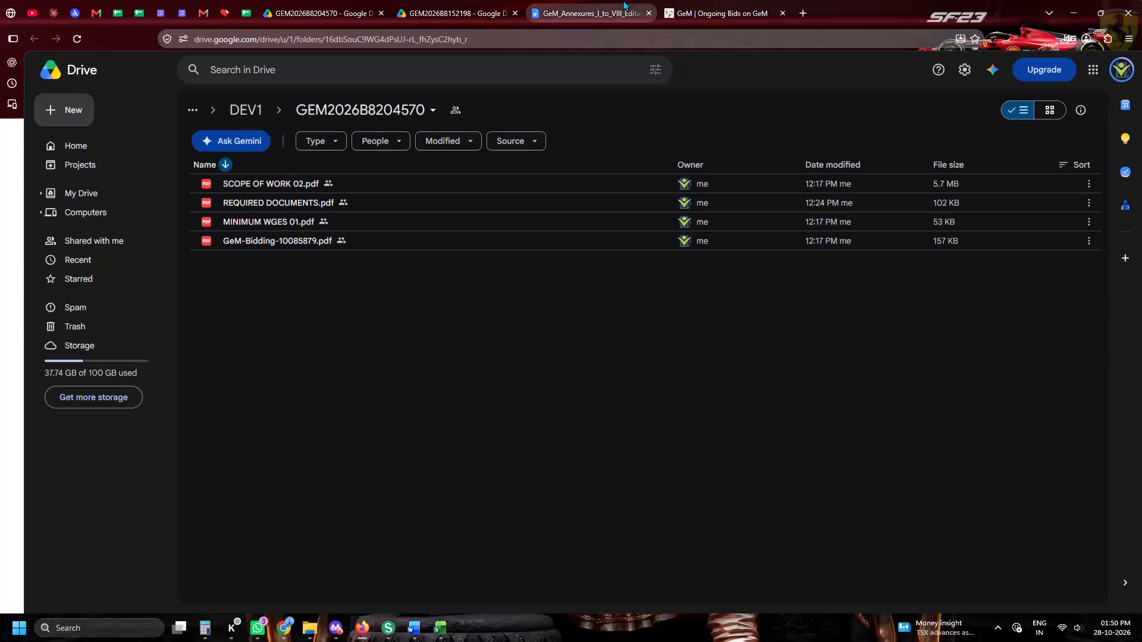
Switch from the Drive bid folder to the GeM page listing ongoing bids available for participation.
{"action": "left_click", "coordinate": [730, 0]}
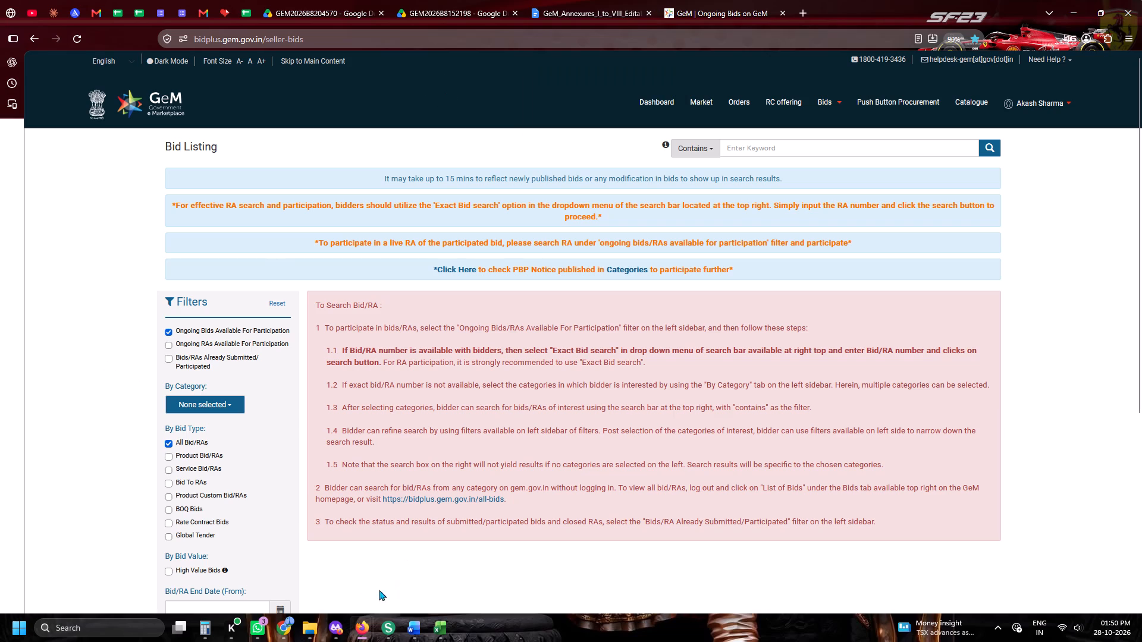
Switch to Chrome to view the ATC and supporting documents index in PART21.pdf, keeping the IPO GMP window minimized.
{"action": "left_click", "coordinate": [288, 618]}
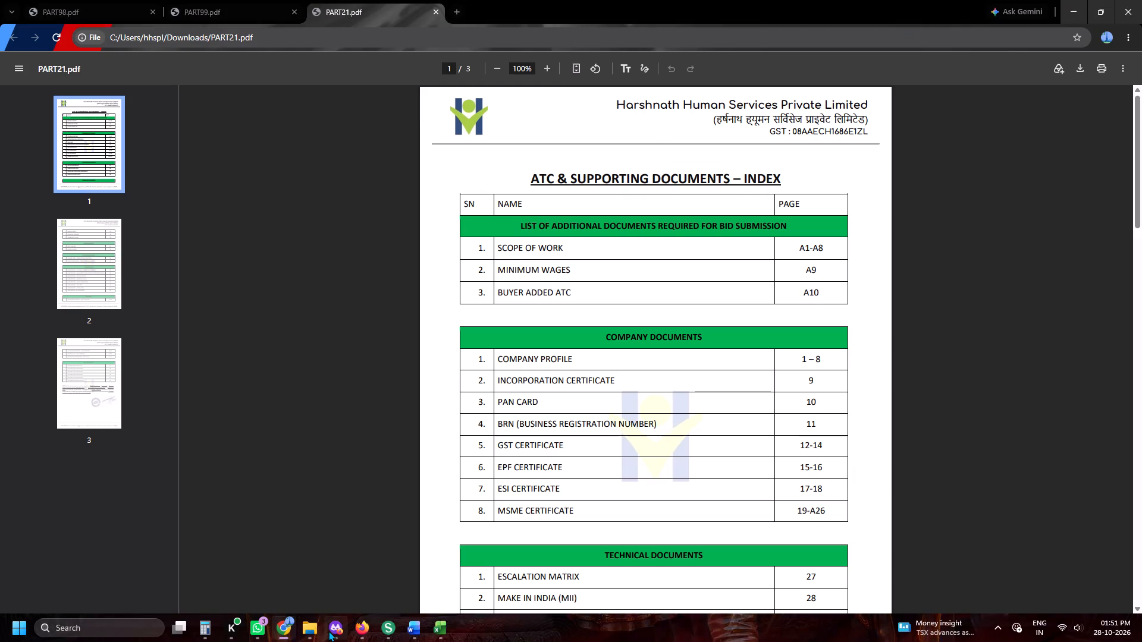
{"action": "left_click", "coordinate": [328, 631]}
{"action": "left_click", "coordinate": [1075, 4]}
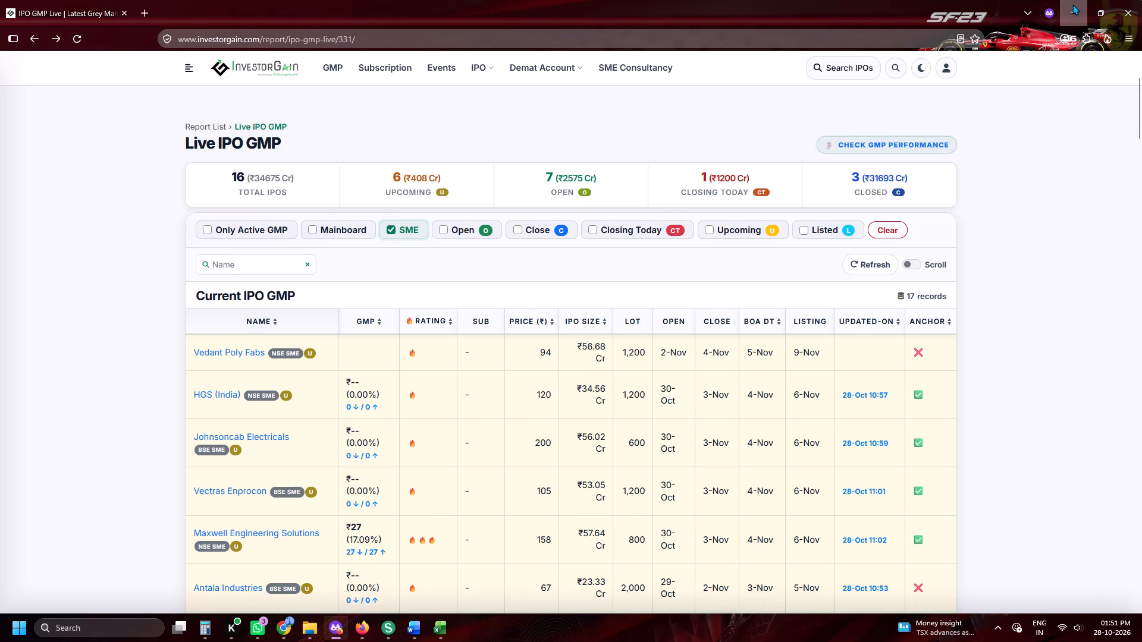
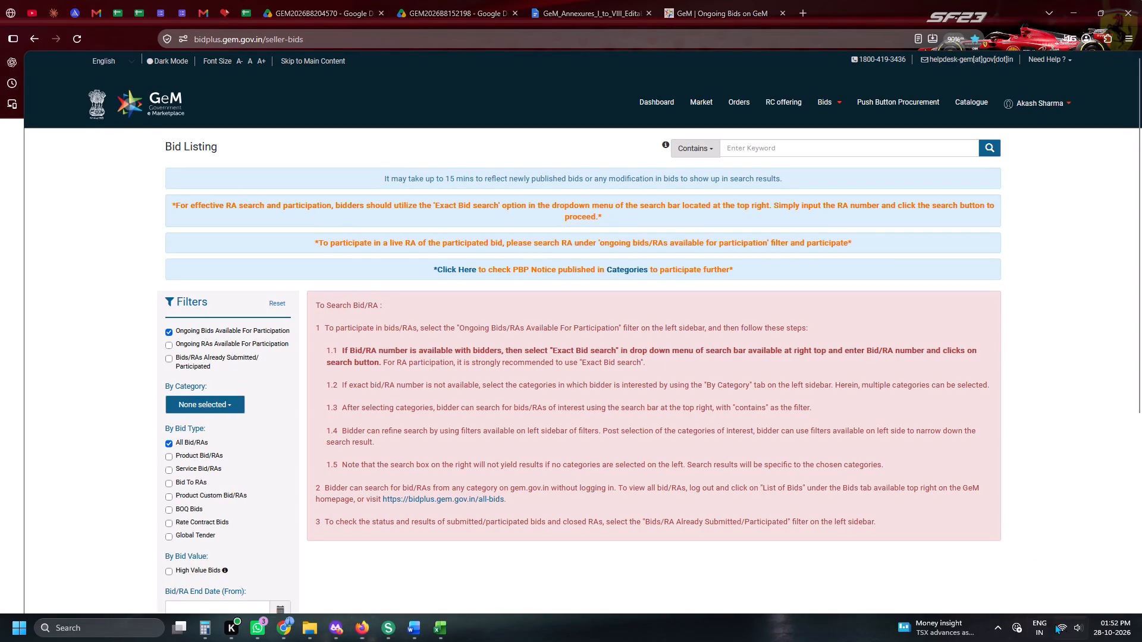
Raise the display brightness slightly in the Windows quick settings and return to the GeM bid listing.
{"action": "scroll", "coordinate": [1000, 530], "scroll_direction": "up", "scroll_amount": 6}
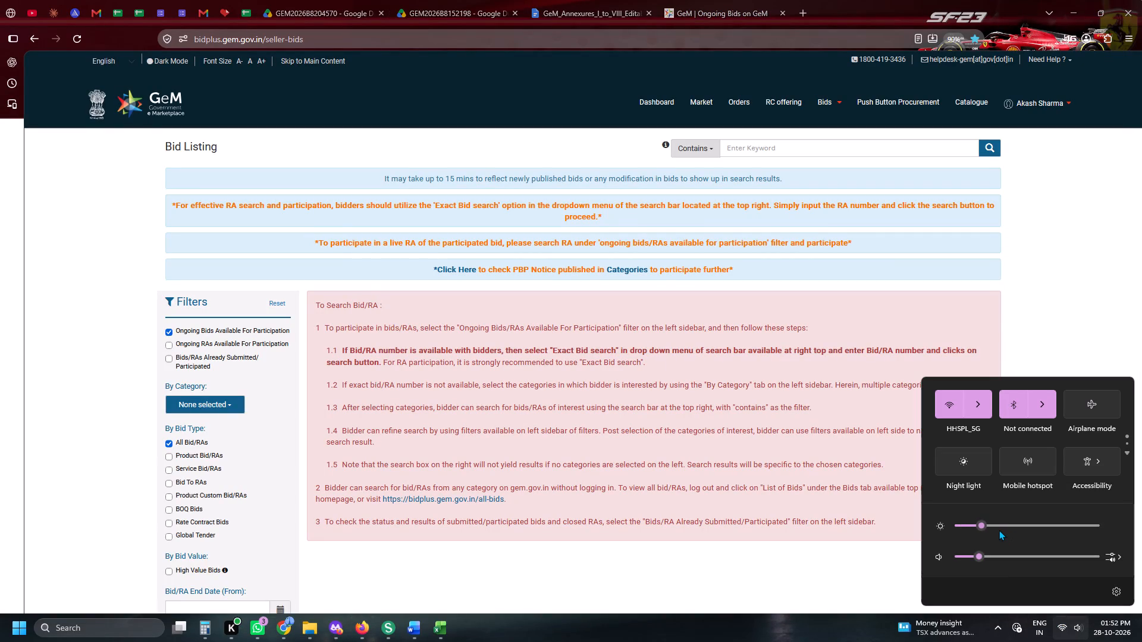
{"action": "scroll", "coordinate": [1015, 535], "scroll_direction": "down", "scroll_amount": 3}
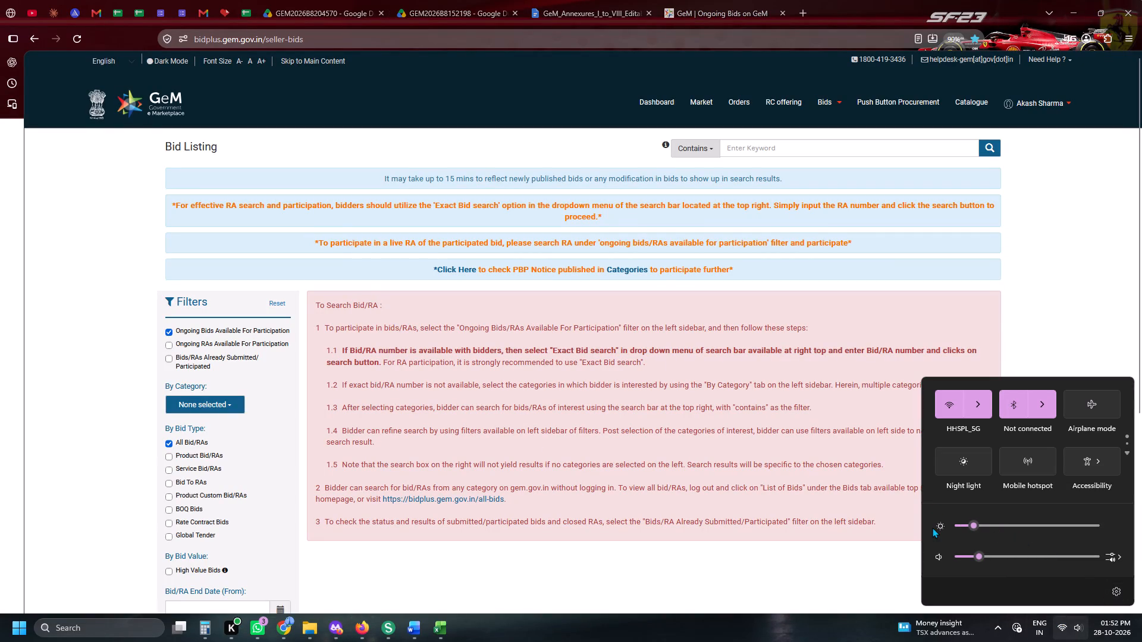
{"action": "scroll", "coordinate": [977, 525], "scroll_direction": "up", "scroll_amount": 3}
{"action": "left_click", "coordinate": [90, 254]}
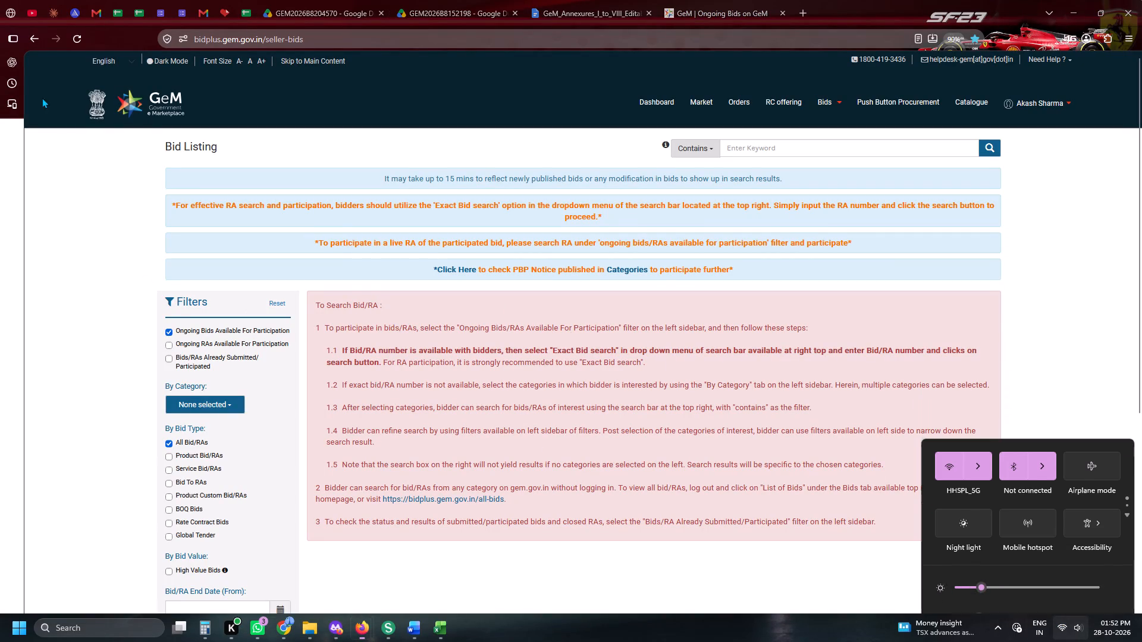
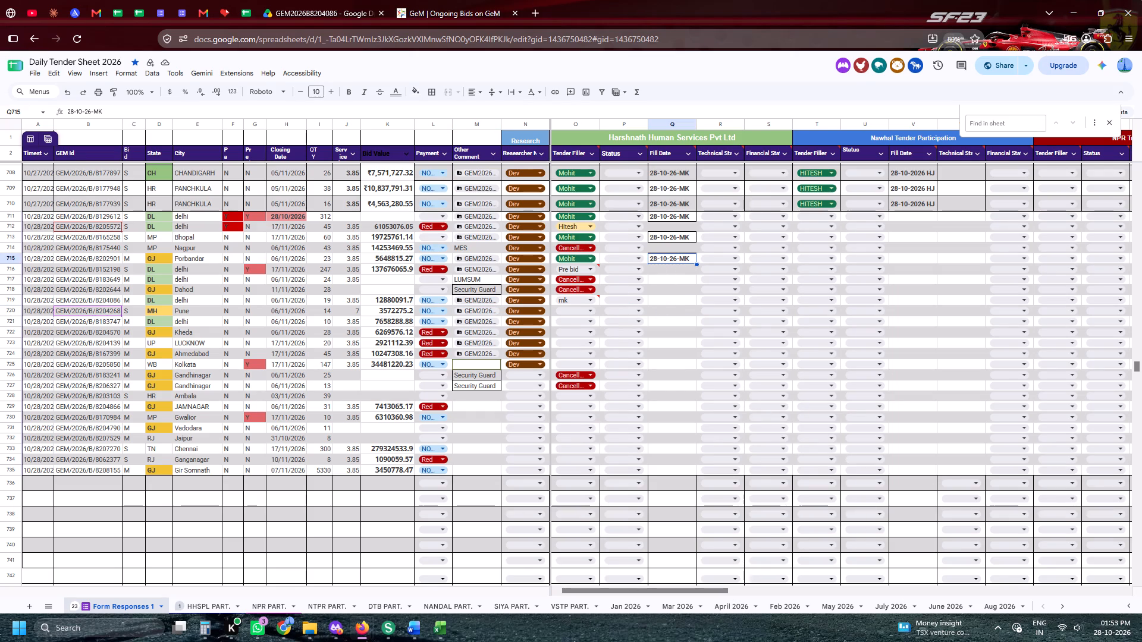
Paste the fill date 28-10-26-MK into the Harshnath Human Services section for bid GEM/2026/B/8204086.
{"action": "left_click", "coordinate": [661, 294]}
{"action": "left_click", "coordinate": [667, 303]}
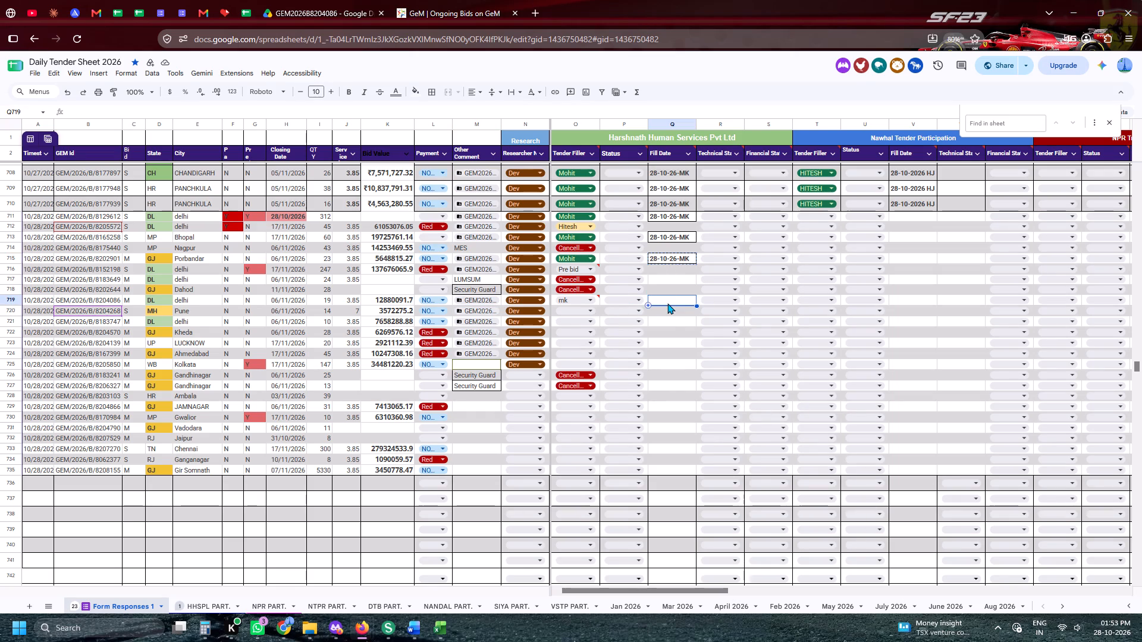
{"action": "key", "text": "ctrl+v"}
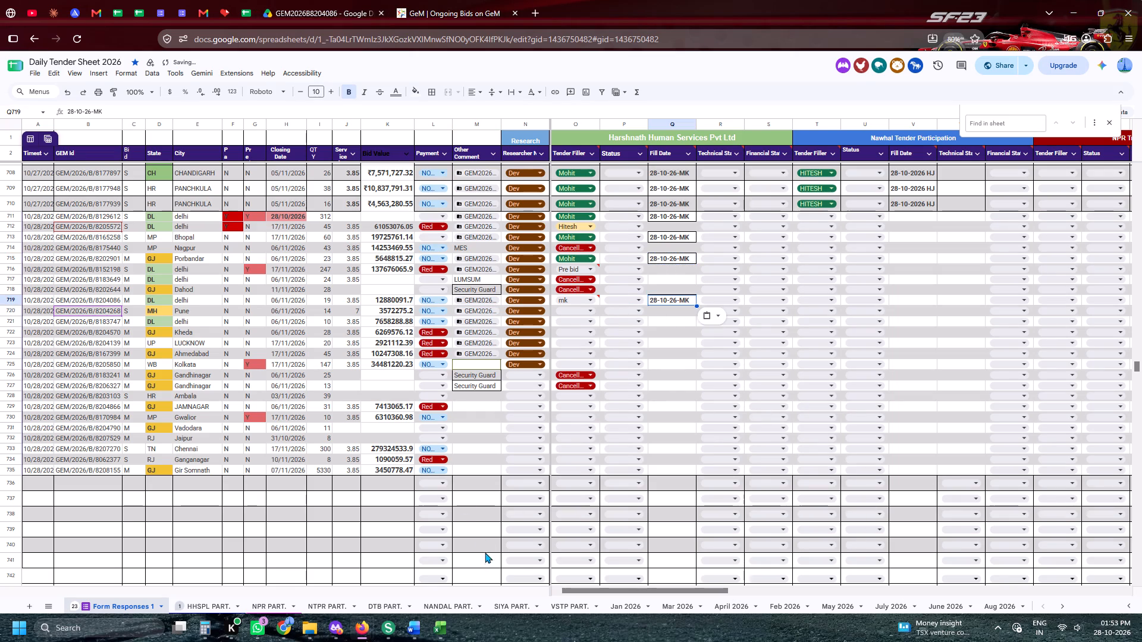
Download SCOPE OF WORK 01.pdf and GeM-Bidding-10085312.pdf from the GEM2026B8204086 Drive folder.
{"action": "left_click", "coordinate": [301, 0]}
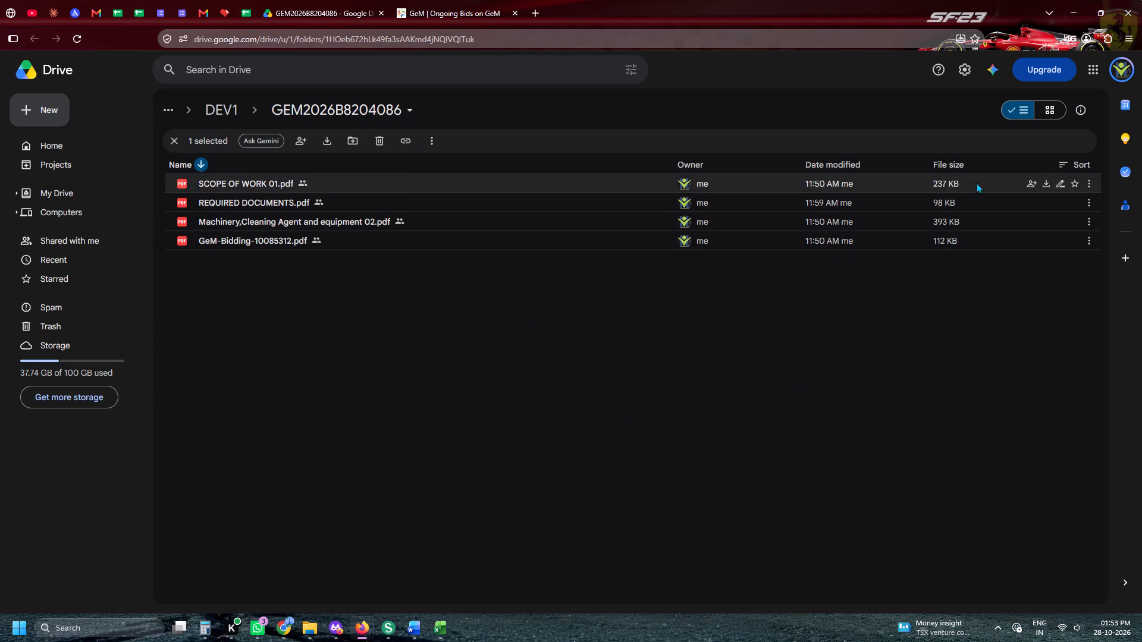
{"action": "left_click", "coordinate": [1046, 182]}
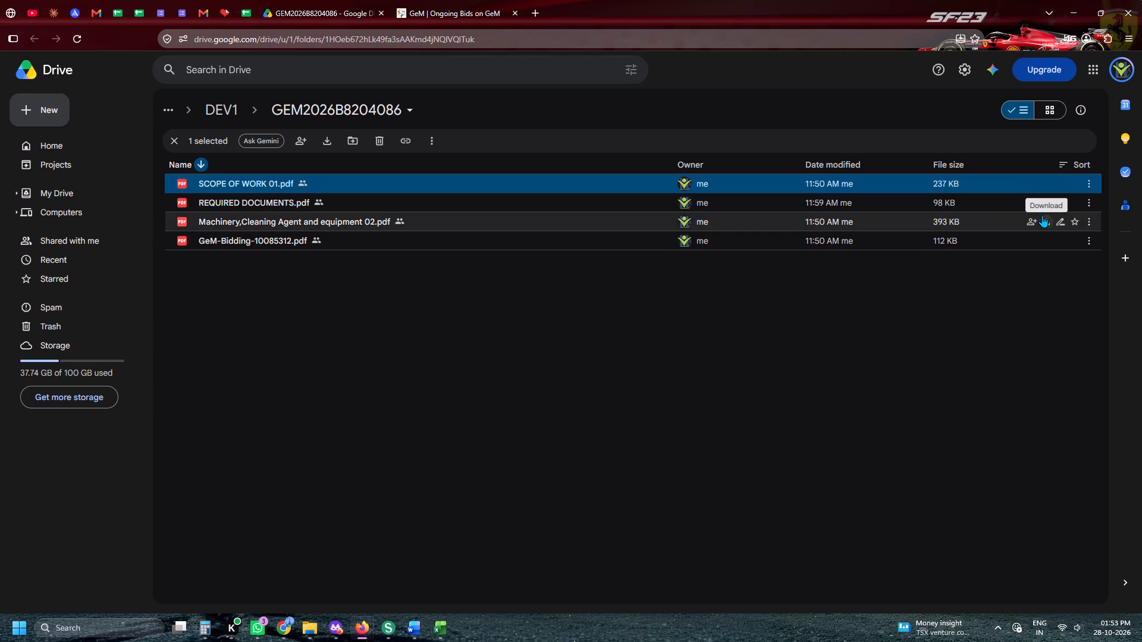
{"action": "left_click", "coordinate": [1044, 238]}
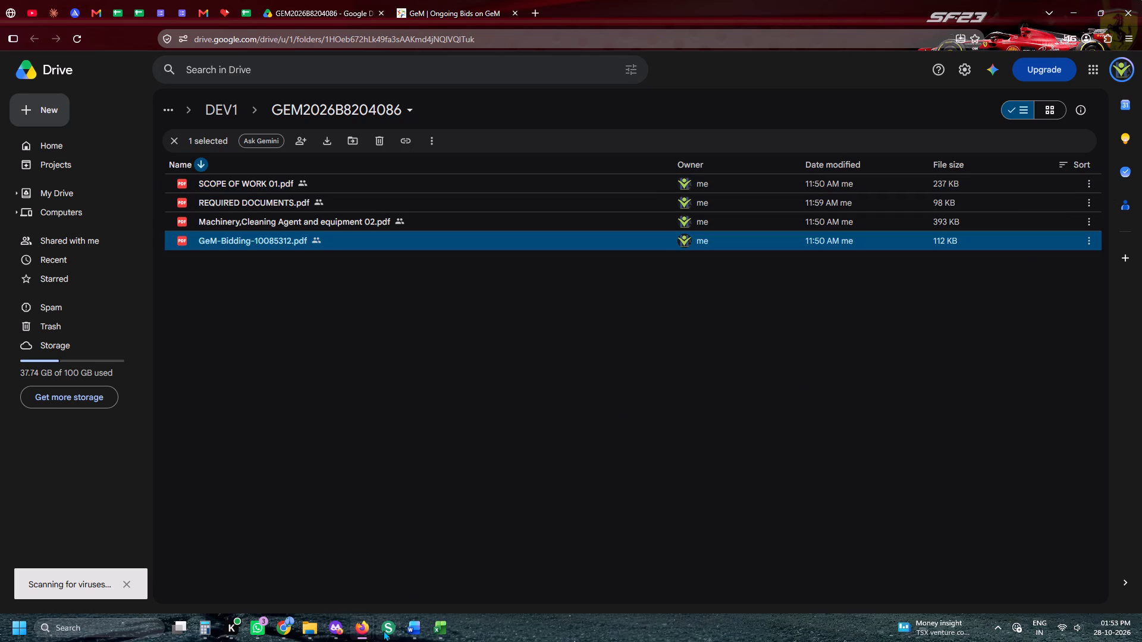
Switch to Sejda PDF Desktop, leave the finished document and start a new Merge PDF task.
{"action": "left_click", "coordinate": [383, 630]}
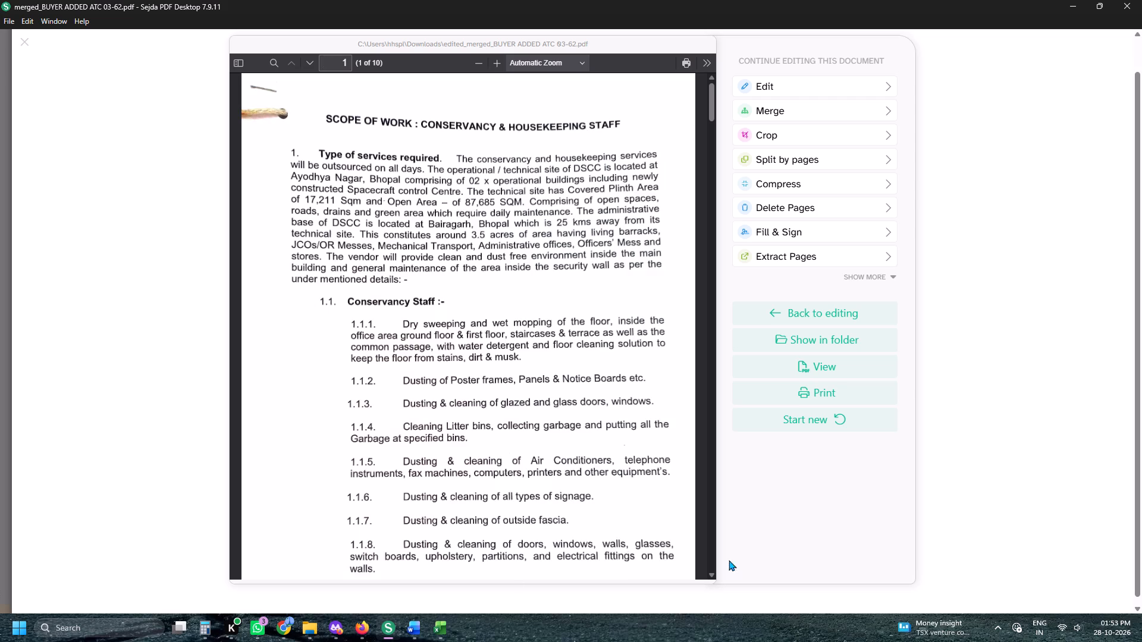
{"action": "left_click", "coordinate": [787, 416]}
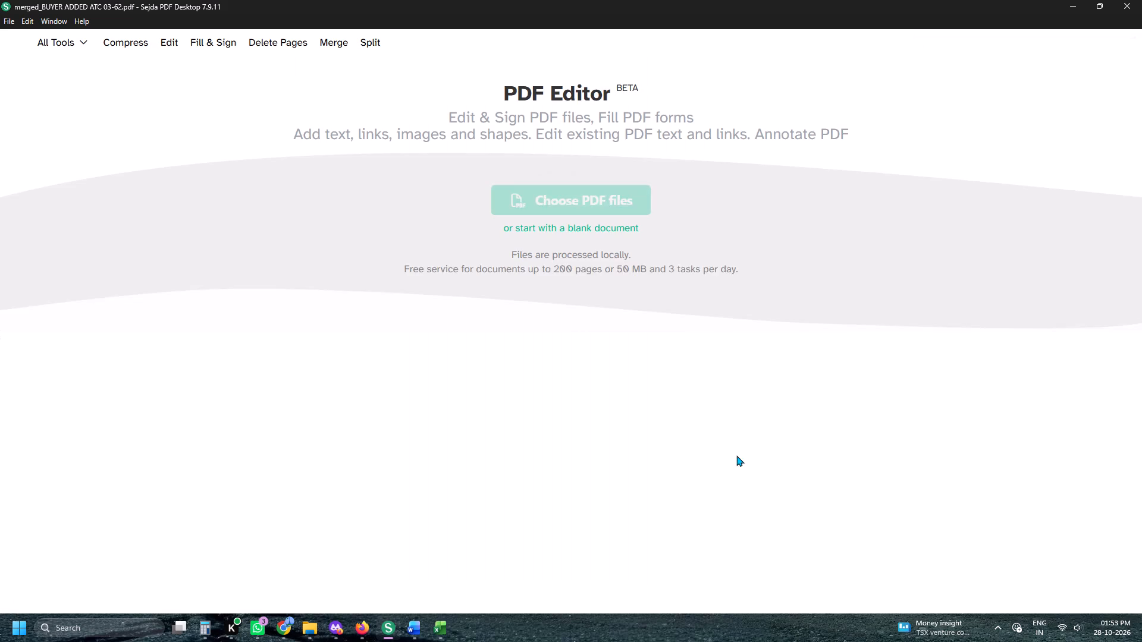
{"action": "left_click", "coordinate": [334, 44]}
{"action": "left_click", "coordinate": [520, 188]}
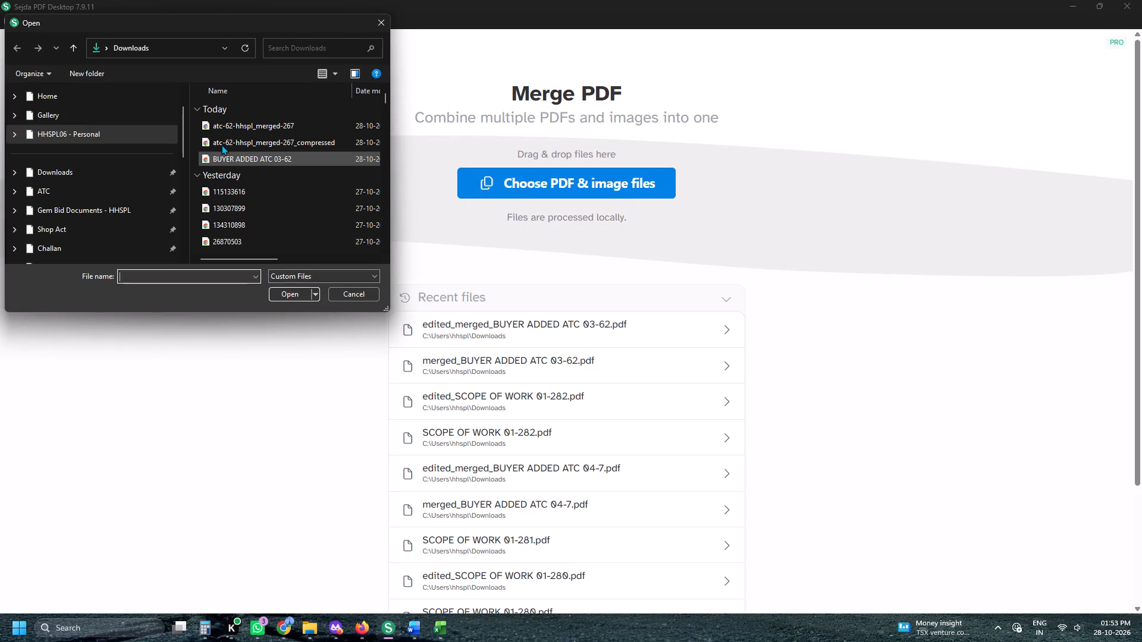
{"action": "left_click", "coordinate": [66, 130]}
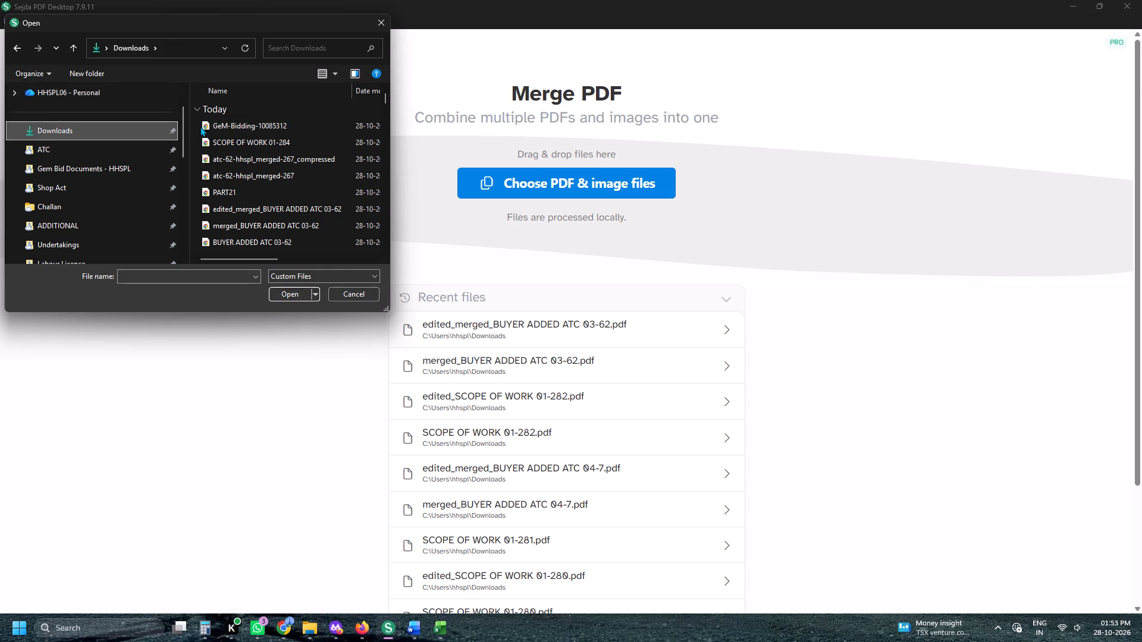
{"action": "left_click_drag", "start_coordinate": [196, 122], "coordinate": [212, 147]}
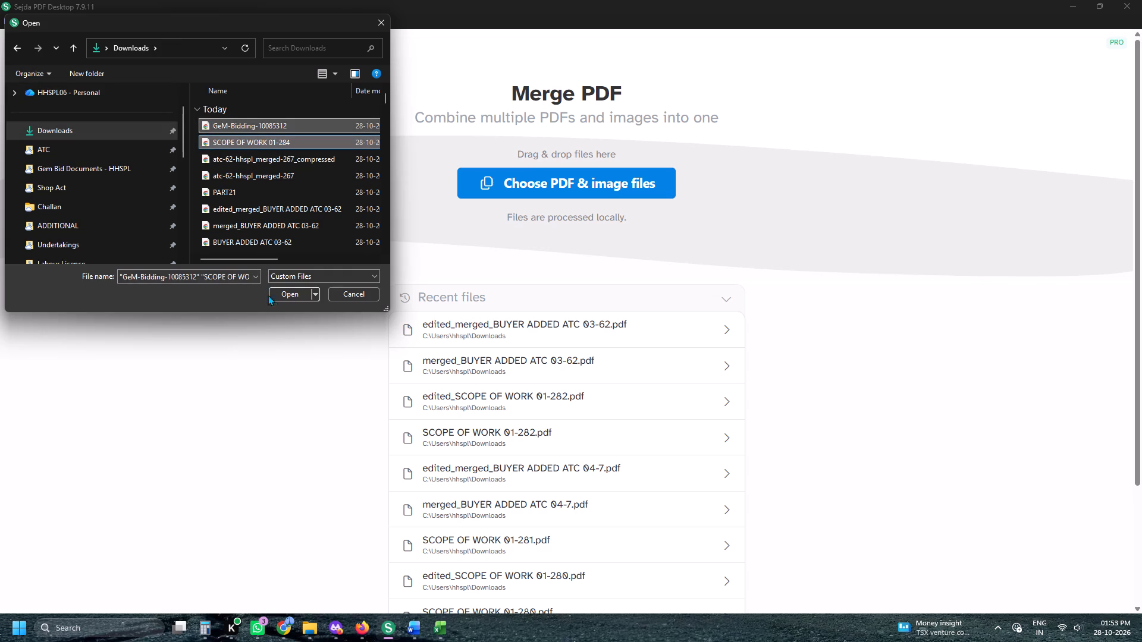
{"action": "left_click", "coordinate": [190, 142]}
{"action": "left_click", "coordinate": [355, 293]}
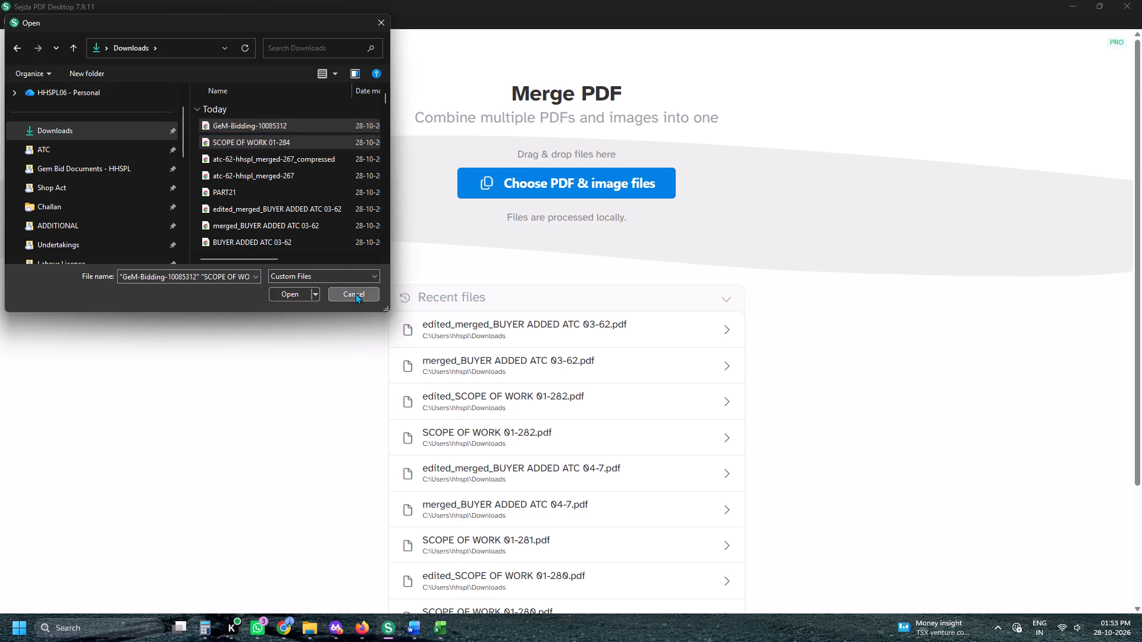
Return to the GEM2026B8204086 Drive folder in Firefox and download Machinery,Cleaning Agent and equipment 02.pdf.
{"action": "key", "text": "alt+Tab"}
{"action": "left_click", "coordinate": [346, 0]}
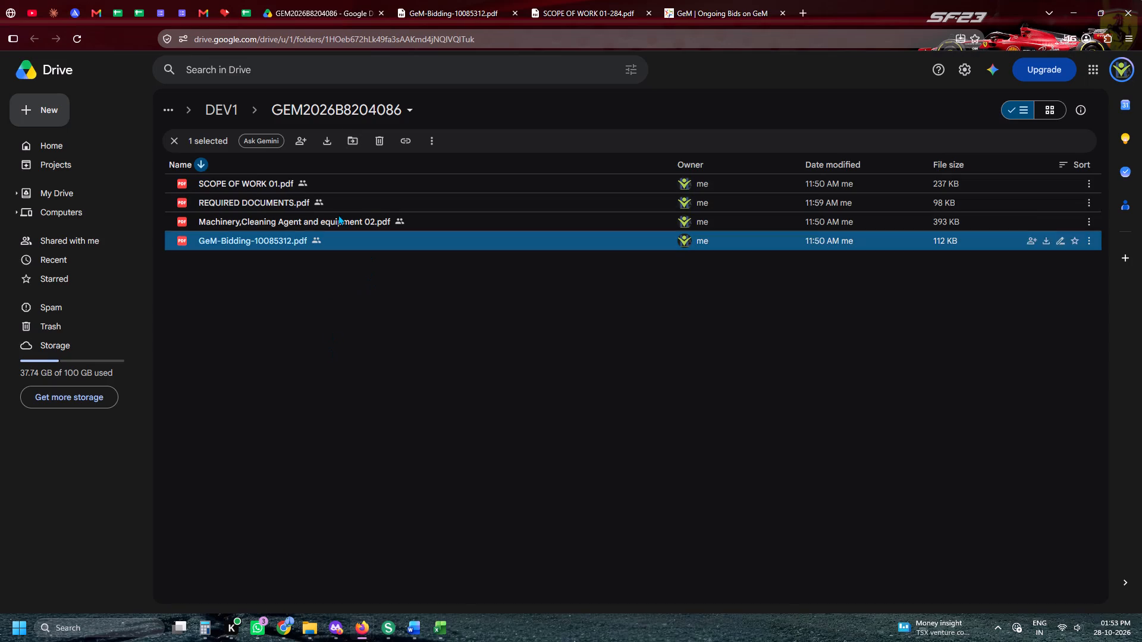
{"action": "left_click", "coordinate": [1046, 221]}
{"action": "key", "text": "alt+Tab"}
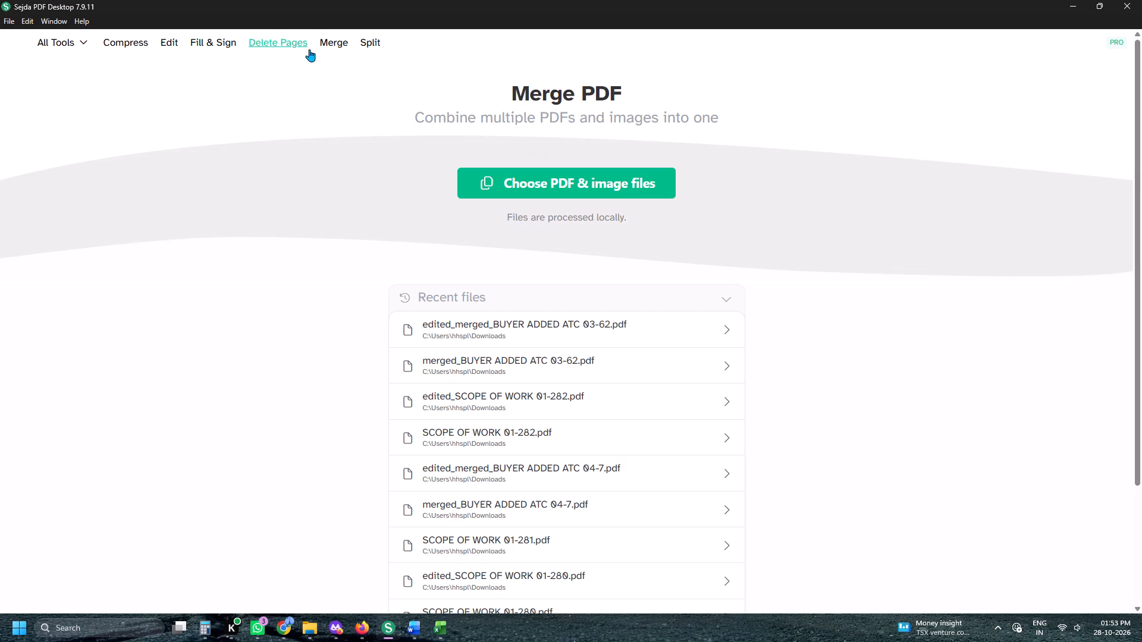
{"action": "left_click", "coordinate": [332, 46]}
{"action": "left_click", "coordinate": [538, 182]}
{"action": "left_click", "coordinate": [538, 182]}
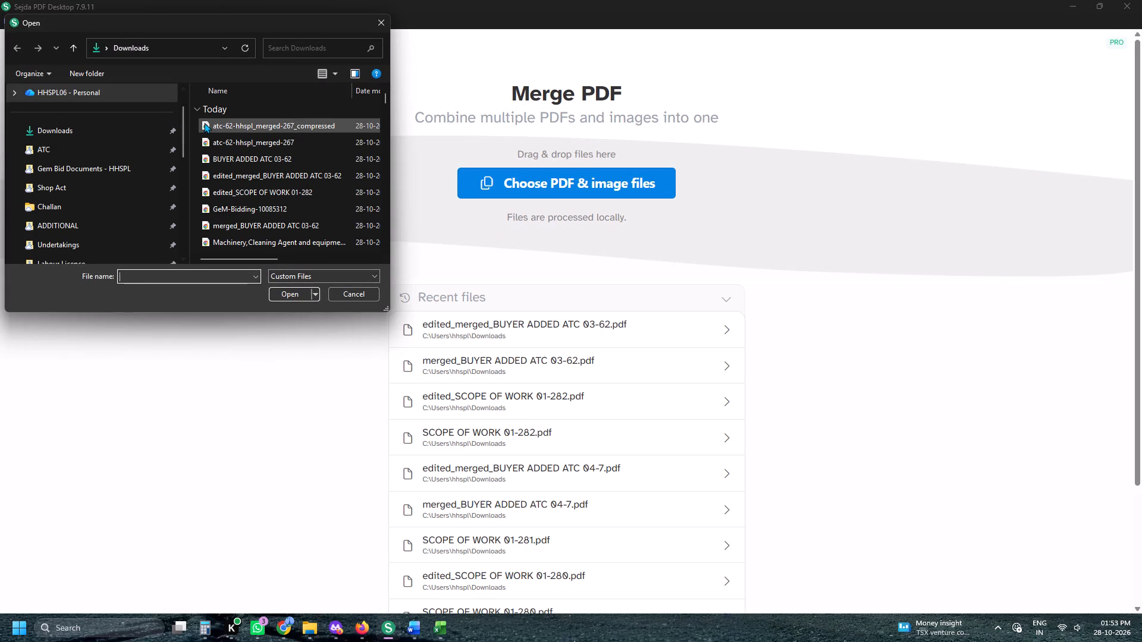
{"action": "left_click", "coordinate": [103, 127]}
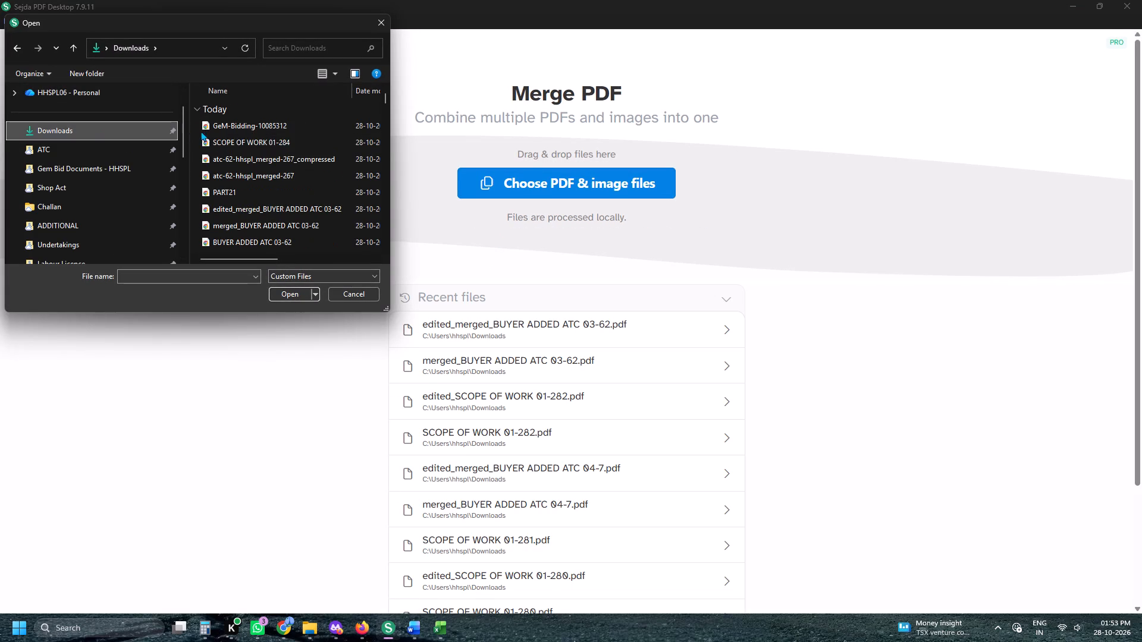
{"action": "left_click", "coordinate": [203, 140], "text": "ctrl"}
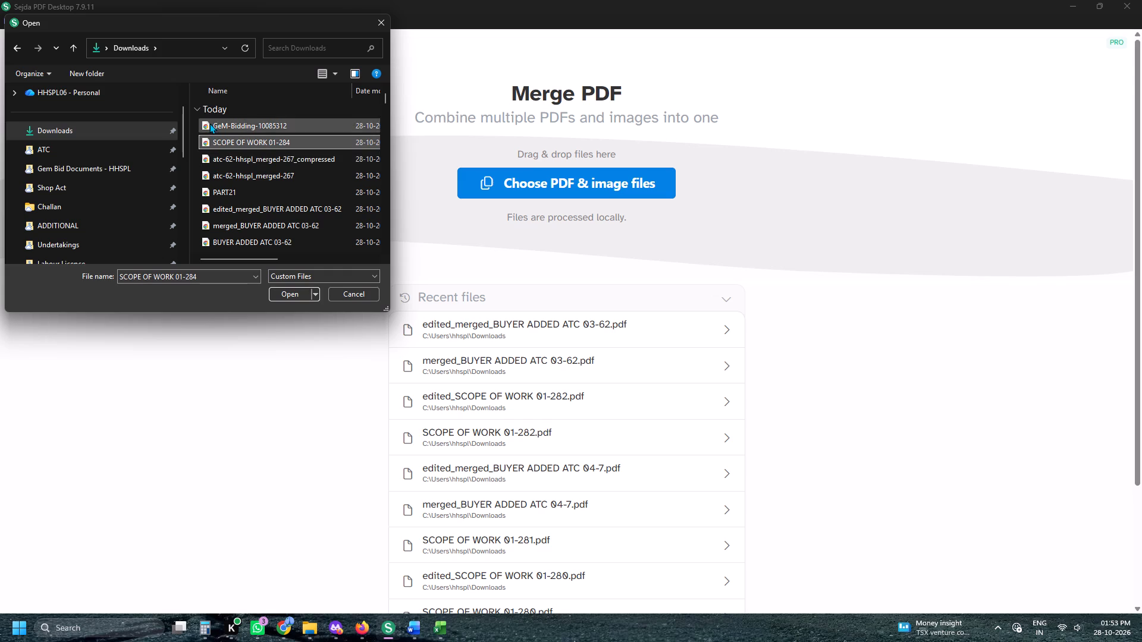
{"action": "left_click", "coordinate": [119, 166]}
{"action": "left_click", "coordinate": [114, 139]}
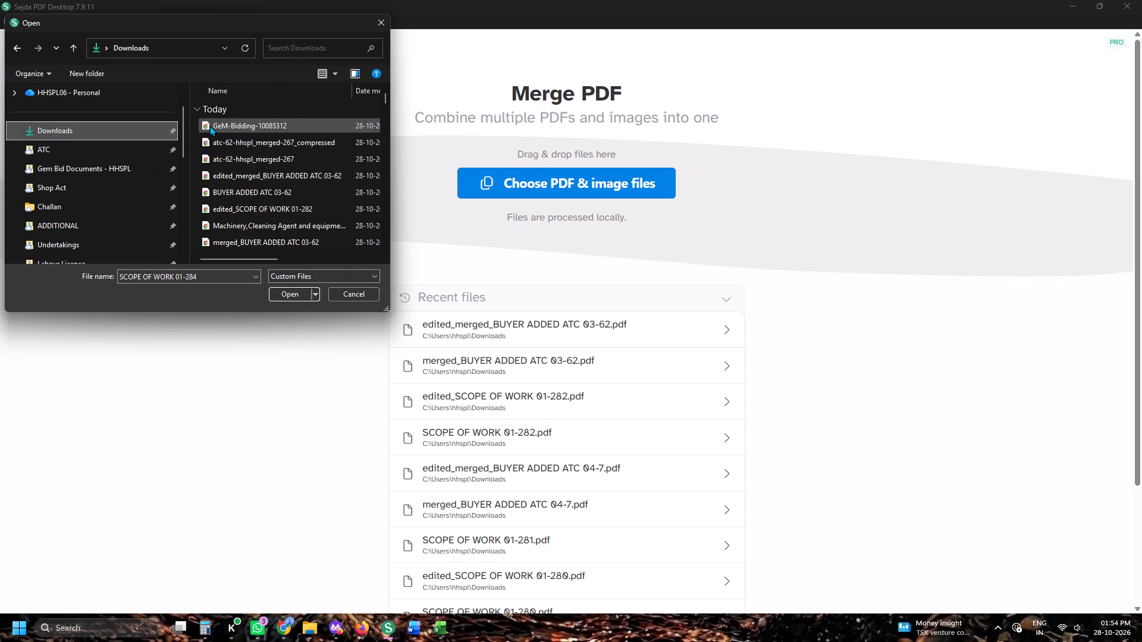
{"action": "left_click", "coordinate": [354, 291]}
Switch to File Explorer and open the Downloads folder.
{"action": "left_click", "coordinate": [315, 634]}
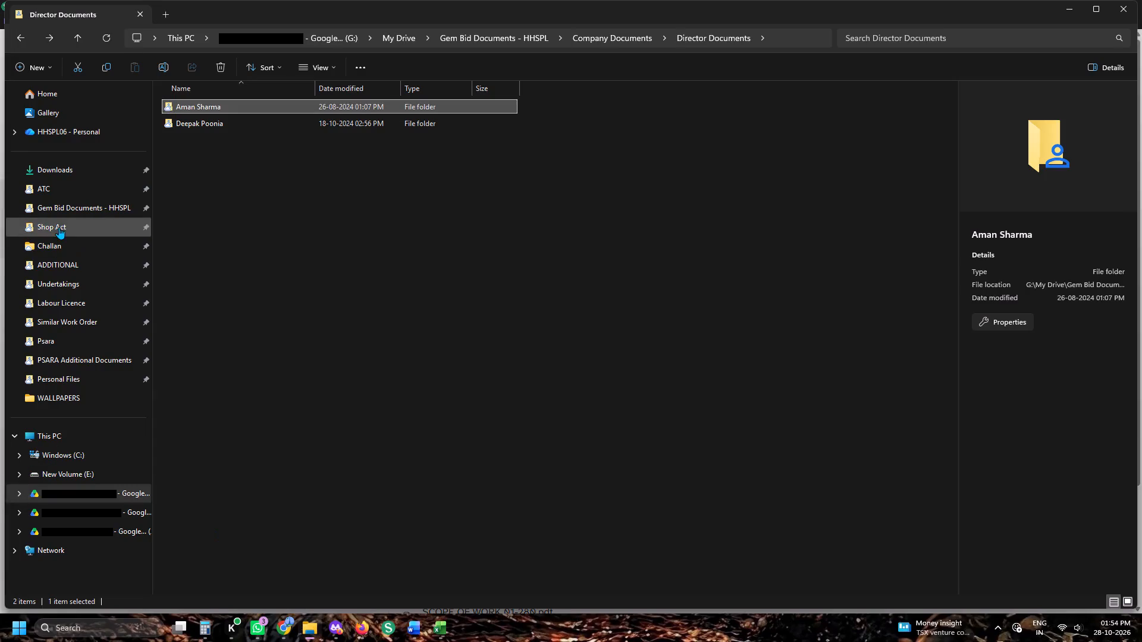
{"action": "left_click", "coordinate": [59, 177]}
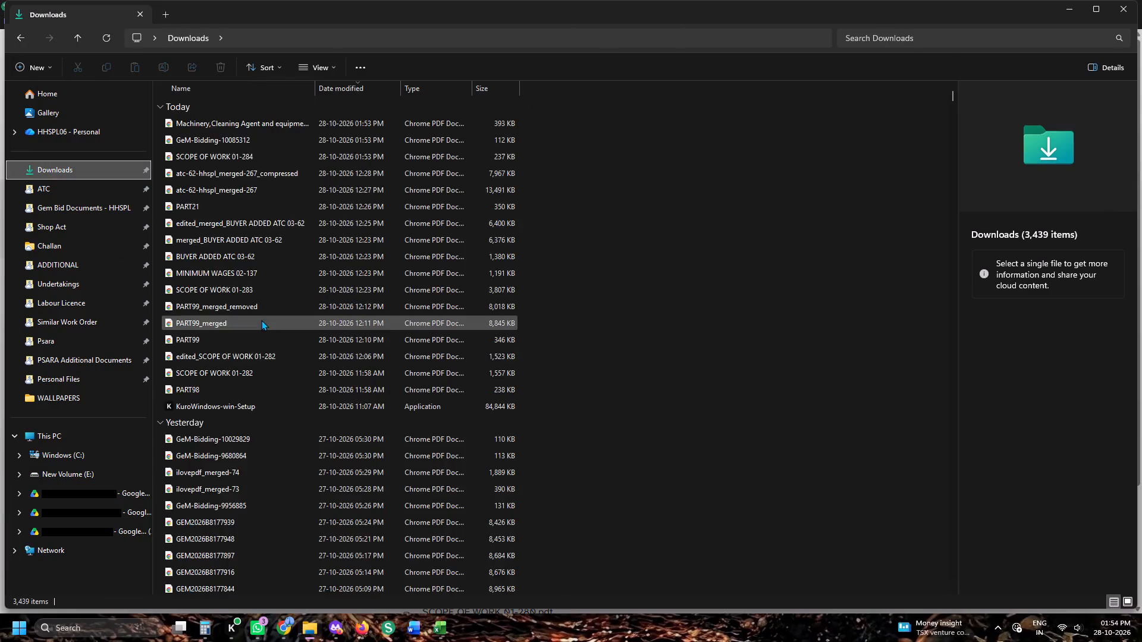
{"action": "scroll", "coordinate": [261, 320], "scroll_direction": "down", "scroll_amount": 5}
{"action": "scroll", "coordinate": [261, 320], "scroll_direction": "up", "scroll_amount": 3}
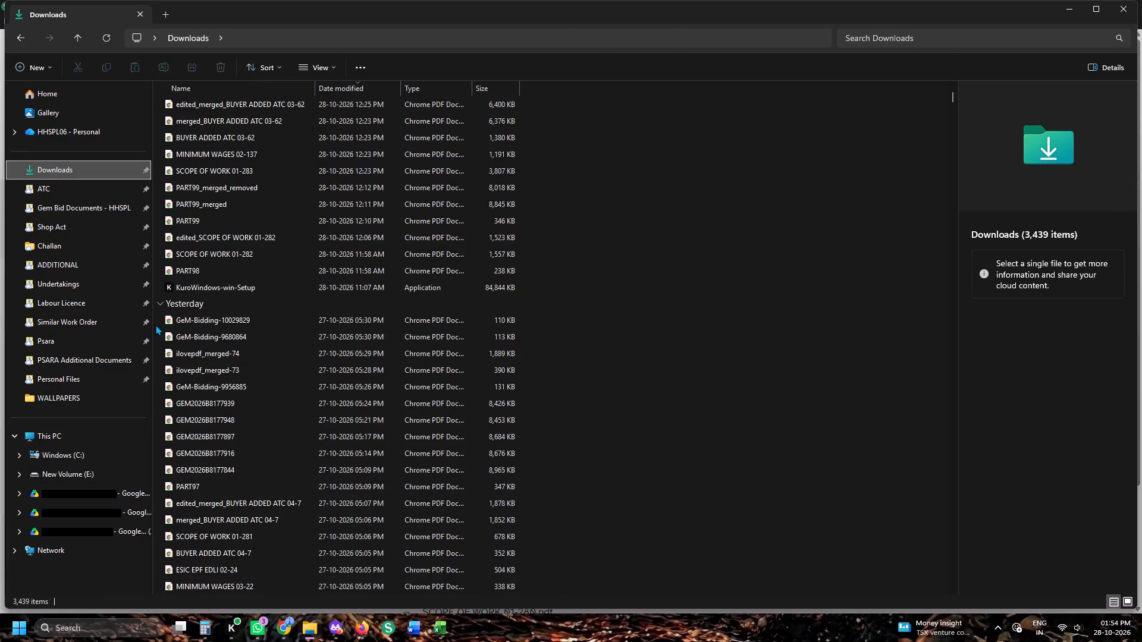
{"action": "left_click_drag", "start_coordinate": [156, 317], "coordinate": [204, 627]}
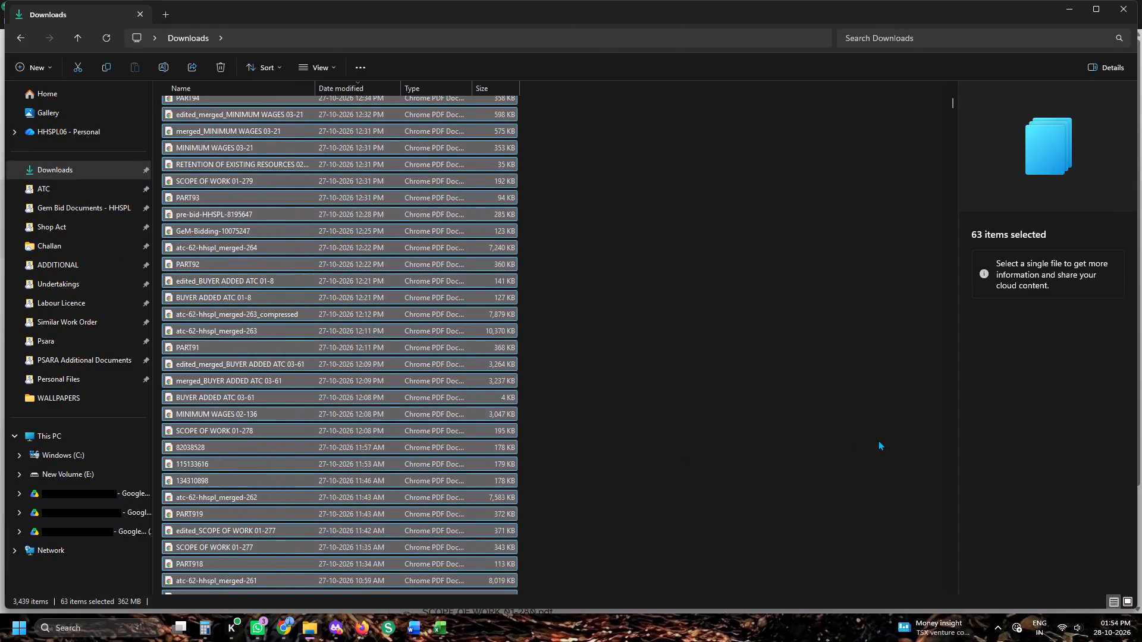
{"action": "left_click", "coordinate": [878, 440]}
Permanently delete the Downloads files from GEM2026B8183367, modified 26-10-2026, through ilovepdf_merged (5), modified 11-09-2026.
{"action": "scroll", "coordinate": [619, 459], "scroll_direction": "down", "scroll_amount": 18}
{"action": "scroll", "coordinate": [509, 410], "scroll_direction": "up", "scroll_amount": 2}
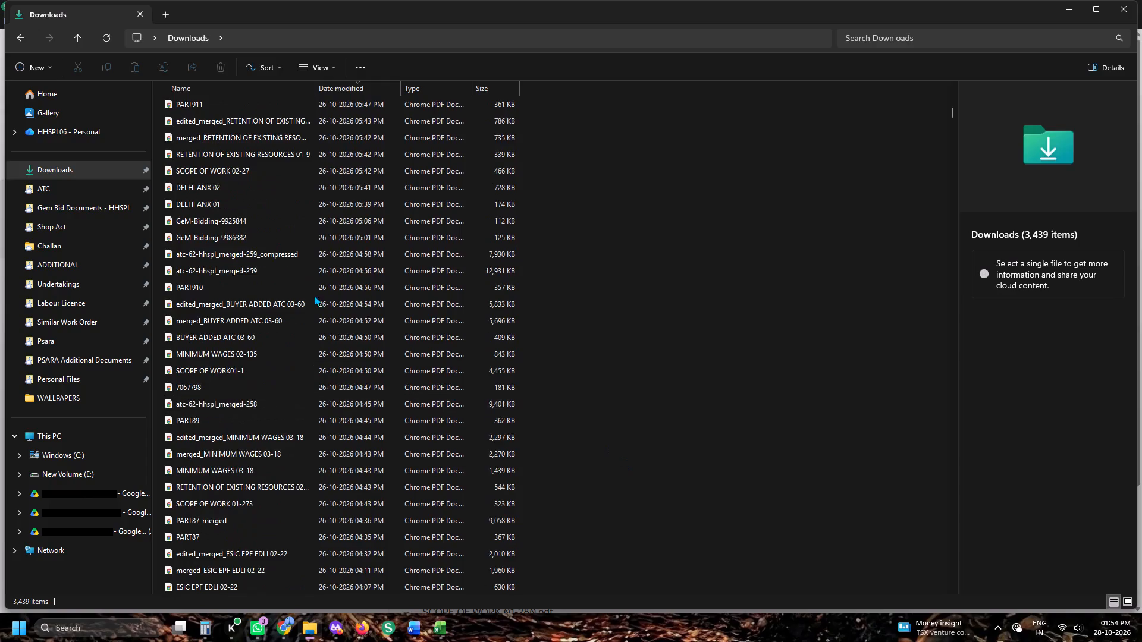
{"action": "scroll", "coordinate": [268, 304], "scroll_direction": "up", "scroll_amount": 3}
{"action": "left_click_drag", "start_coordinate": [155, 286], "coordinate": [215, 641]}
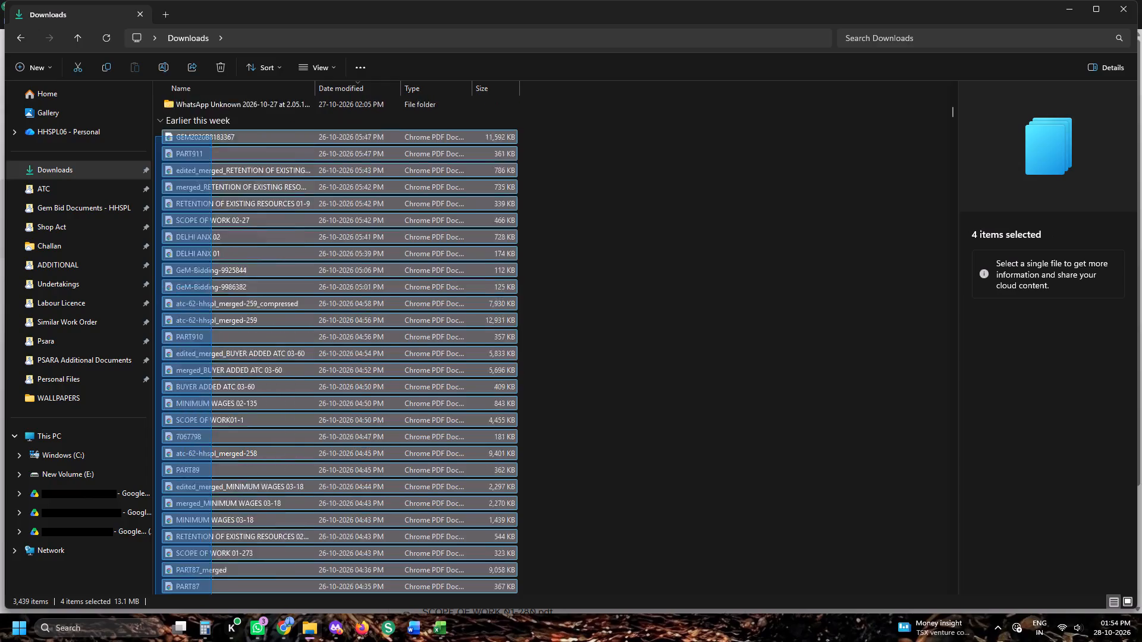
{"action": "left_click_drag", "start_coordinate": [215, 641], "coordinate": [252, 641]}
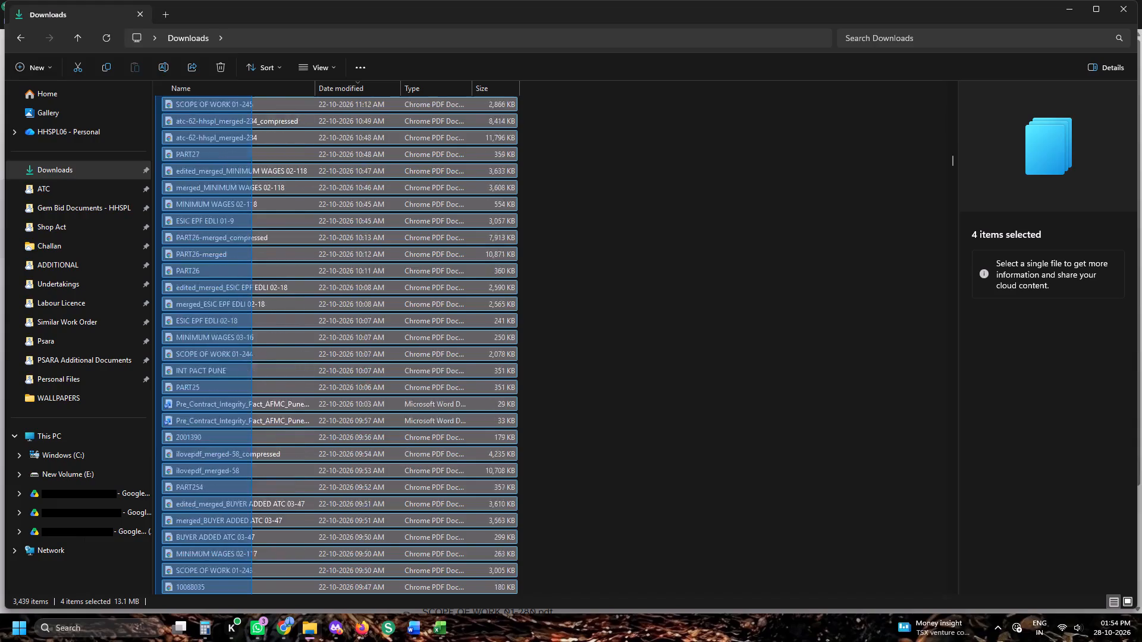
{"action": "left_click_drag", "start_coordinate": [252, 641], "coordinate": [280, 641]}
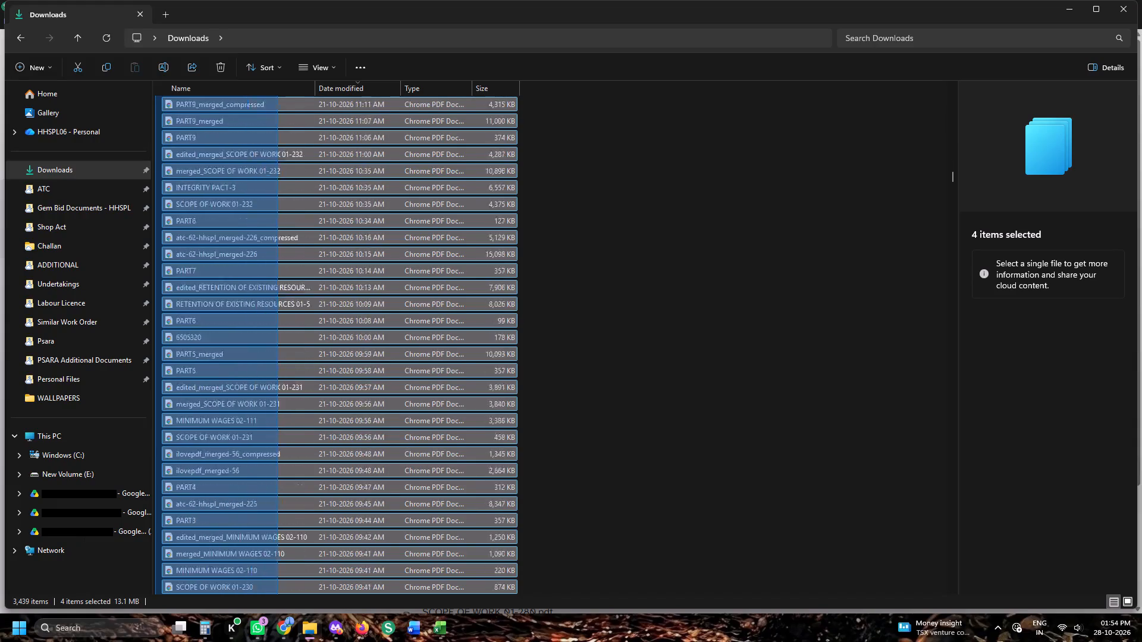
{"action": "left_click_drag", "start_coordinate": [280, 641], "coordinate": [285, 641]}
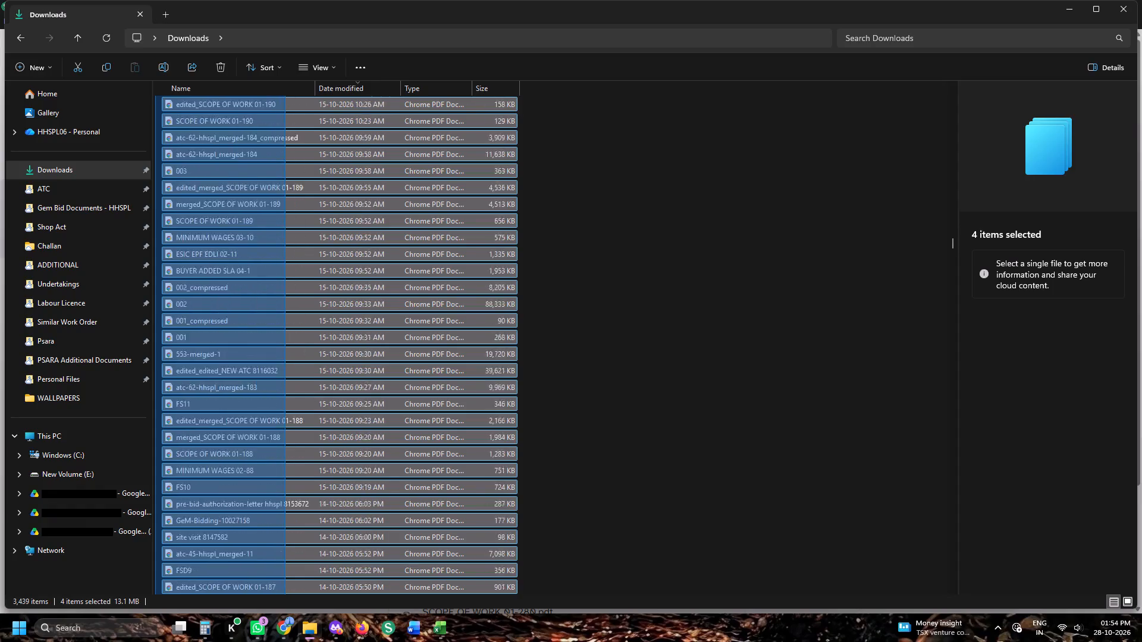
{"action": "left_click_drag", "start_coordinate": [285, 641], "coordinate": [287, 641]}
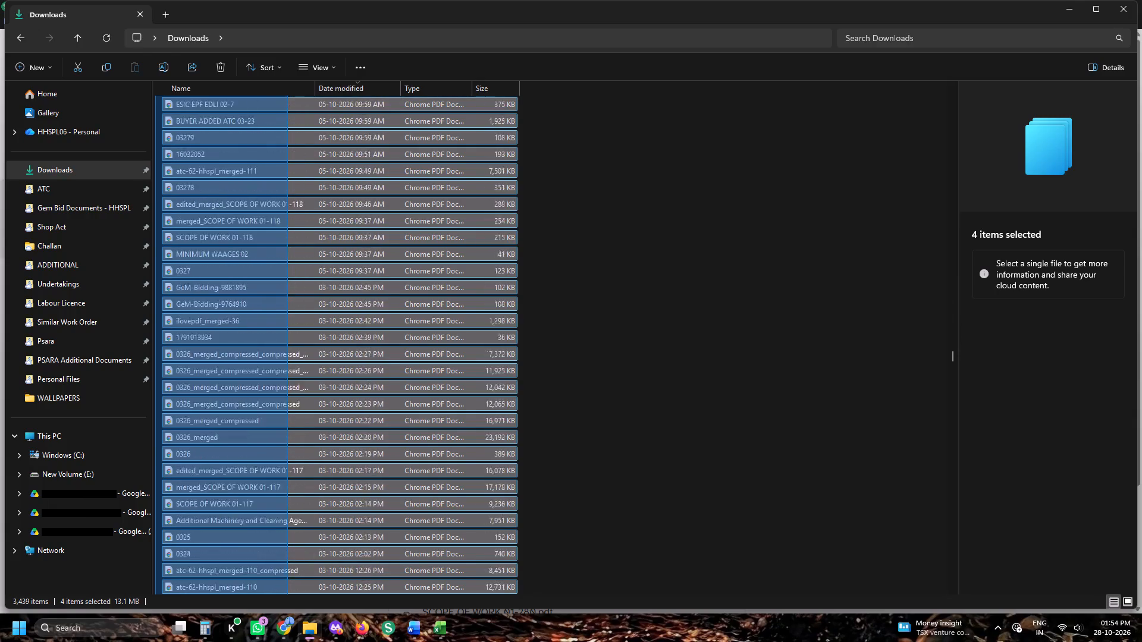
{"action": "left_click_drag", "start_coordinate": [287, 641], "coordinate": [299, 641]}
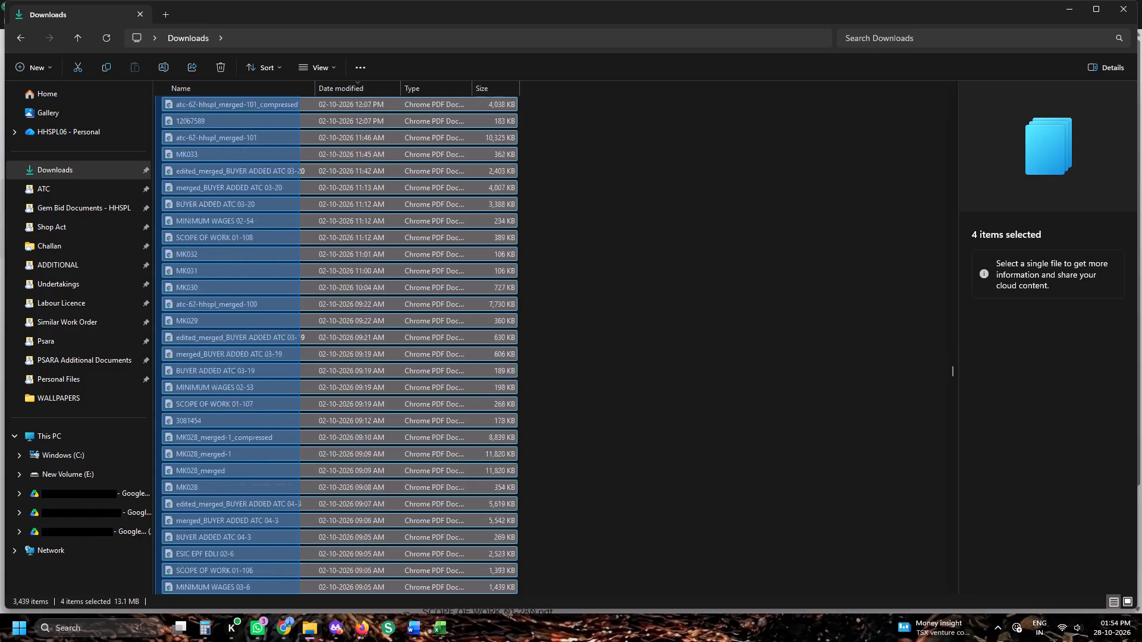
{"action": "left_click_drag", "start_coordinate": [299, 641], "coordinate": [301, 641]}
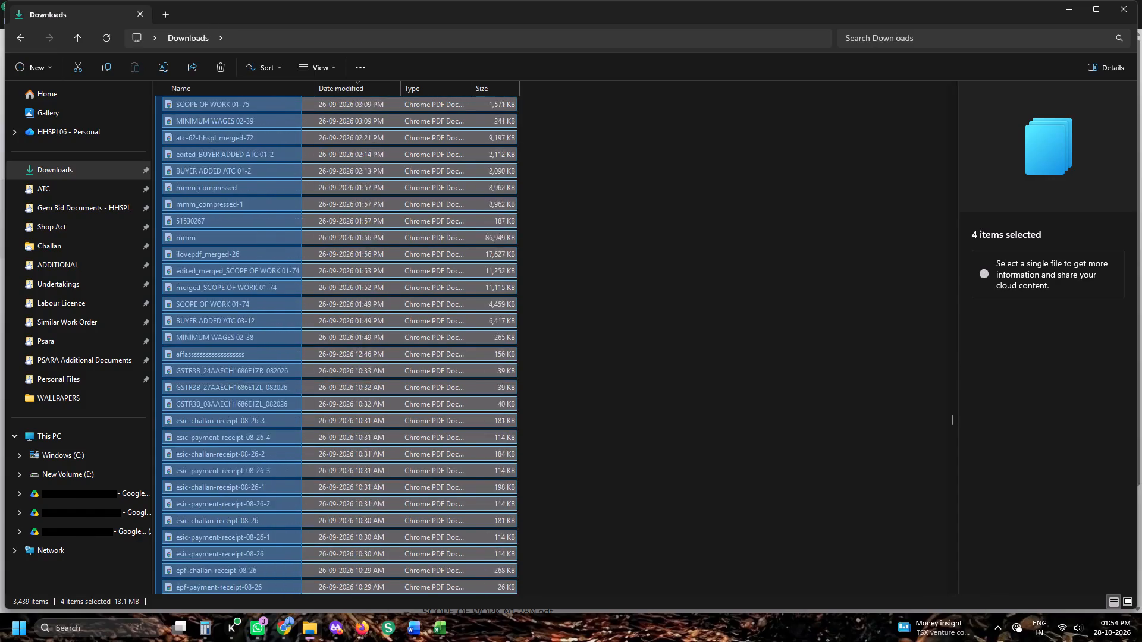
{"action": "left_click_drag", "start_coordinate": [301, 641], "coordinate": [0, 641]}
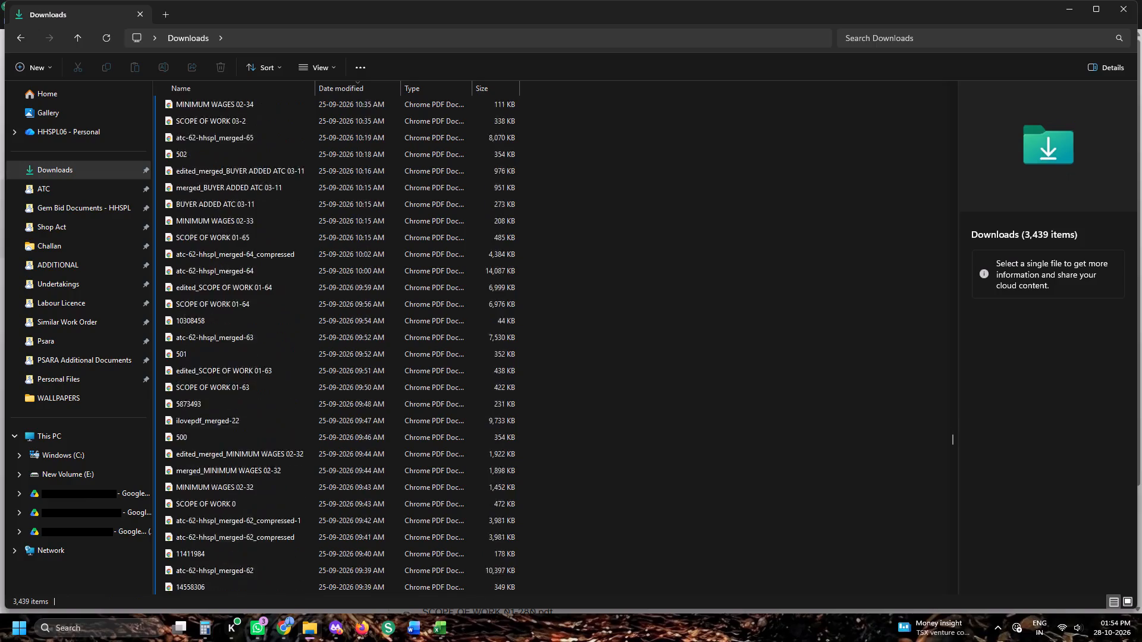
{"action": "left_click_drag", "start_coordinate": [0, 641], "coordinate": [274, 641]}
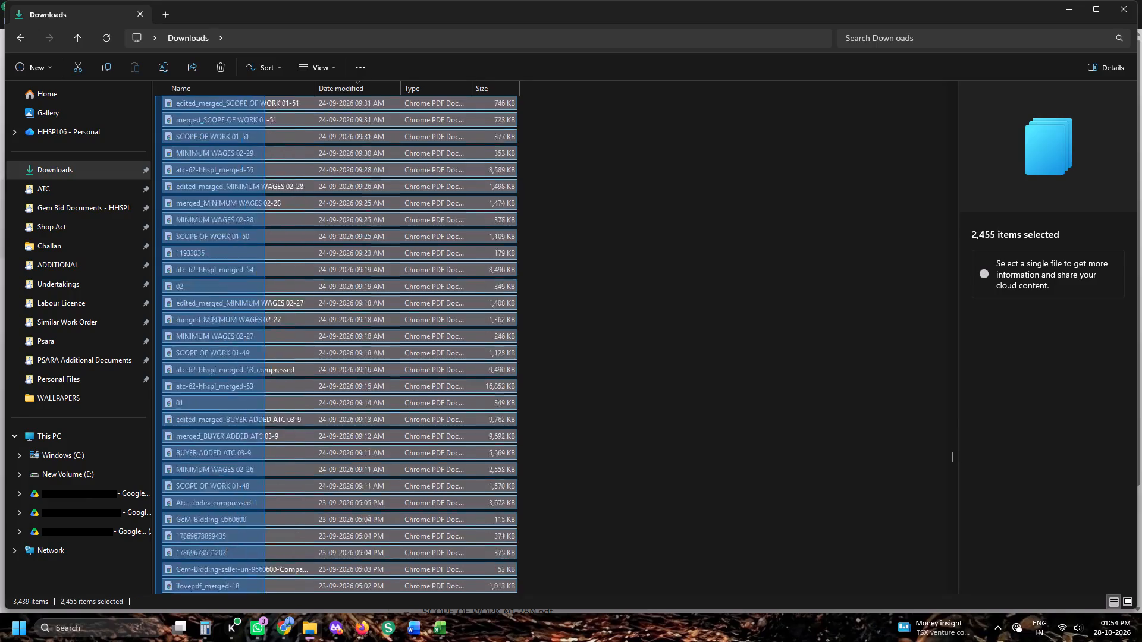
{"action": "left_click_drag", "start_coordinate": [274, 641], "coordinate": [134, 641]}
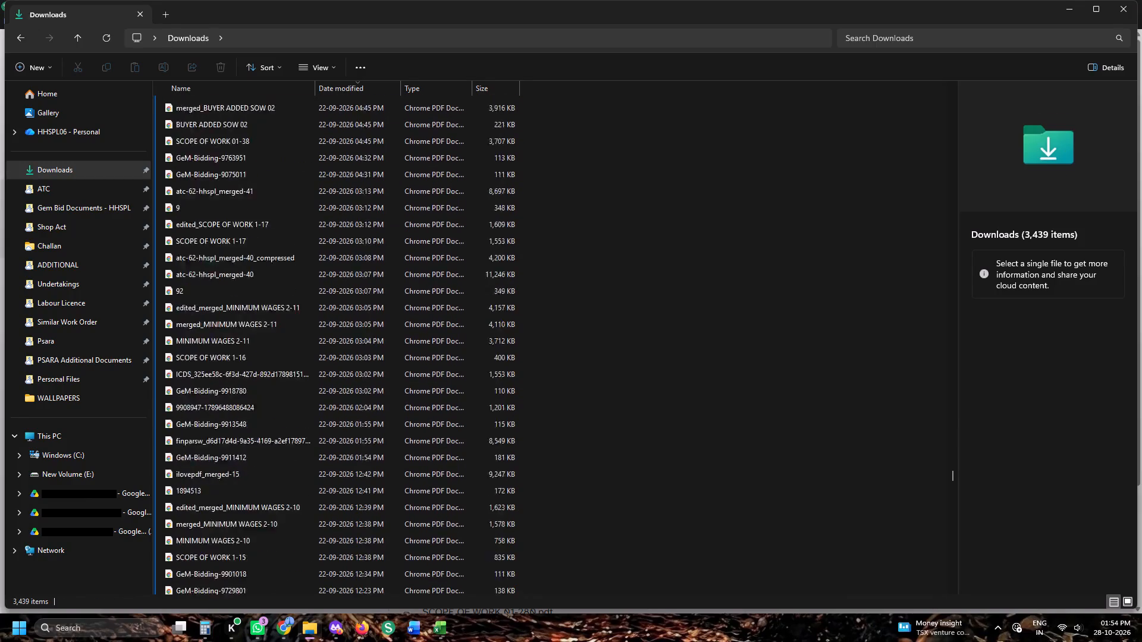
{"action": "left_click_drag", "start_coordinate": [134, 641], "coordinate": [395, 625]}
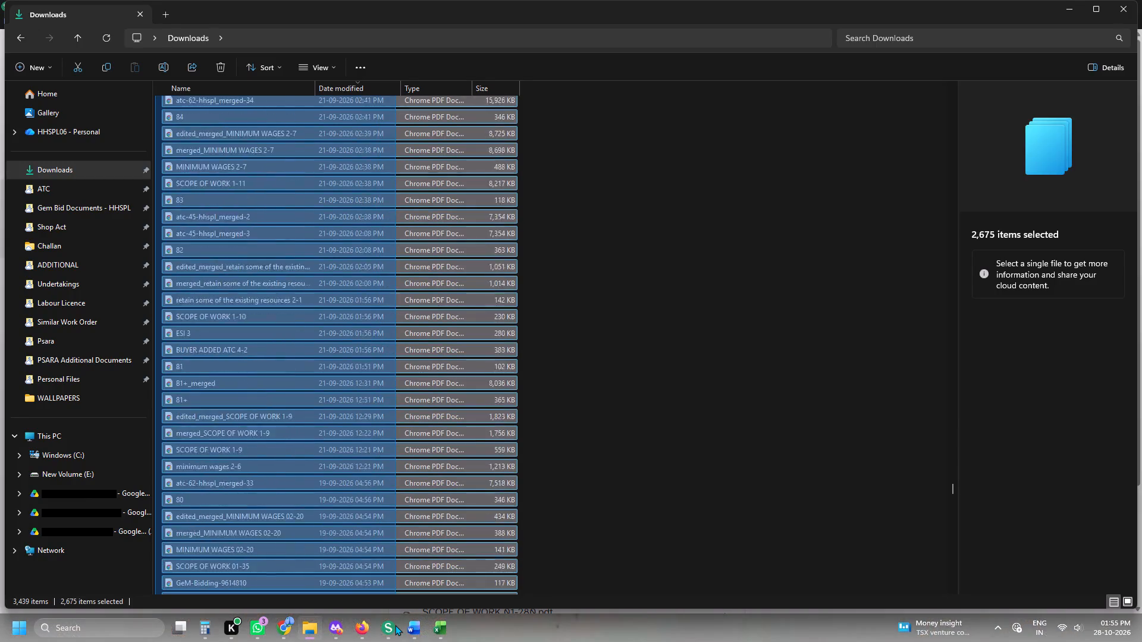
{"action": "left_click_drag", "start_coordinate": [395, 625], "coordinate": [320, 604]}
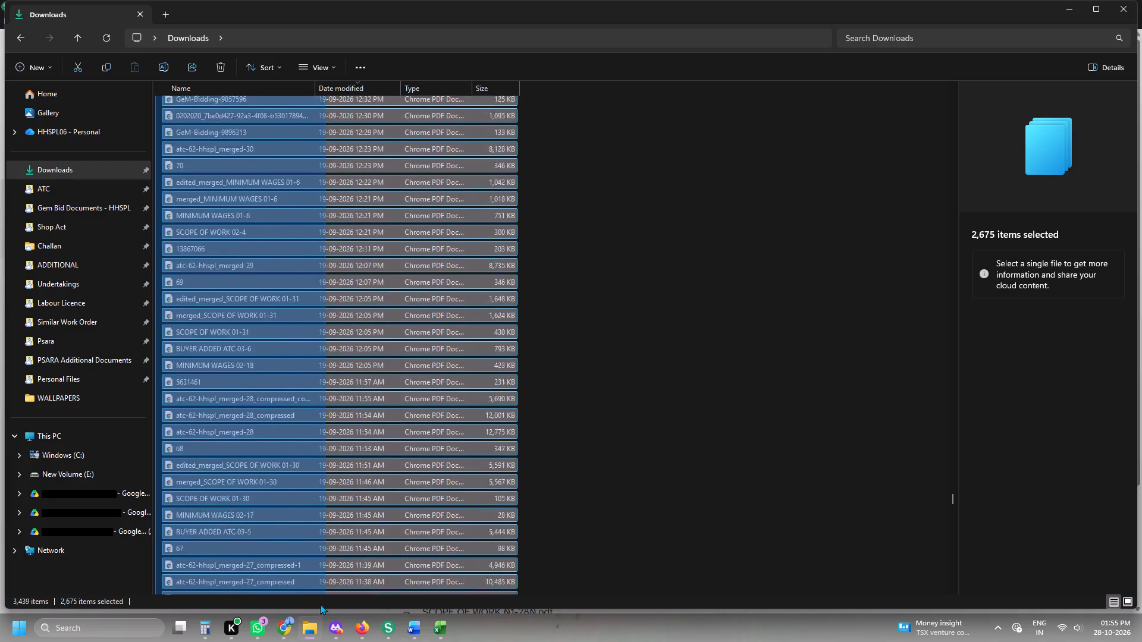
{"action": "left_click_drag", "start_coordinate": [320, 604], "coordinate": [186, 624]}
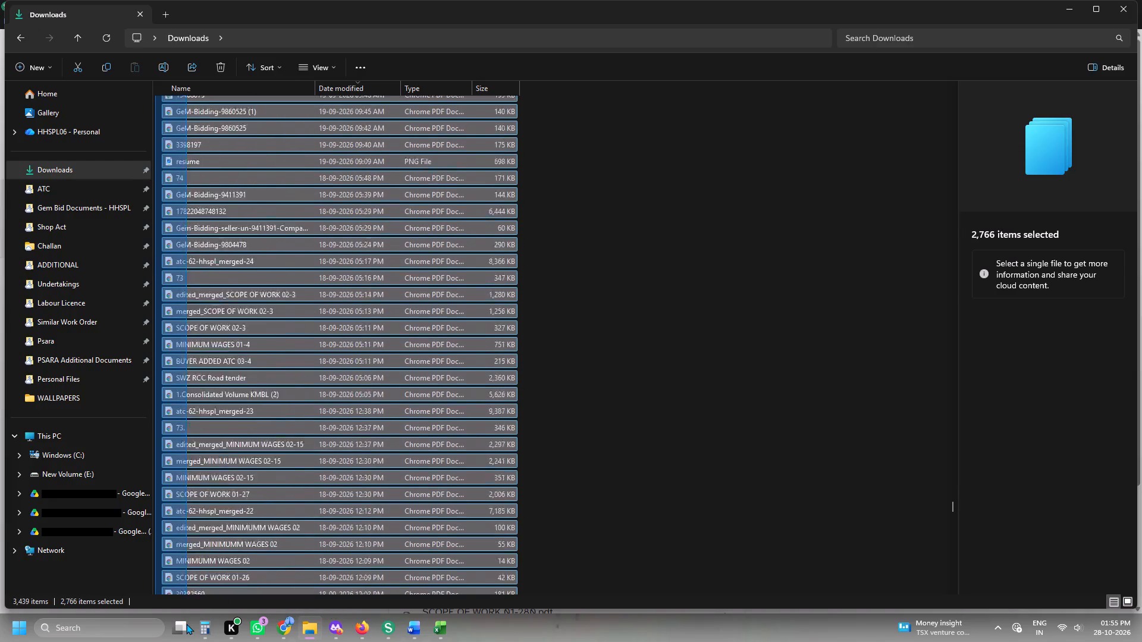
{"action": "left_click_drag", "start_coordinate": [186, 624], "coordinate": [197, 624]}
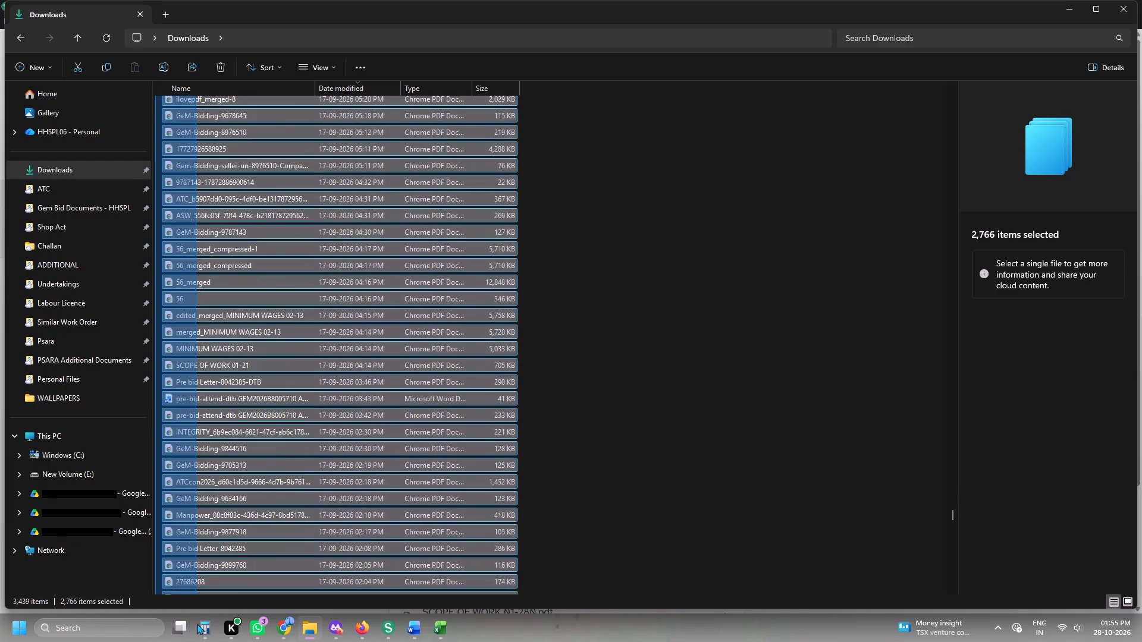
{"action": "left_click_drag", "start_coordinate": [197, 624], "coordinate": [178, 630]}
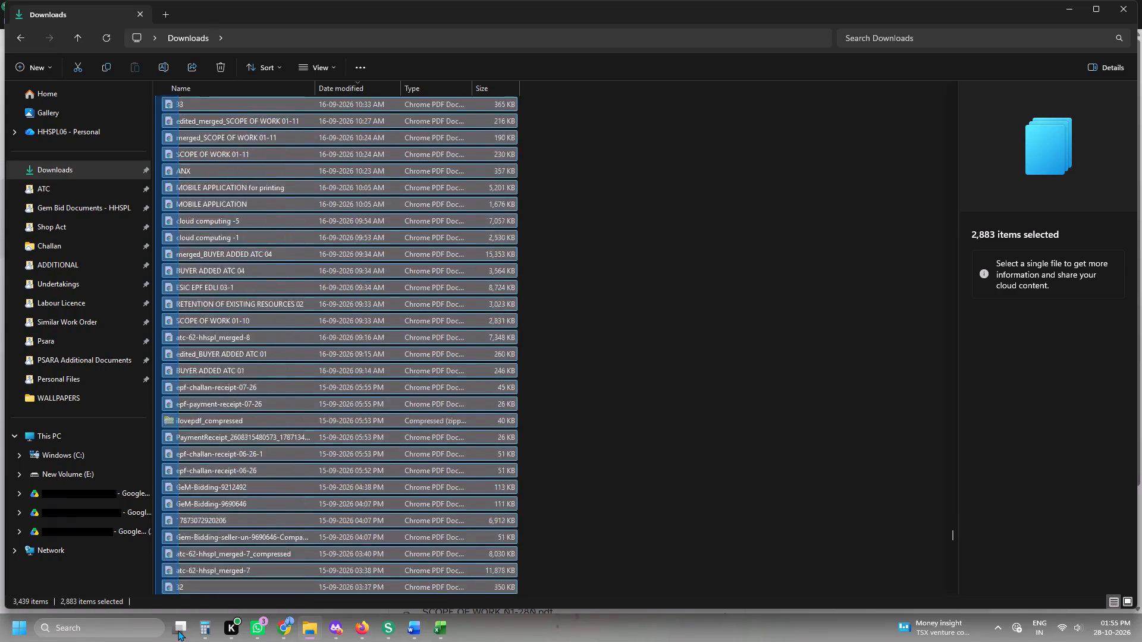
{"action": "left_click_drag", "start_coordinate": [178, 630], "coordinate": [225, 626]}
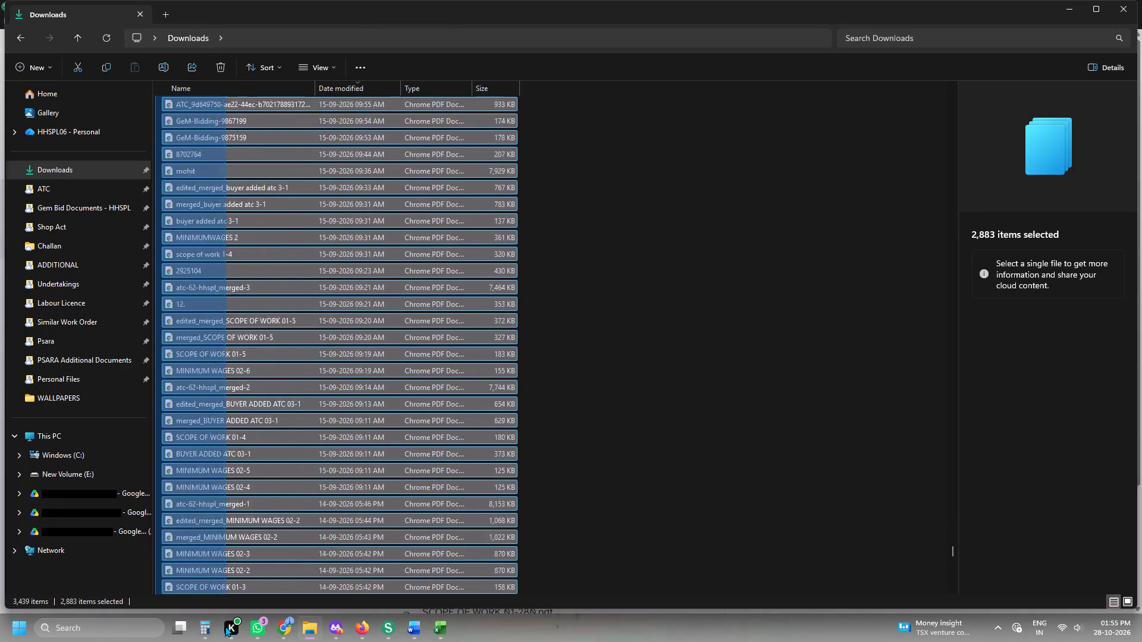
{"action": "left_click_drag", "start_coordinate": [225, 626], "coordinate": [152, 626]}
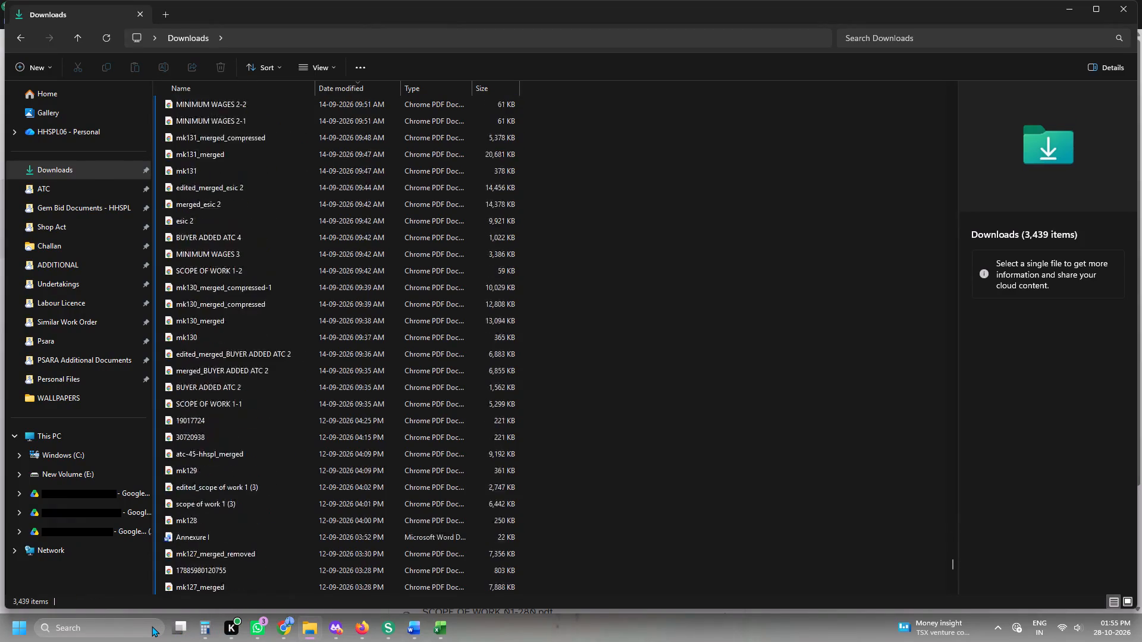
{"action": "left_click_drag", "start_coordinate": [152, 626], "coordinate": [200, 625]}
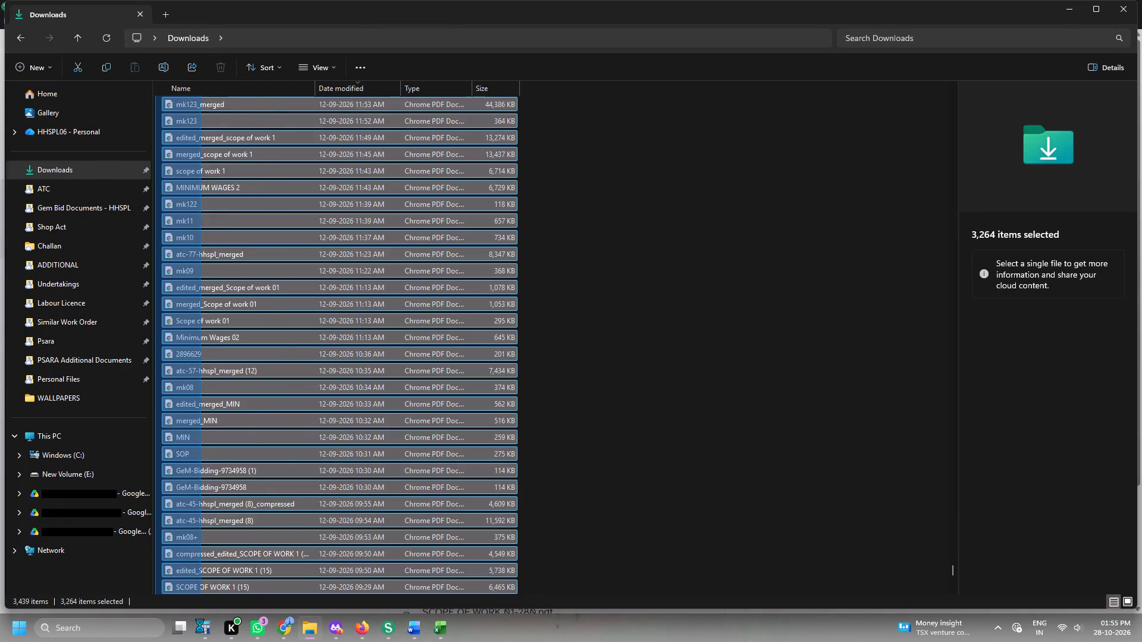
{"action": "left_click_drag", "start_coordinate": [200, 625], "coordinate": [205, 625]}
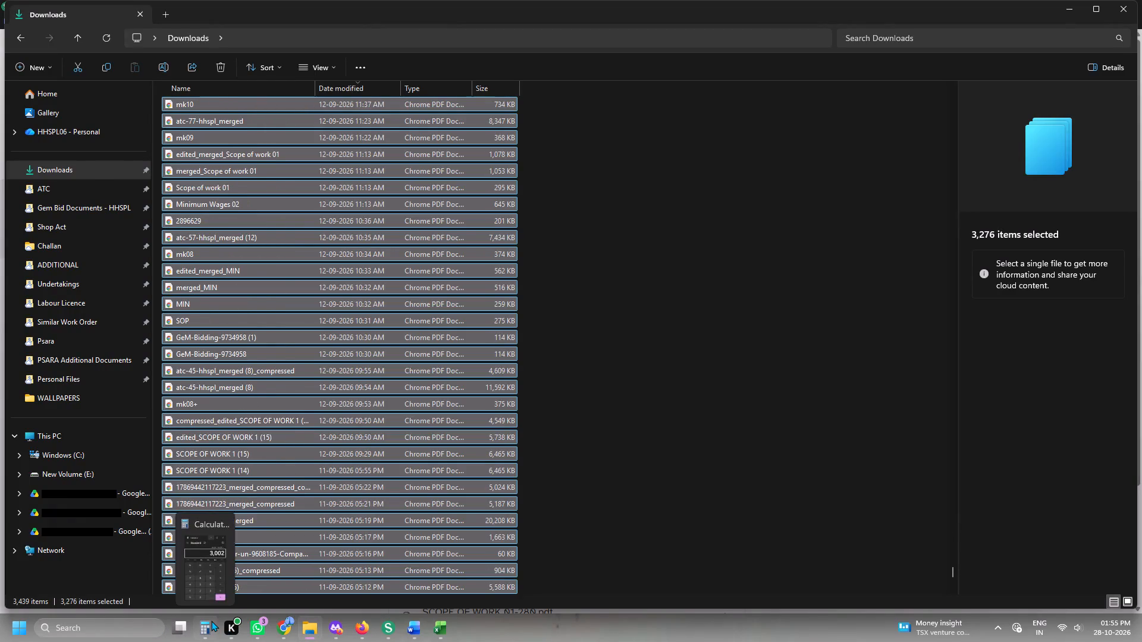
{"action": "key", "text": "shift+Delete"}
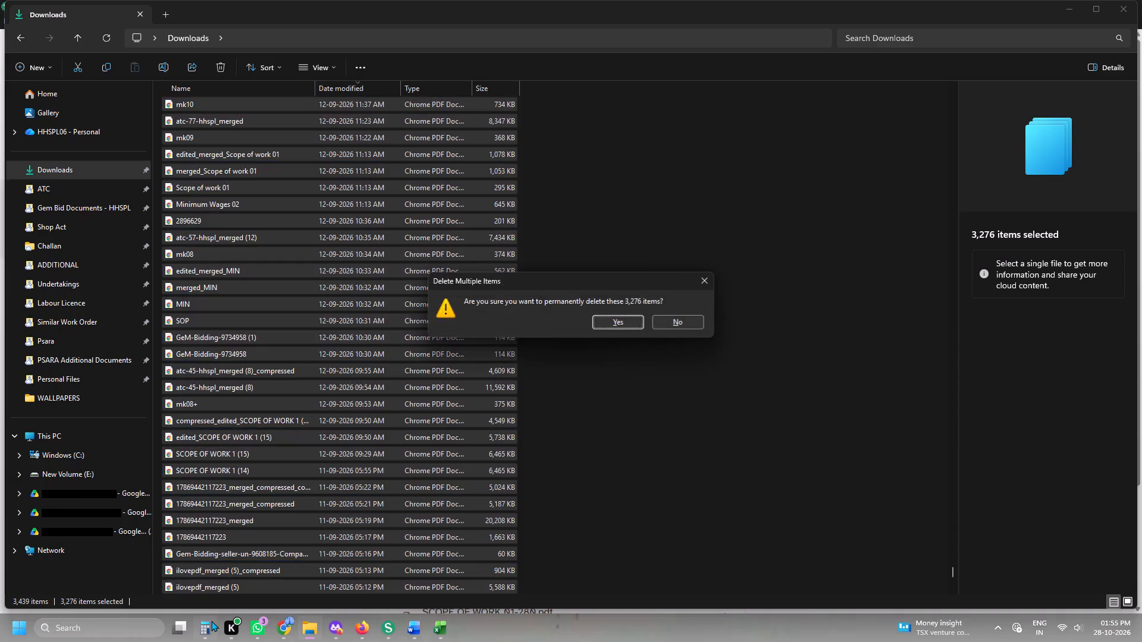
{"action": "key", "text": "Return"}
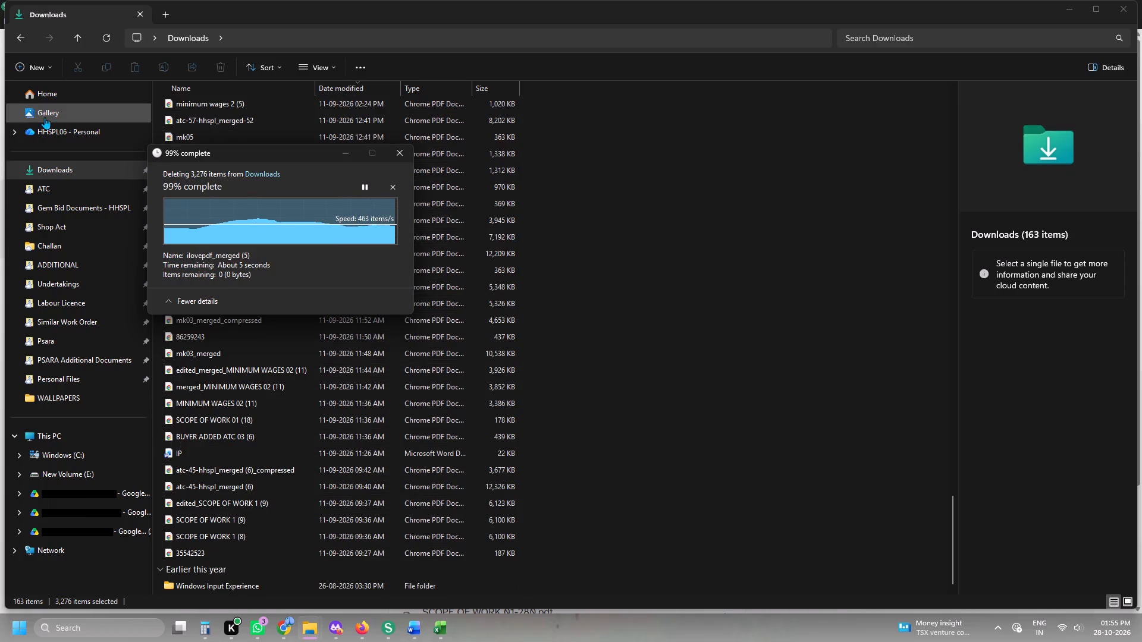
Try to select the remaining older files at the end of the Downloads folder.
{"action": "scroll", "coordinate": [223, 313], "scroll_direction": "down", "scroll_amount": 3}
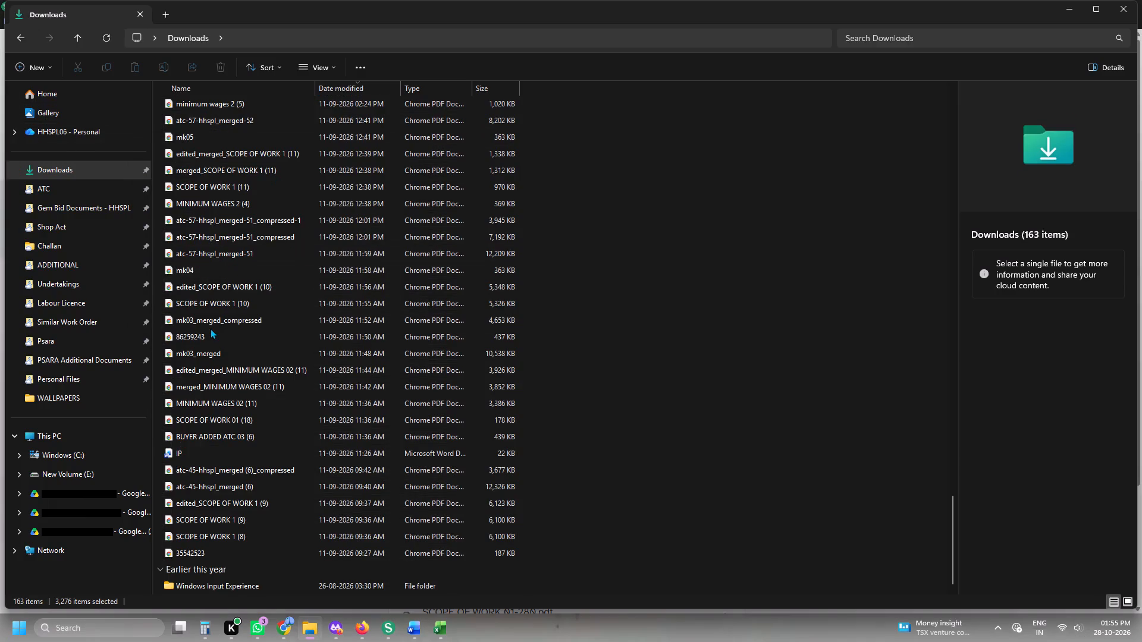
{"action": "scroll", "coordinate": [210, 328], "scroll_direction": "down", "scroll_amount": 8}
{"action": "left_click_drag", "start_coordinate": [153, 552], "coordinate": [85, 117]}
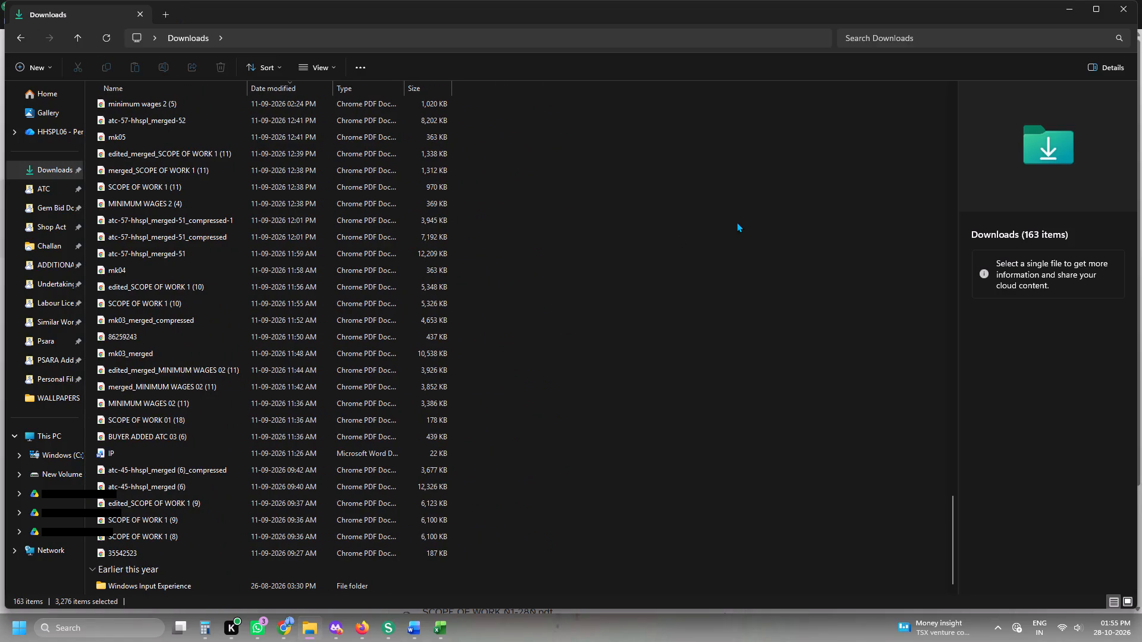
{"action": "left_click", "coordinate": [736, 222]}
Switch to Sejda PDF Desktop and add SCOPE OF WORK 01-284 and Machinery,Cleaning Agent and equipment 02 from Downloads to Merge PDF.
{"action": "left_click", "coordinate": [1068, 12]}
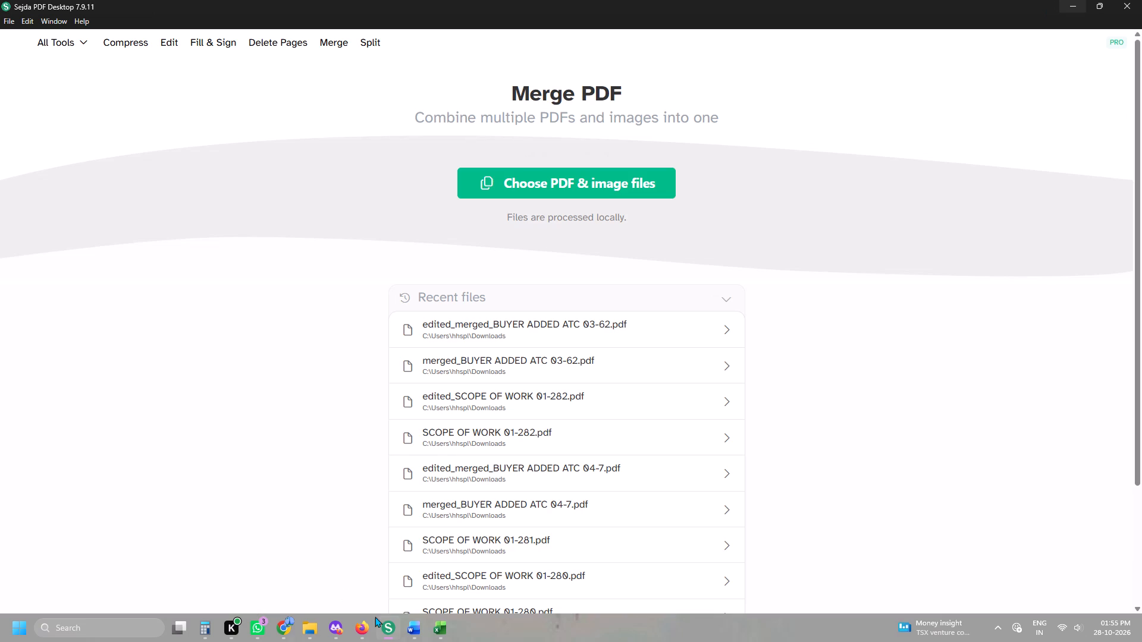
{"action": "left_click", "coordinate": [382, 630]}
{"action": "key", "text": "alt+Tab"}
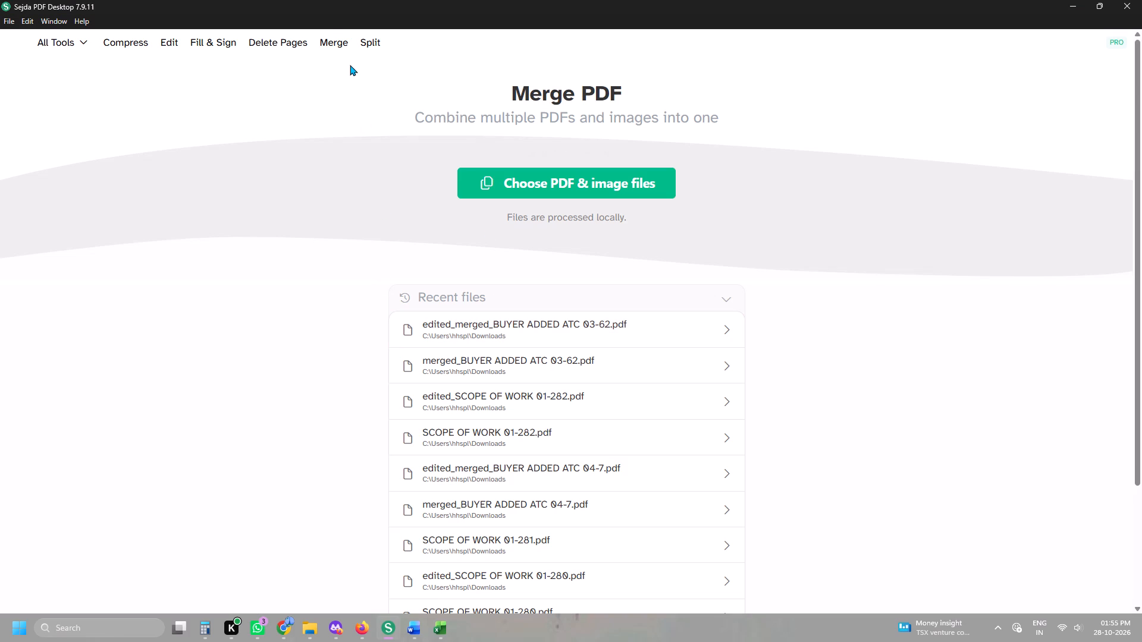
{"action": "left_click", "coordinate": [344, 56]}
{"action": "left_click_drag", "start_coordinate": [330, 29], "coordinate": [332, 39]}
{"action": "left_click", "coordinate": [482, 177]}
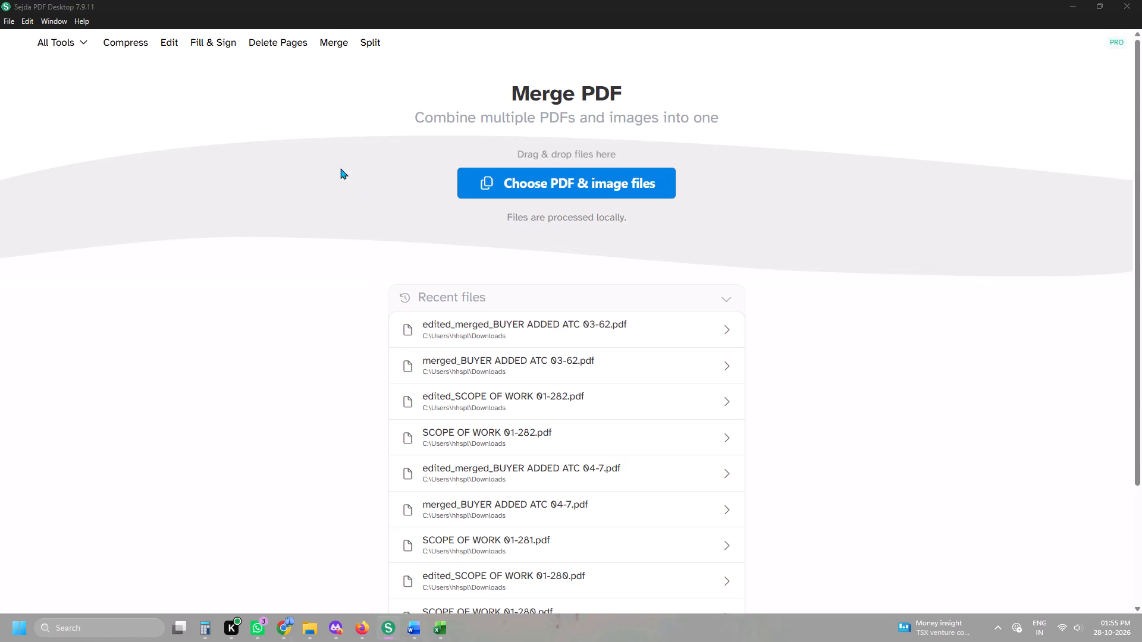
{"action": "left_click", "coordinate": [490, 194]}
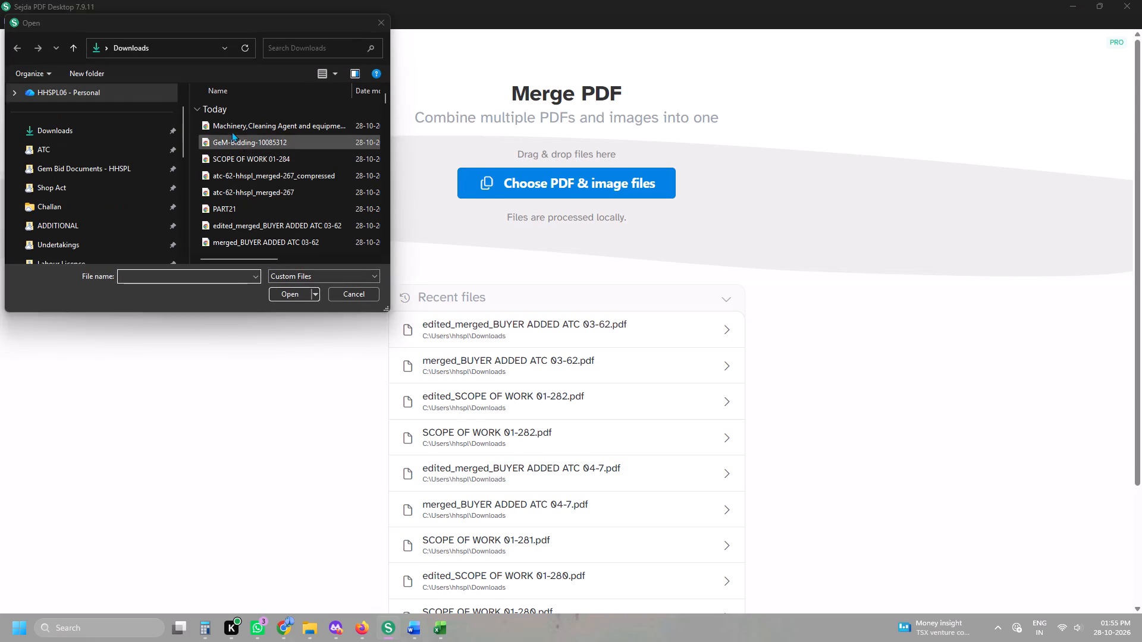
{"action": "left_click", "coordinate": [224, 123]}
{"action": "left_click", "coordinate": [231, 163], "text": "ctrl"}
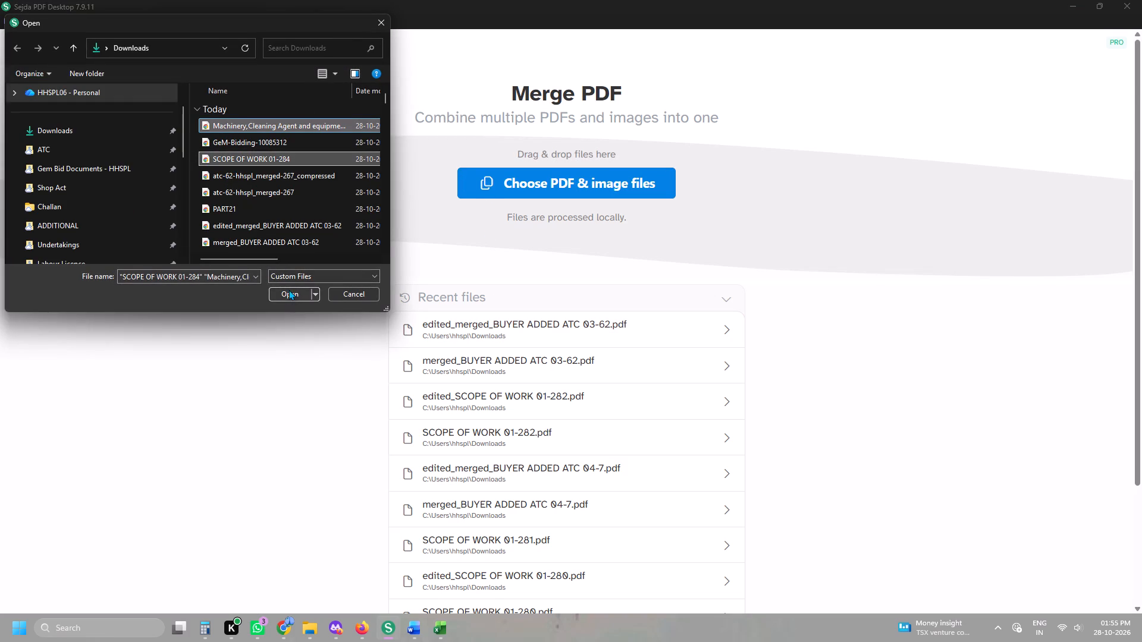
{"action": "left_click", "coordinate": [288, 289]}
Place SCOPE OF WORK 01-284 first and merge the files into Downloads as merged_Machinery,Cleaning Agent and equipment 02.
{"action": "left_click_drag", "start_coordinate": [626, 309], "coordinate": [463, 306]}
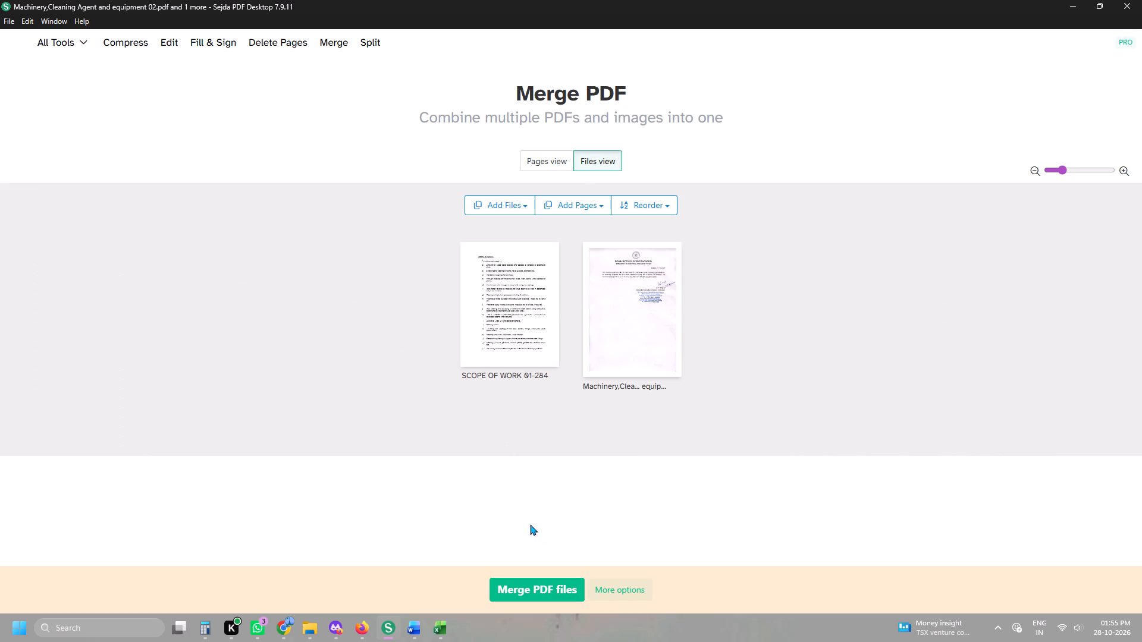
{"action": "left_click", "coordinate": [551, 578]}
{"action": "left_click", "coordinate": [70, 136]}
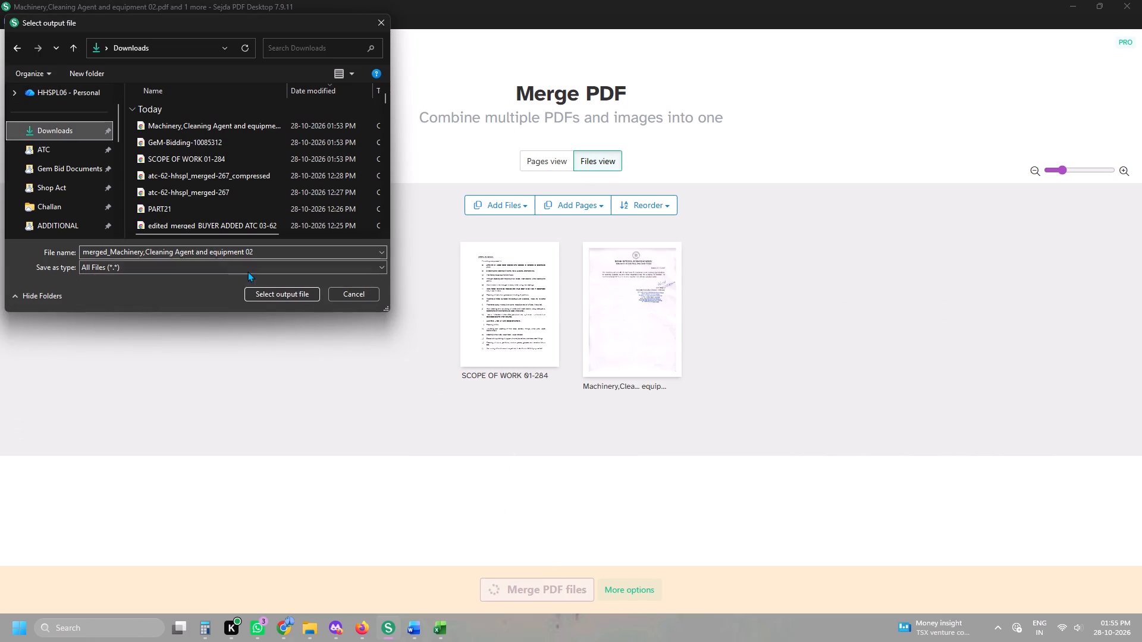
{"action": "left_click", "coordinate": [283, 300]}
Switch to Firefox to read the Machinery,Cleaning Agent and equipment 02 letter, and return to the merged document in Sejda PDF Desktop.
{"action": "left_click", "coordinate": [390, 632]}
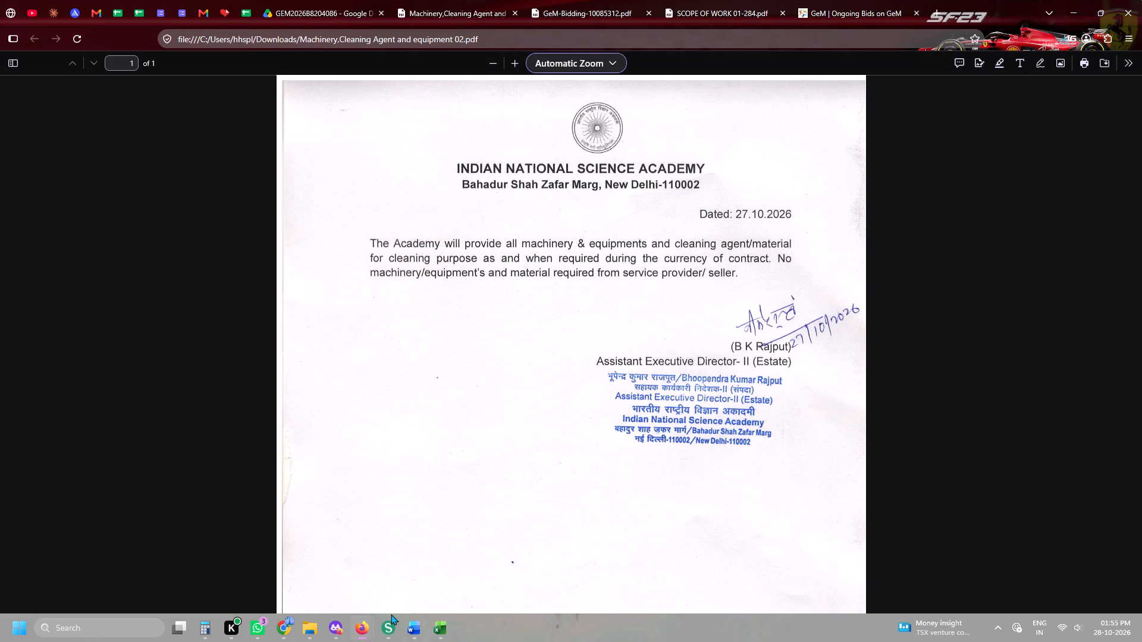
{"action": "scroll", "coordinate": [407, 543], "scroll_direction": "down", "scroll_amount": 4}
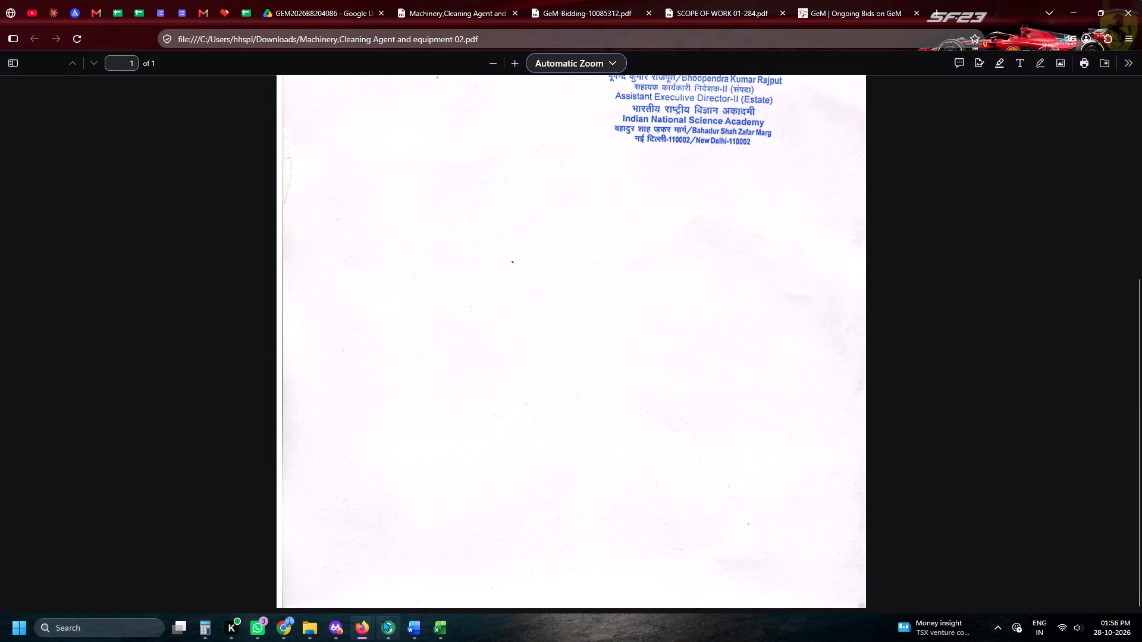
{"action": "left_click", "coordinate": [391, 618]}
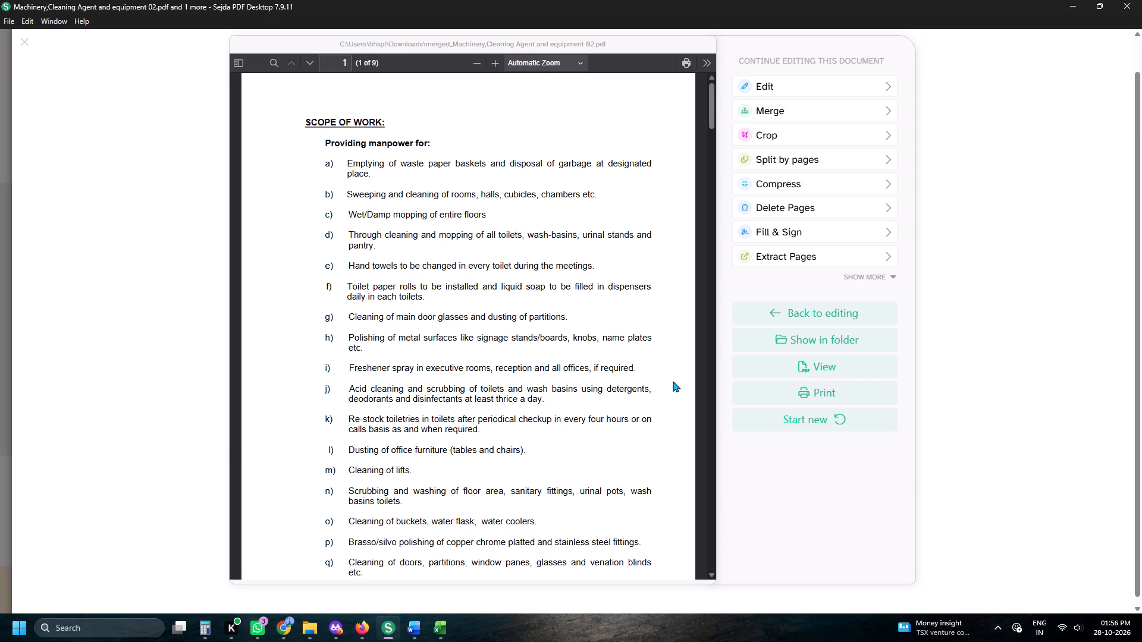
Open the merged document for editing and place the saved combined stamp and signature near the bottom of page 1, repeated on all pages.
{"action": "scroll", "coordinate": [680, 370], "scroll_direction": "down", "scroll_amount": 4}
{"action": "scroll", "coordinate": [446, 289], "scroll_direction": "down", "scroll_amount": 12}
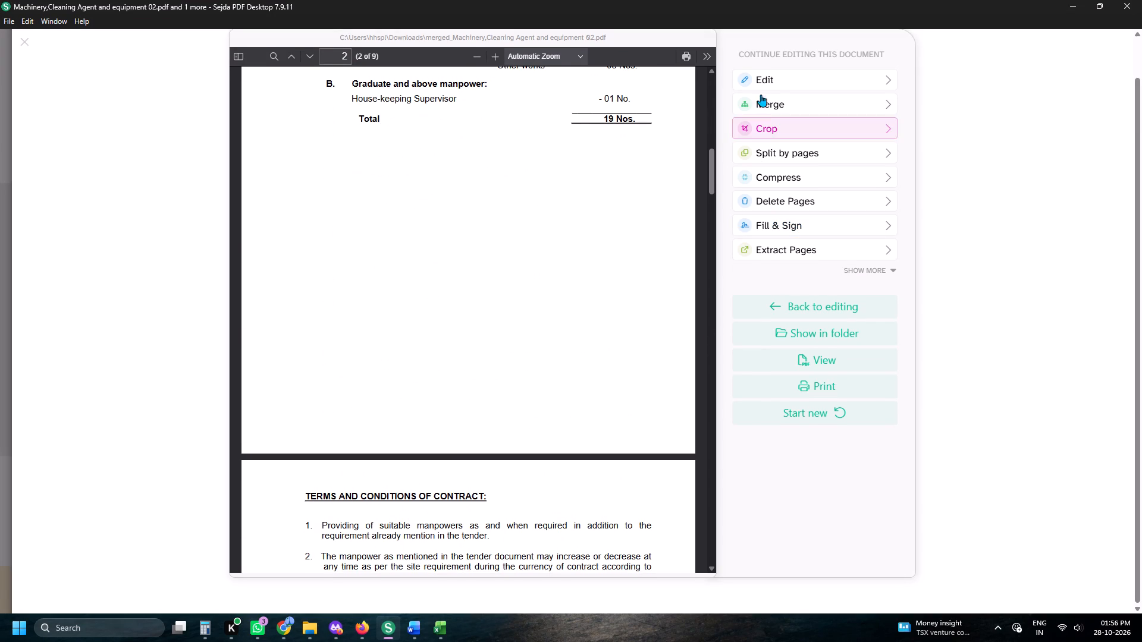
{"action": "left_click", "coordinate": [754, 83]}
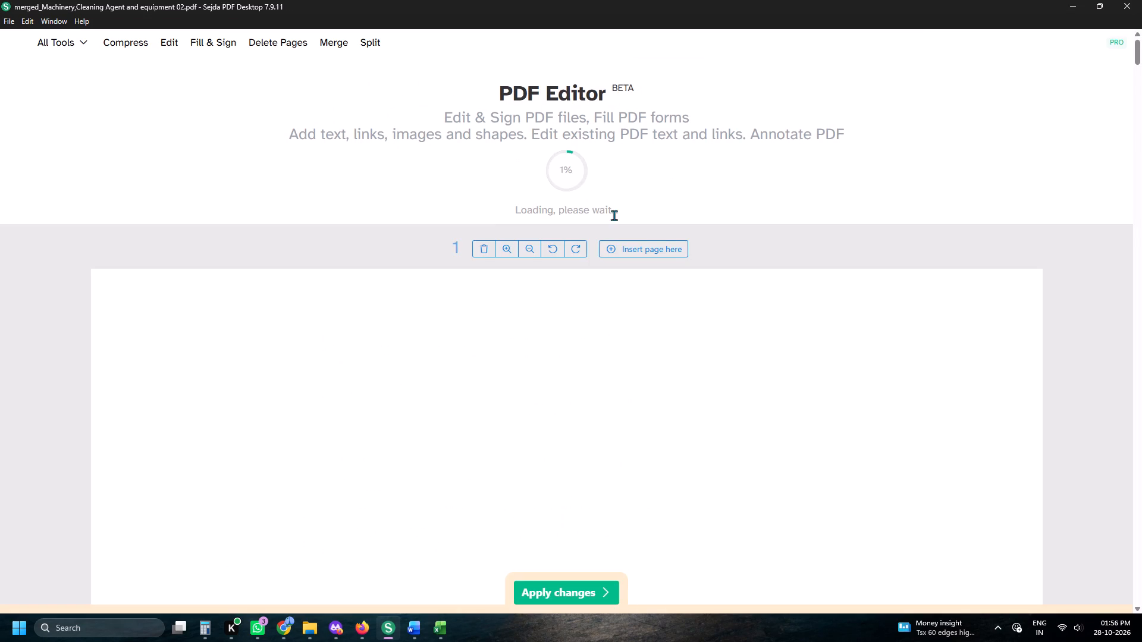
{"action": "left_click", "coordinate": [547, 168]}
{"action": "left_click", "coordinate": [580, 260]}
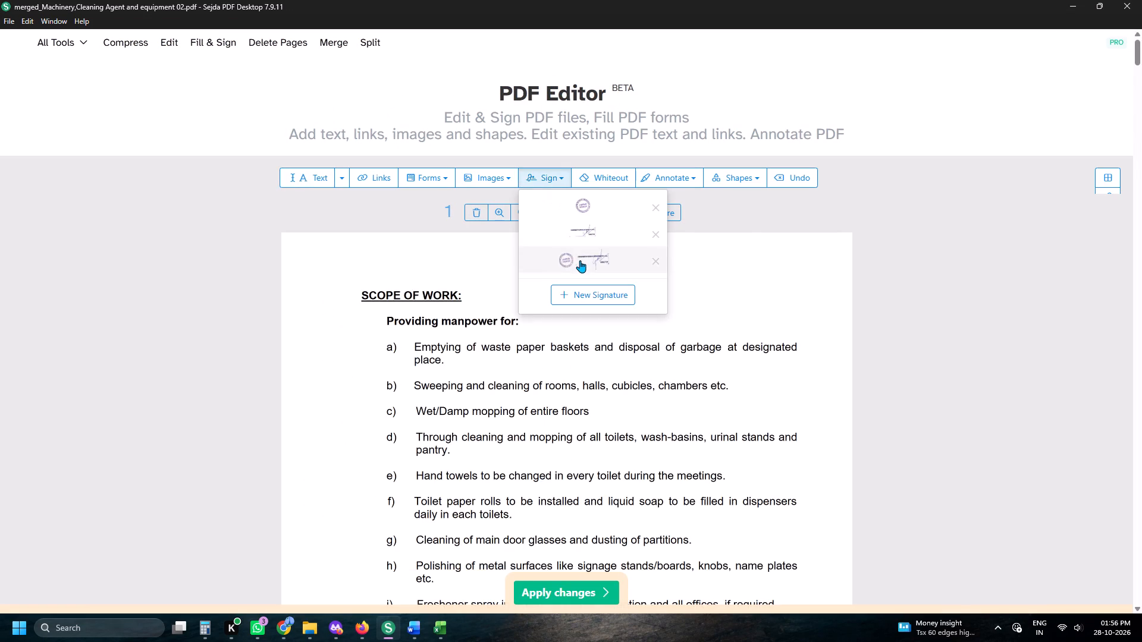
{"action": "key", "text": "space"}
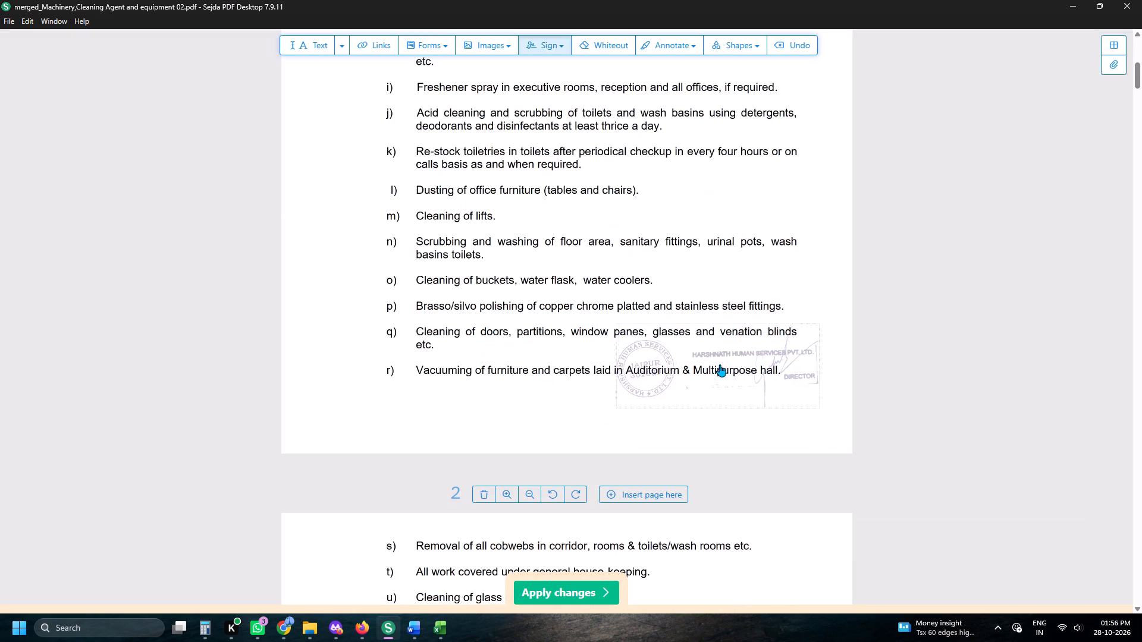
{"action": "left_click", "coordinate": [730, 354]}
{"action": "left_click", "coordinate": [672, 301]}
{"action": "left_click", "coordinate": [691, 331]}
Check the stamp and signature placement on each page through to the end of the document.
{"action": "key", "text": "space"}
{"action": "key", "text": "space"}
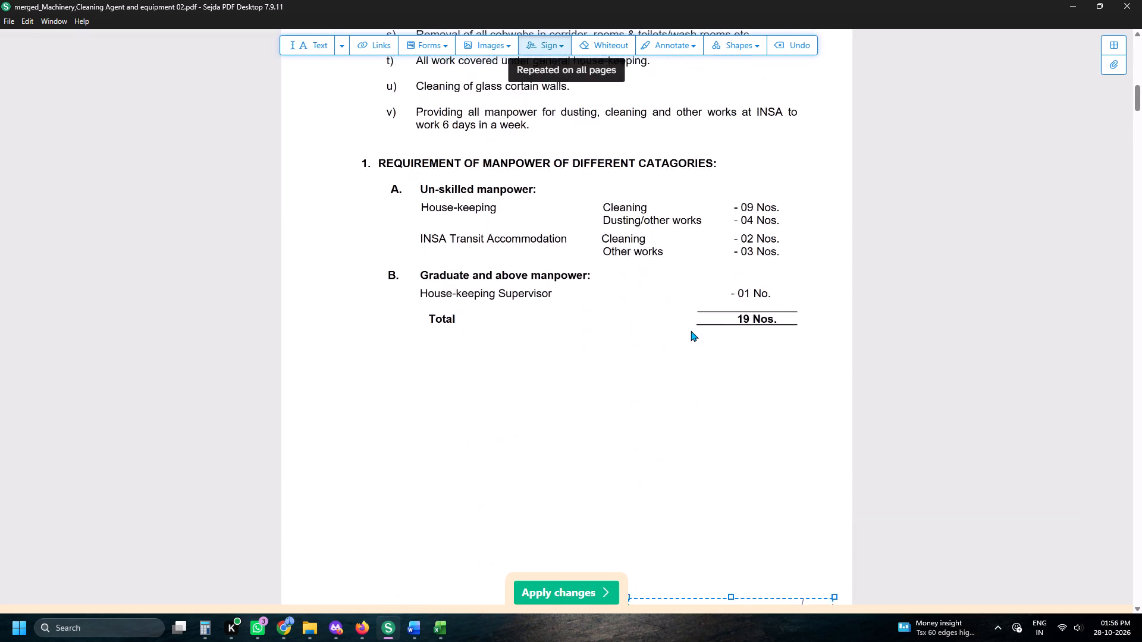
{"action": "key", "text": "space"}
{"action": "key", "text": "space"}
{"action": "key", "text": "space"}
{"action": "key", "text": "space"}
{"action": "key", "text": "space"}
{"action": "key", "text": "space"}
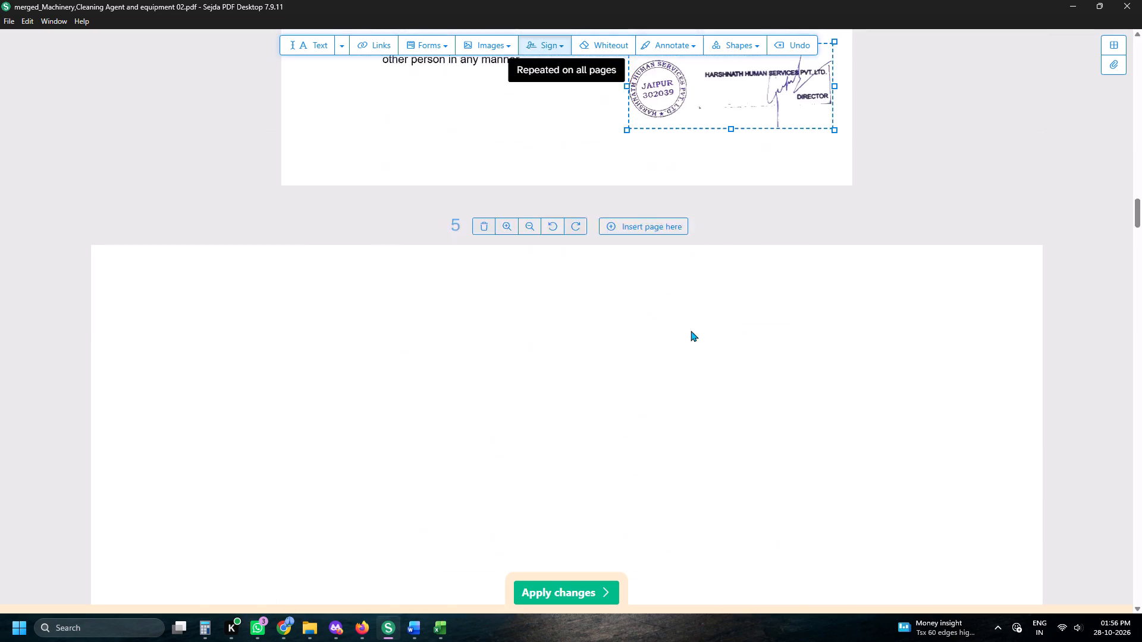
{"action": "key", "text": "space"}
{"action": "key", "text": "space"}
{"action": "key", "text": "space"}
{"action": "key", "text": "space"}
{"action": "key", "text": "space"}
{"action": "key", "text": "space"}
{"action": "key", "text": "space"}
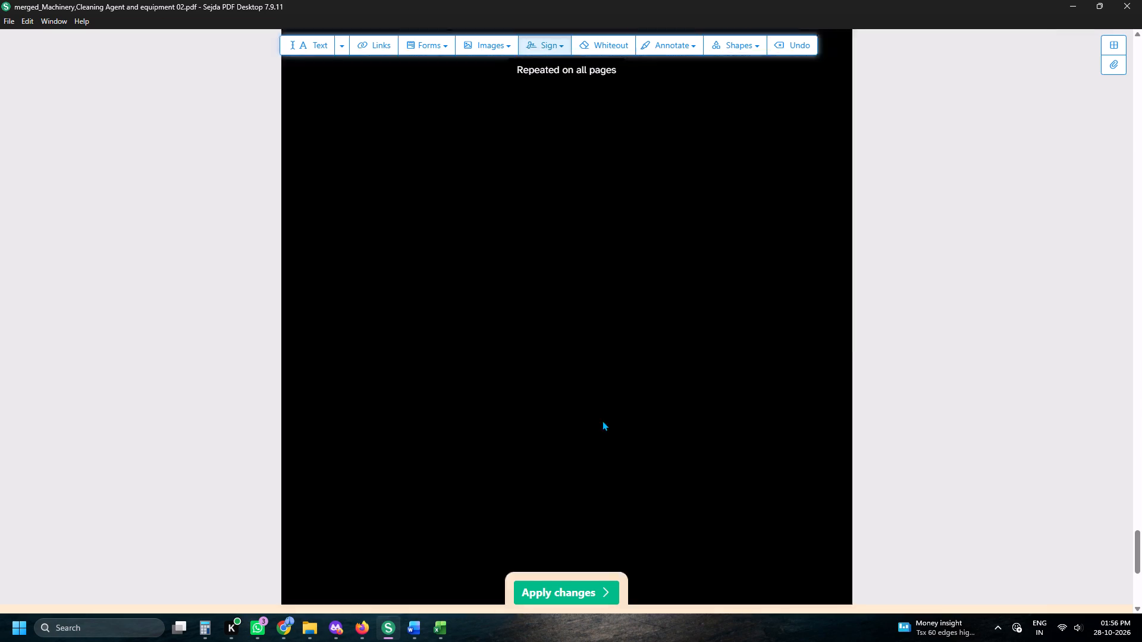
{"action": "key", "text": "space"}
{"action": "key", "text": "space"}
{"action": "key", "text": "space"}
Apply the changes and save the stamped PDF in Downloads as edited_merged_Machinery,Cleaning Agent and equipment 02.
{"action": "left_click_drag", "start_coordinate": [595, 567], "coordinate": [601, 597]}
{"action": "left_click", "coordinate": [604, 615]}
{"action": "left_click", "coordinate": [601, 609]}
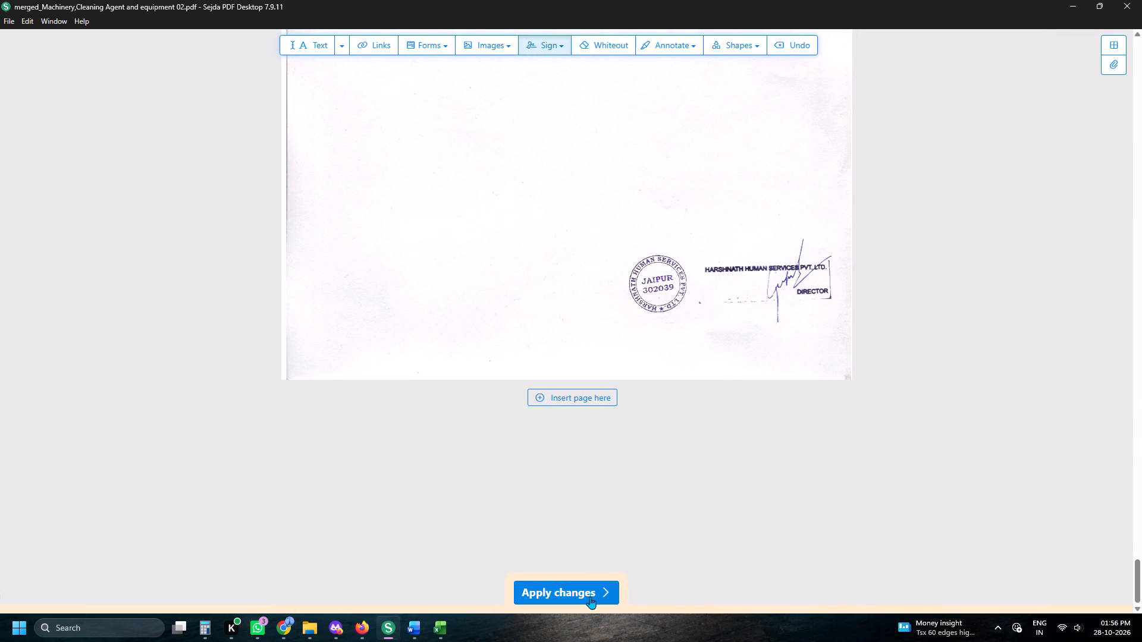
{"action": "left_click", "coordinate": [589, 596]}
{"action": "left_click", "coordinate": [69, 141]}
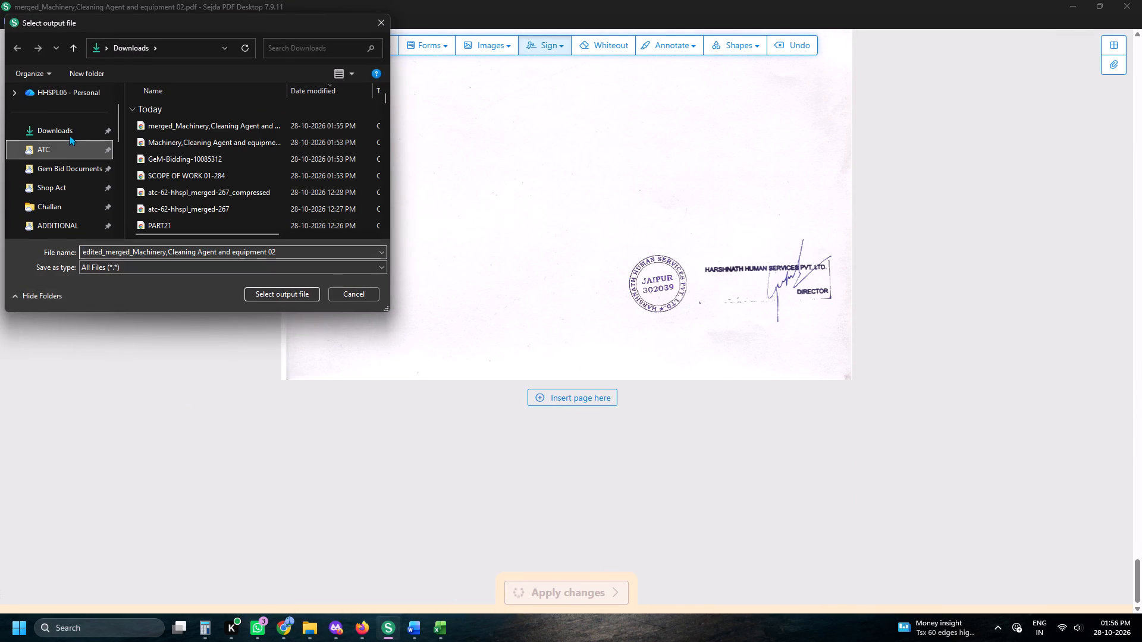
{"action": "left_click", "coordinate": [69, 134]}
{"action": "left_click", "coordinate": [261, 291]}
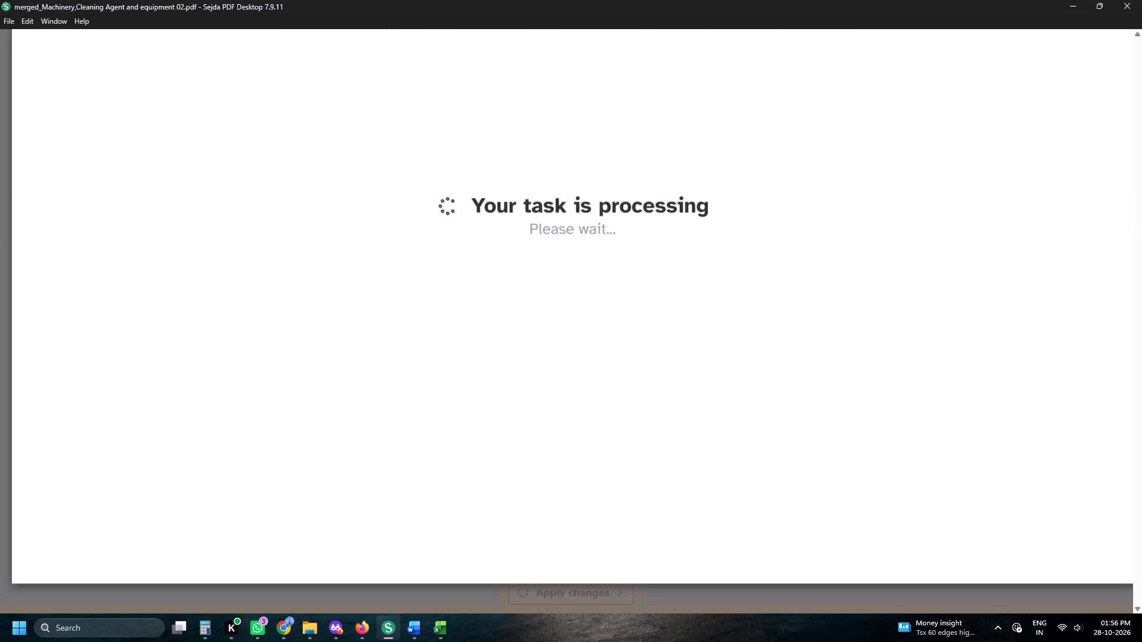
Switch to iLovePDF in Firefox and load edited_merged_Machinery,Cleaning Agent and equipment 02 from Downloads into Merge PDF.
{"action": "left_click", "coordinate": [365, 628]}
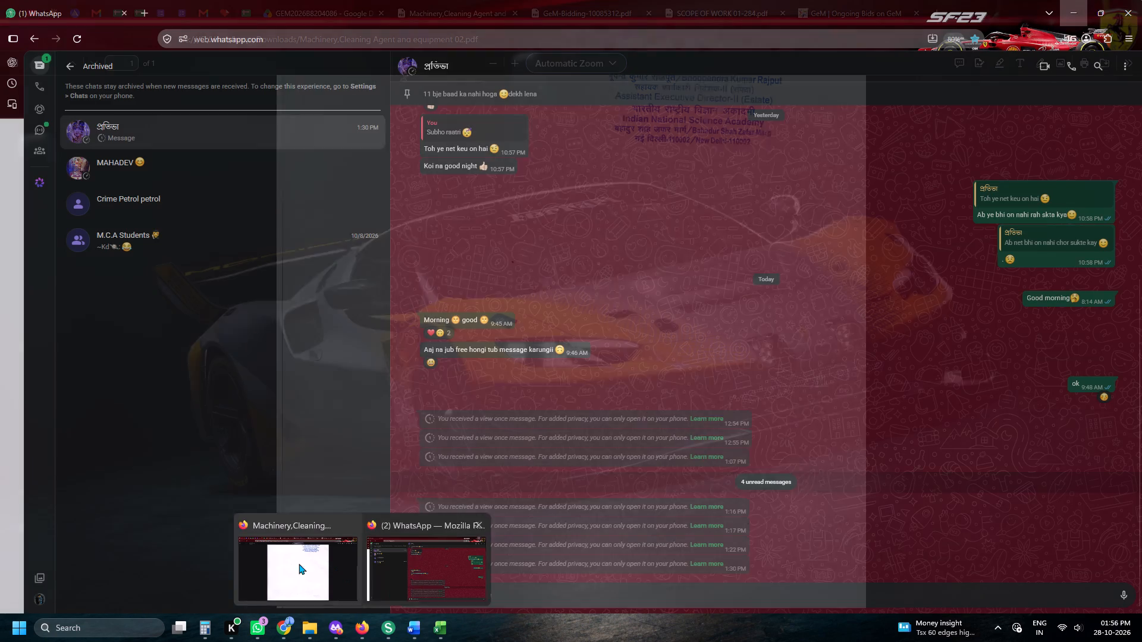
{"action": "left_click", "coordinate": [288, 564]}
{"action": "left_click", "coordinate": [221, 10]}
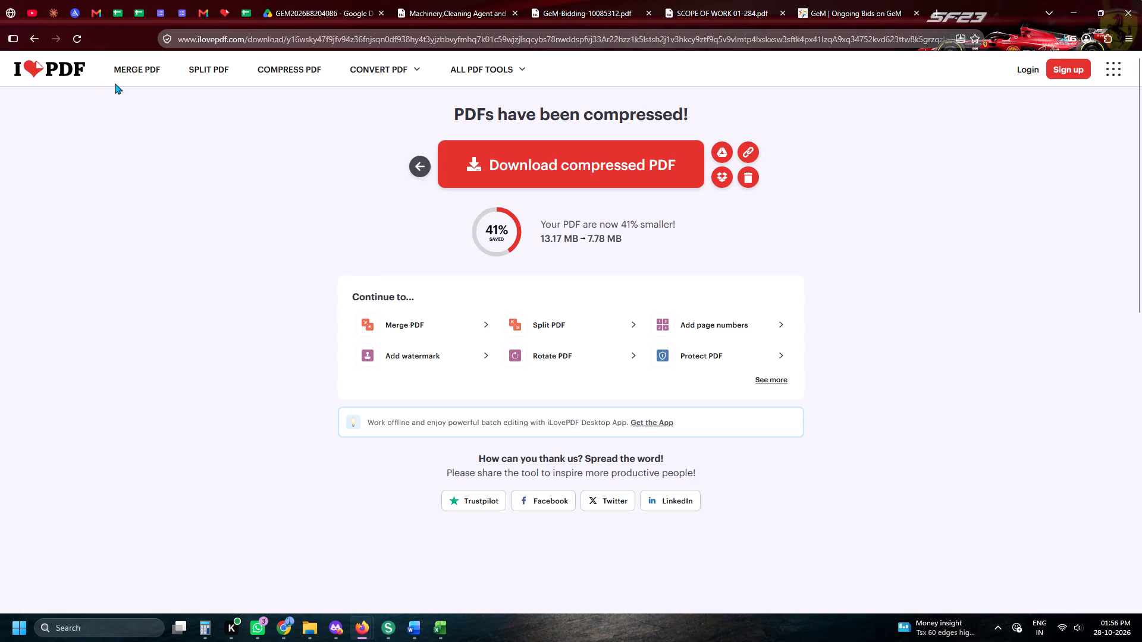
{"action": "left_click", "coordinate": [129, 73]}
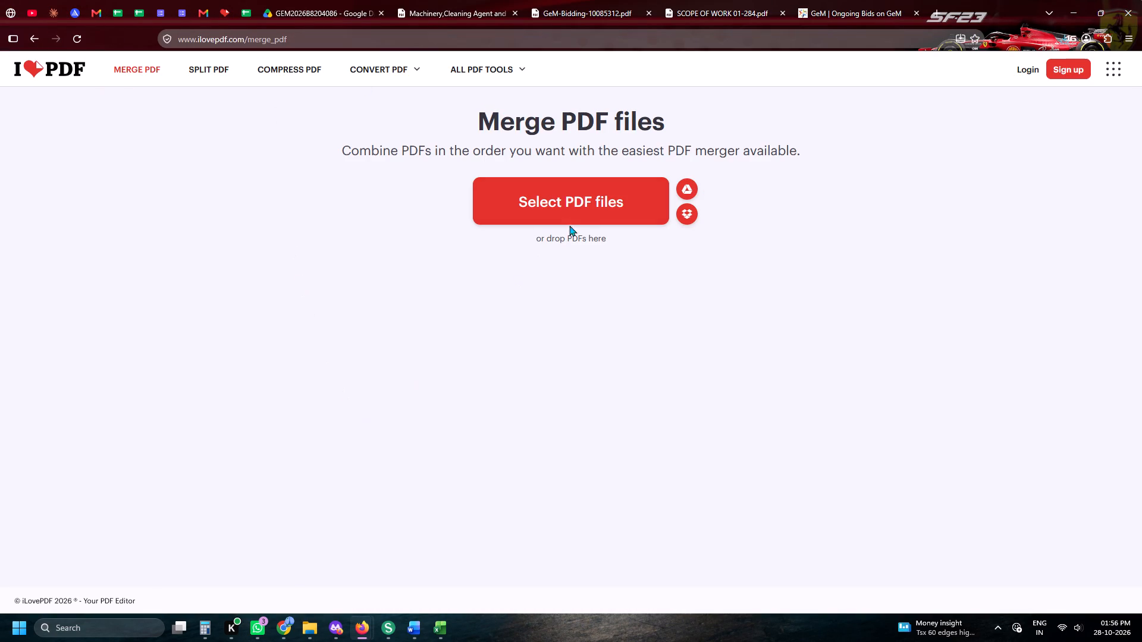
{"action": "left_click", "coordinate": [579, 210]}
{"action": "scroll", "coordinate": [822, 316], "scroll_direction": "up", "scroll_amount": 6}
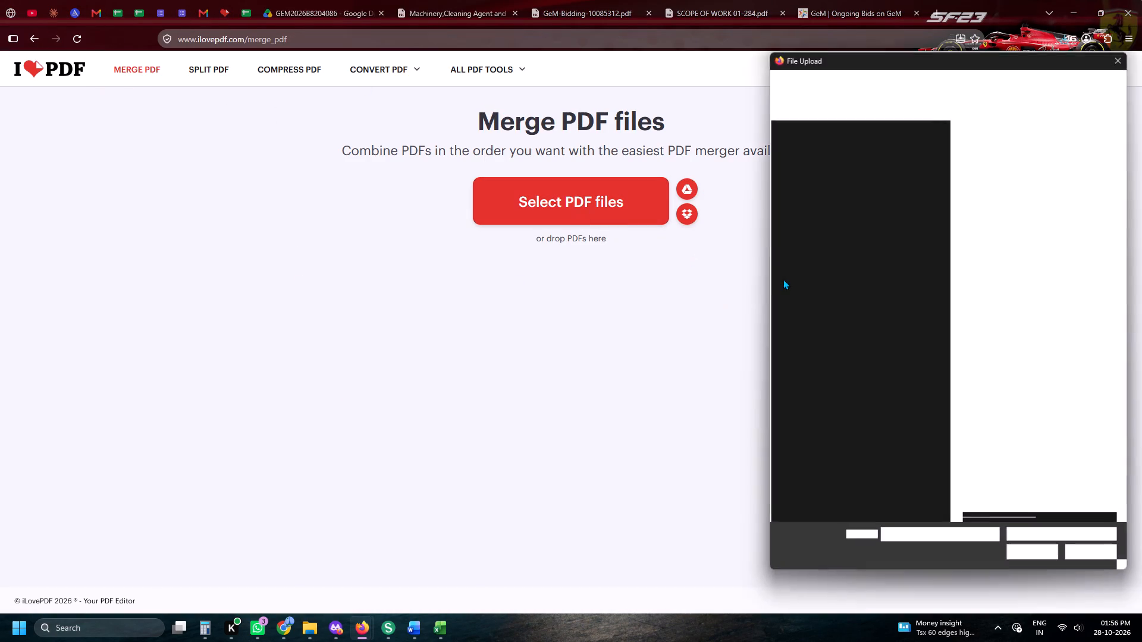
{"action": "scroll", "coordinate": [783, 279], "scroll_direction": "up", "scroll_amount": 5}
{"action": "left_click", "coordinate": [820, 221]}
{"action": "left_click", "coordinate": [819, 207]}
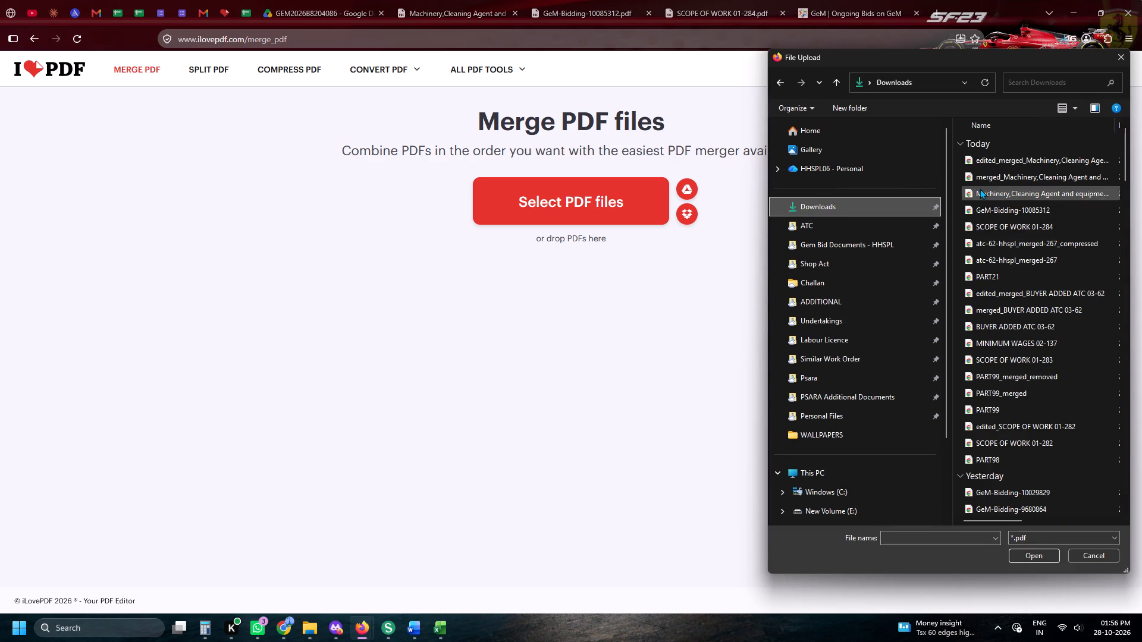
{"action": "double_click", "coordinate": [981, 162]}
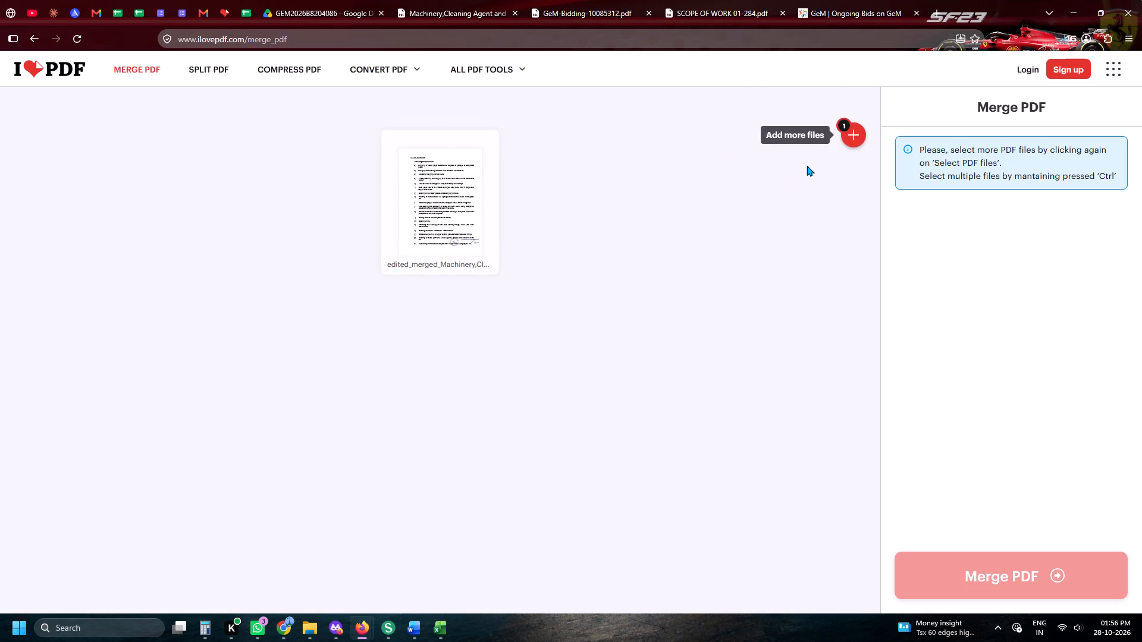
Add atc-62-hhspl from the ATC folder to the files being merged.
{"action": "left_click", "coordinate": [853, 134]}
{"action": "scroll", "coordinate": [826, 247], "scroll_direction": "up", "scroll_amount": 6}
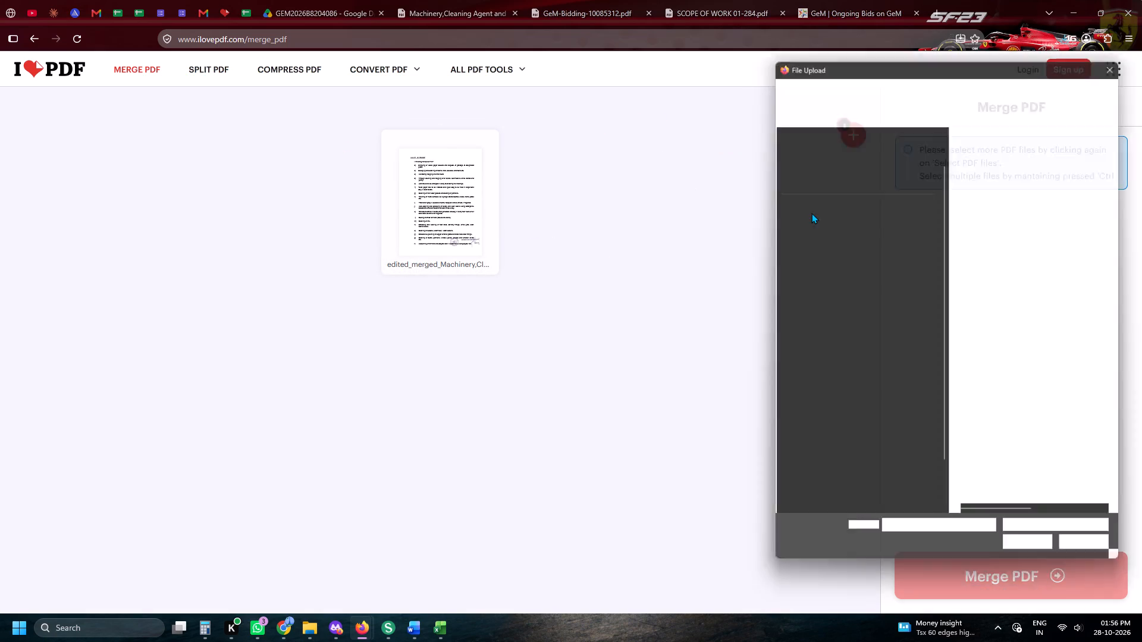
{"action": "scroll", "coordinate": [811, 213], "scroll_direction": "up", "scroll_amount": 4}
{"action": "left_click", "coordinate": [813, 225]}
{"action": "left_click", "coordinate": [984, 169]}
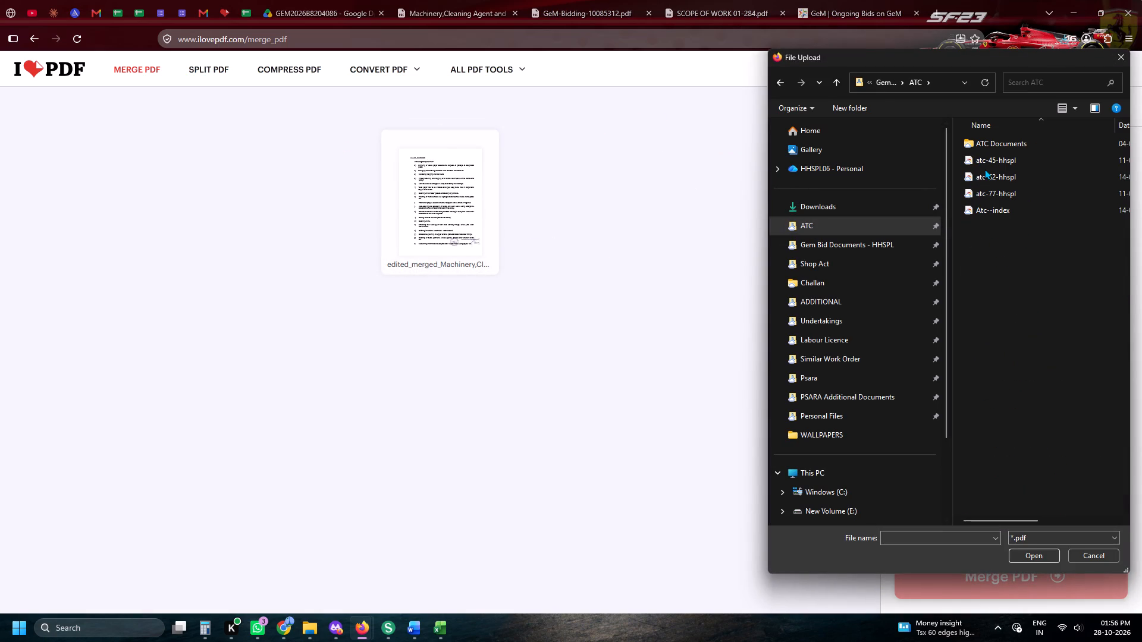
{"action": "triple_click", "coordinate": [987, 178]}
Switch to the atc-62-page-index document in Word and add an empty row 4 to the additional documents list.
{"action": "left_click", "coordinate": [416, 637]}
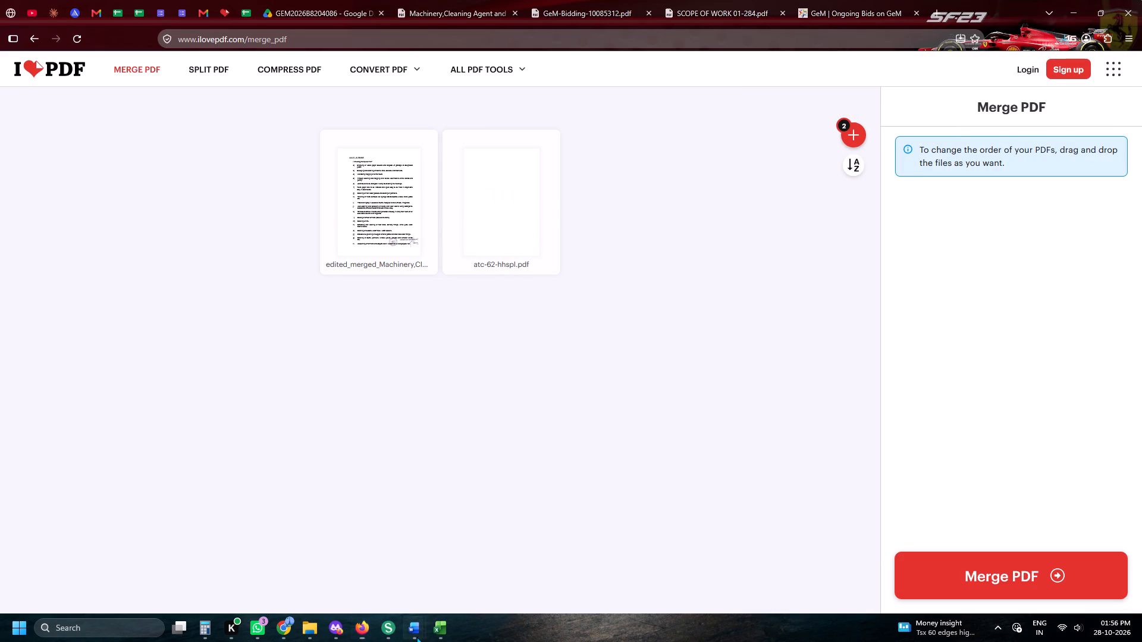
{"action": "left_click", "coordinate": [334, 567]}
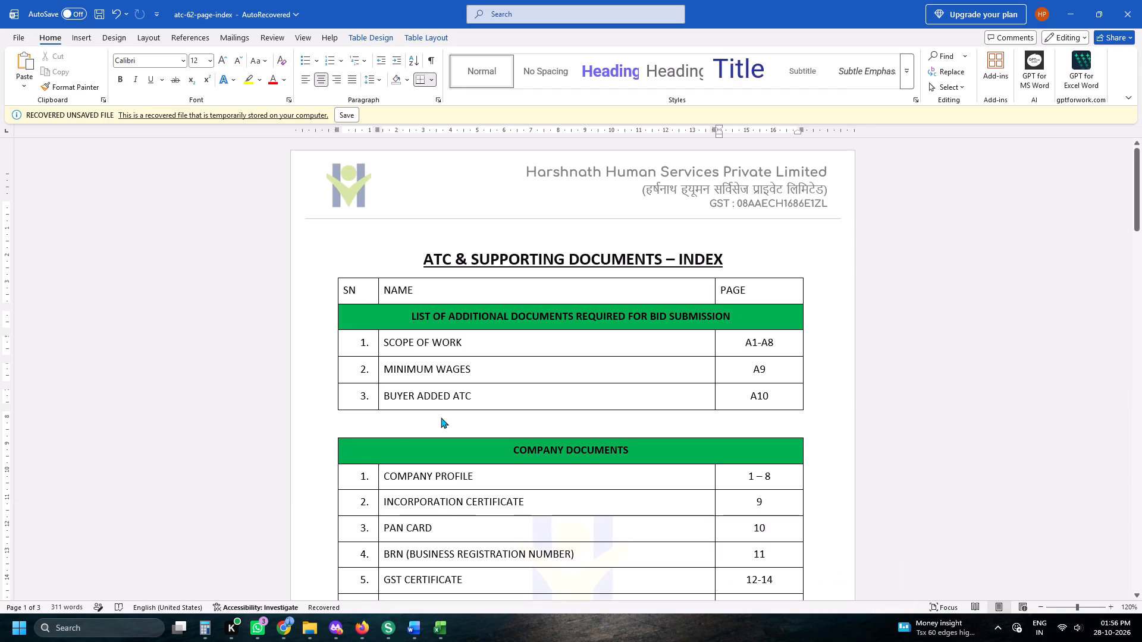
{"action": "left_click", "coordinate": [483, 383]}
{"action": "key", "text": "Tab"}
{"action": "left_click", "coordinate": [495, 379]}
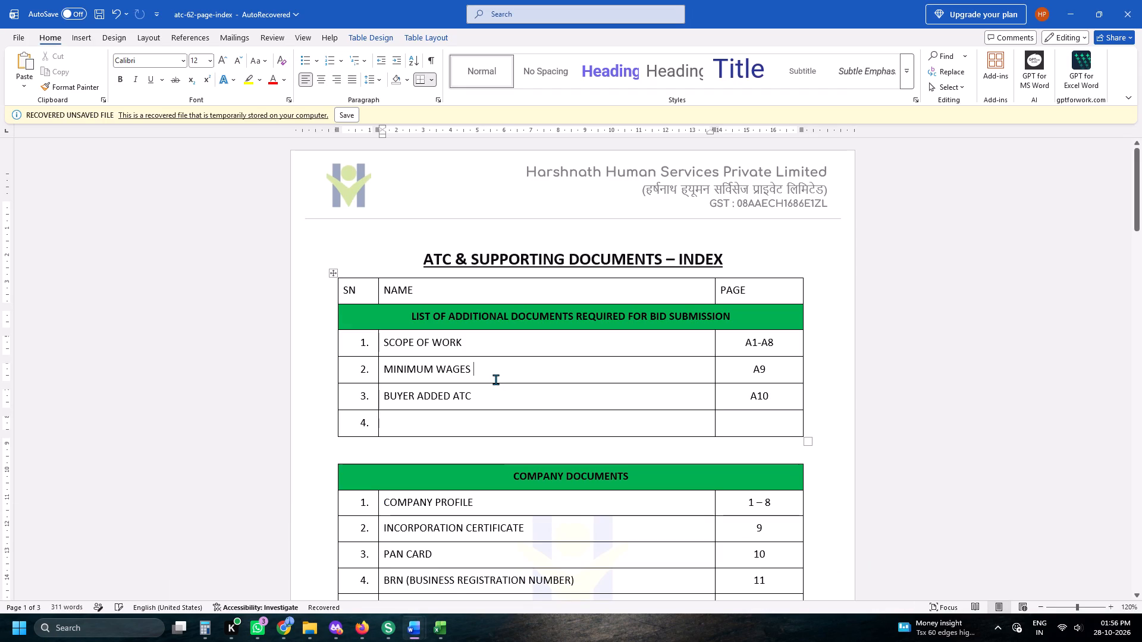
Copy the name "Machinery,Cleaning Agent and equipment" from the PDF's address in Firefox and replace MINIMUM WAGES with it in the Word index.
{"action": "key", "text": "alt+Tab"}
{"action": "left_click", "coordinate": [285, 0]}
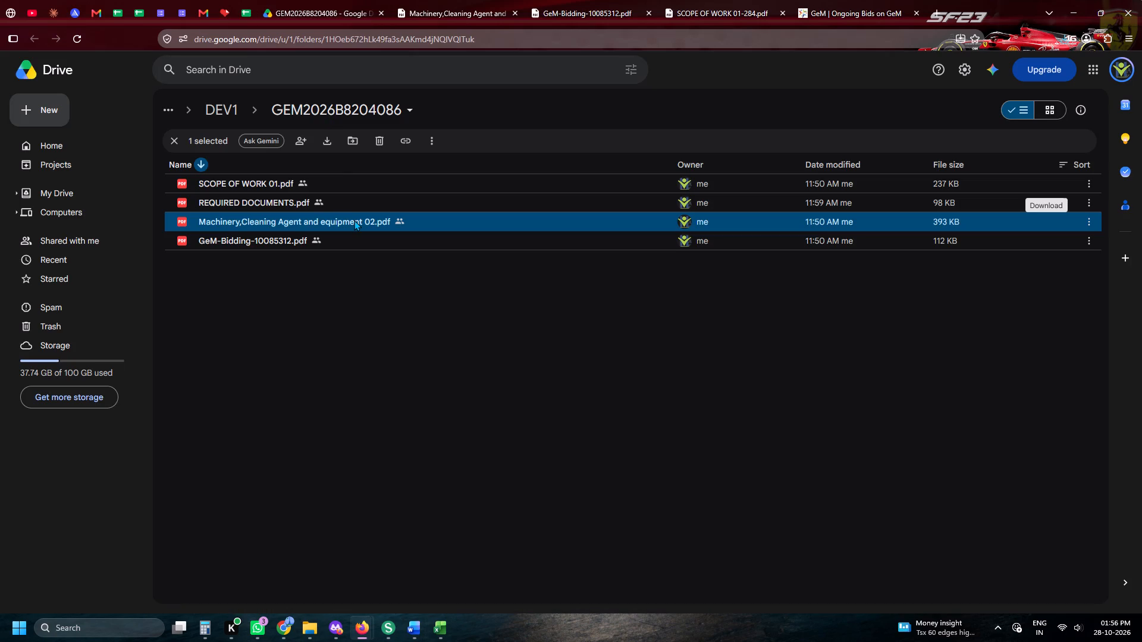
{"action": "left_click", "coordinate": [473, 8]}
{"action": "left_click", "coordinate": [637, 0]}
{"action": "left_click", "coordinate": [463, 2]}
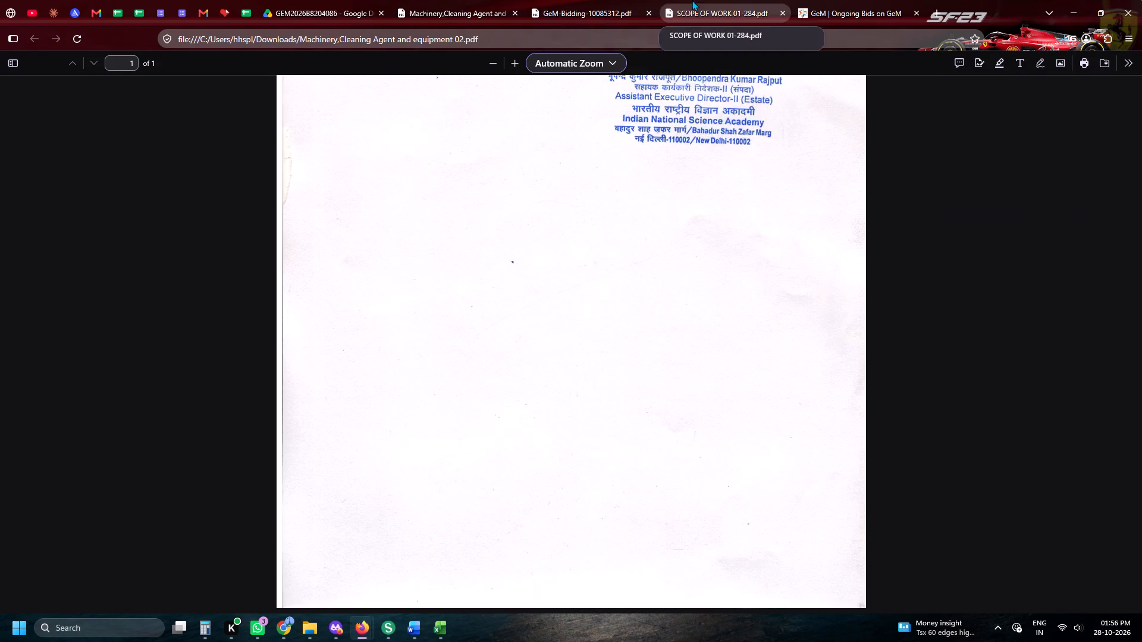
{"action": "left_click", "coordinate": [703, 0]}
{"action": "left_click", "coordinate": [463, 0]}
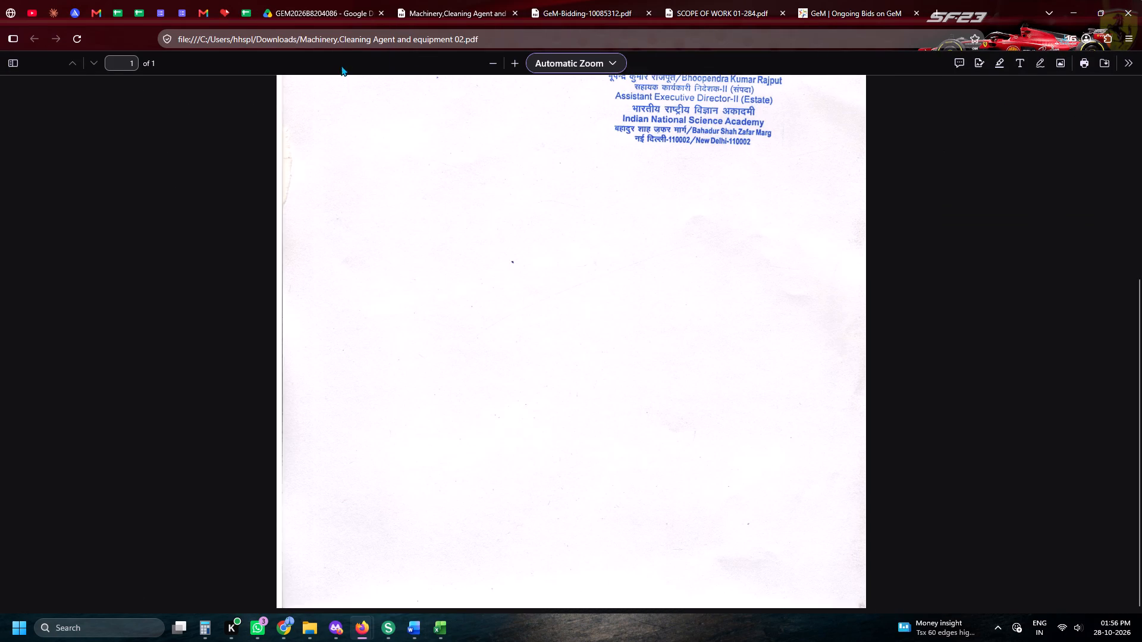
{"action": "left_click_drag", "start_coordinate": [300, 44], "coordinate": [432, 59]}
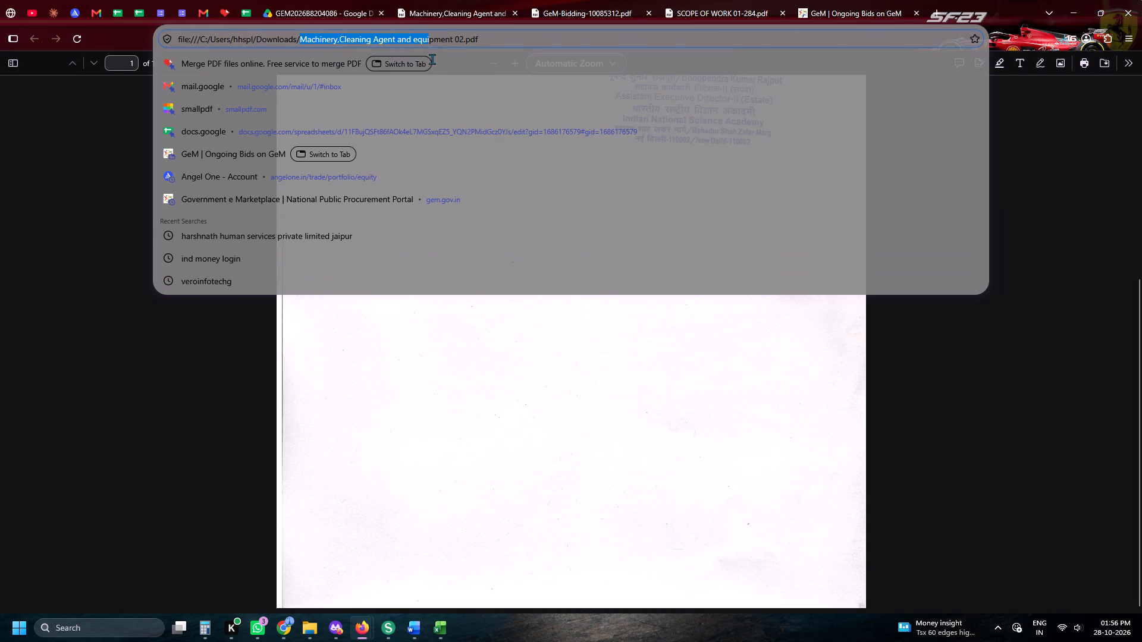
{"action": "left_click_drag", "start_coordinate": [432, 59], "coordinate": [454, 59]}
{"action": "key", "text": "ctrl+c"}
{"action": "key", "text": "ctrl+c"}
{"action": "key", "text": "ctrl+c"}
{"action": "key", "text": "alt+Tab"}
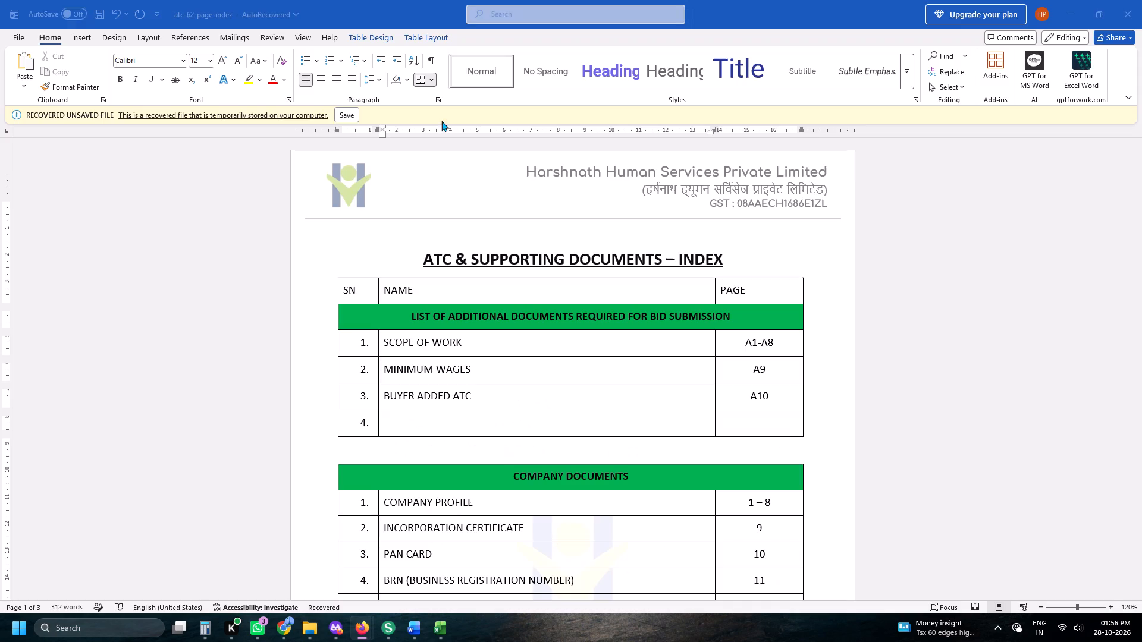
{"action": "left_click_drag", "start_coordinate": [498, 374], "coordinate": [403, 376]}
{"action": "key", "text": "ctrl+v"}
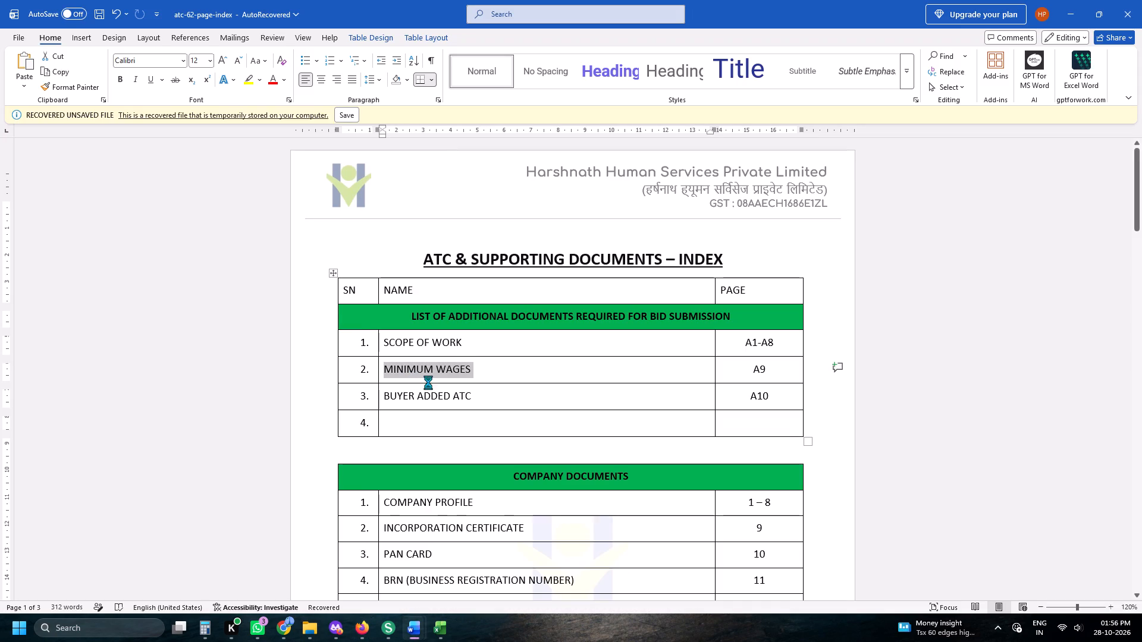
Change the new index entry to uppercase and add a space after its comma, giving MACHINERY, CLEANING AGENT AND EQUIPMENT.
{"action": "left_click_drag", "start_coordinate": [584, 377], "coordinate": [396, 360]}
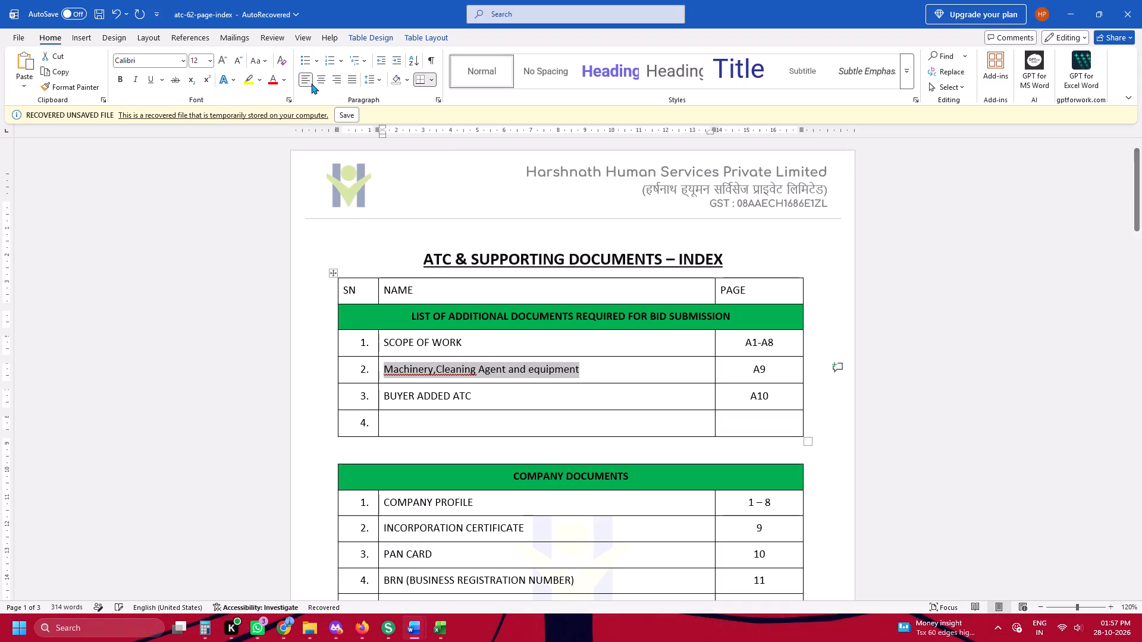
{"action": "left_click", "coordinate": [261, 62]}
{"action": "left_click", "coordinate": [289, 114]}
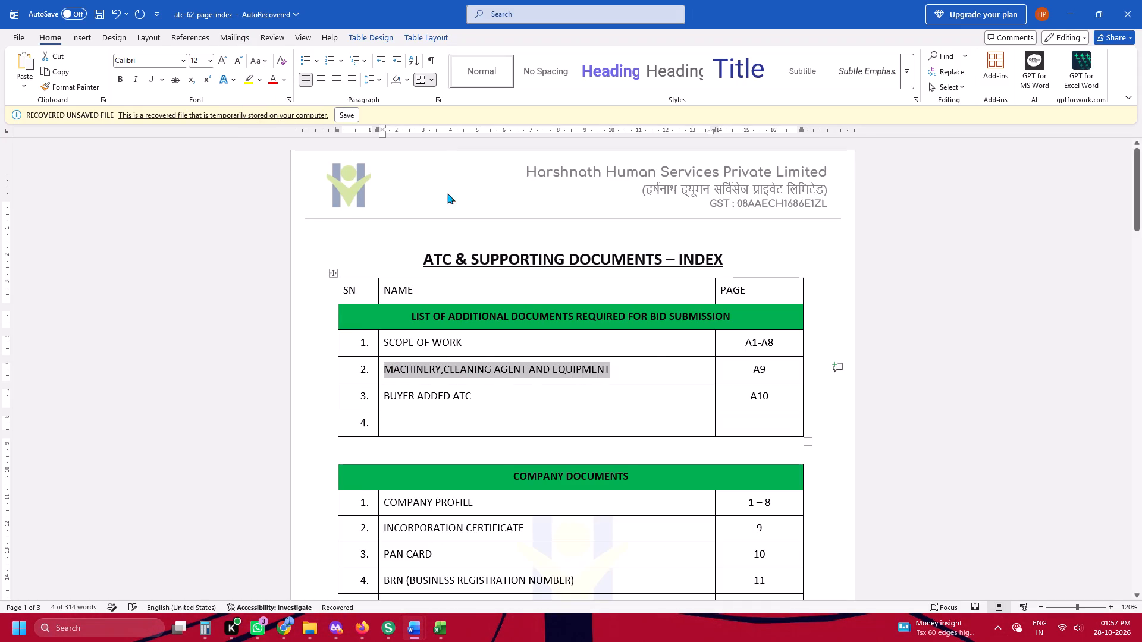
{"action": "left_click", "coordinate": [653, 357]}
{"action": "left_click", "coordinate": [428, 372]}
{"action": "left_click", "coordinate": [445, 371]}
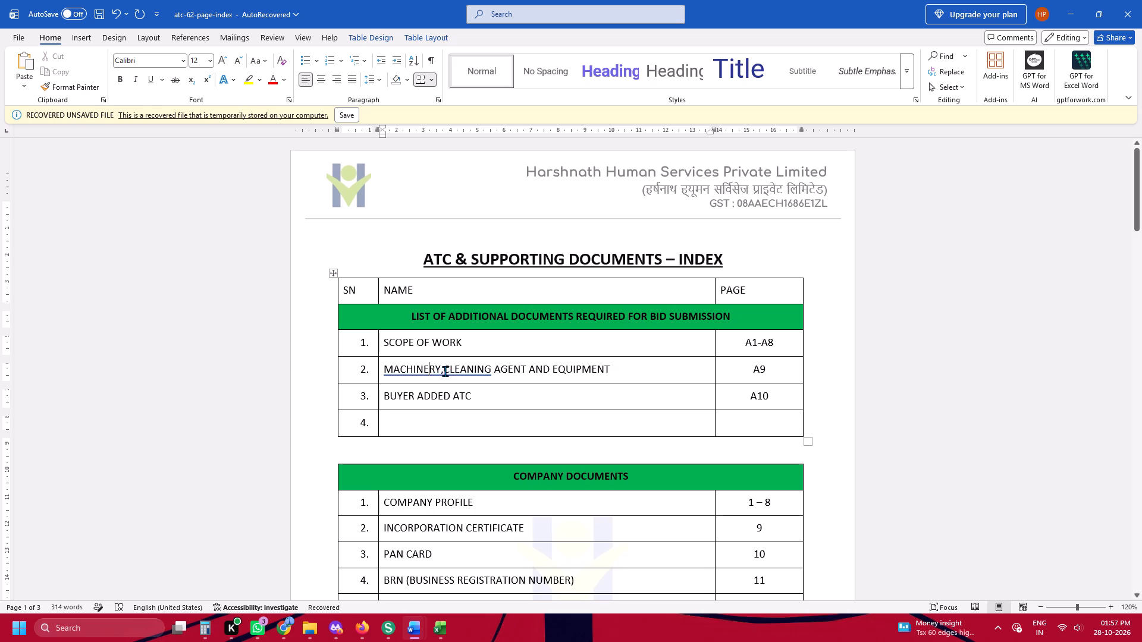
{"action": "key", "text": "space"}
Switch to Firefox to check the bid's Drive folder and the SCOPE OF WORK 01-284 page count, and return to the Word index.
{"action": "key", "text": "alt+Tab"}
{"action": "left_click", "coordinate": [299, 0]}
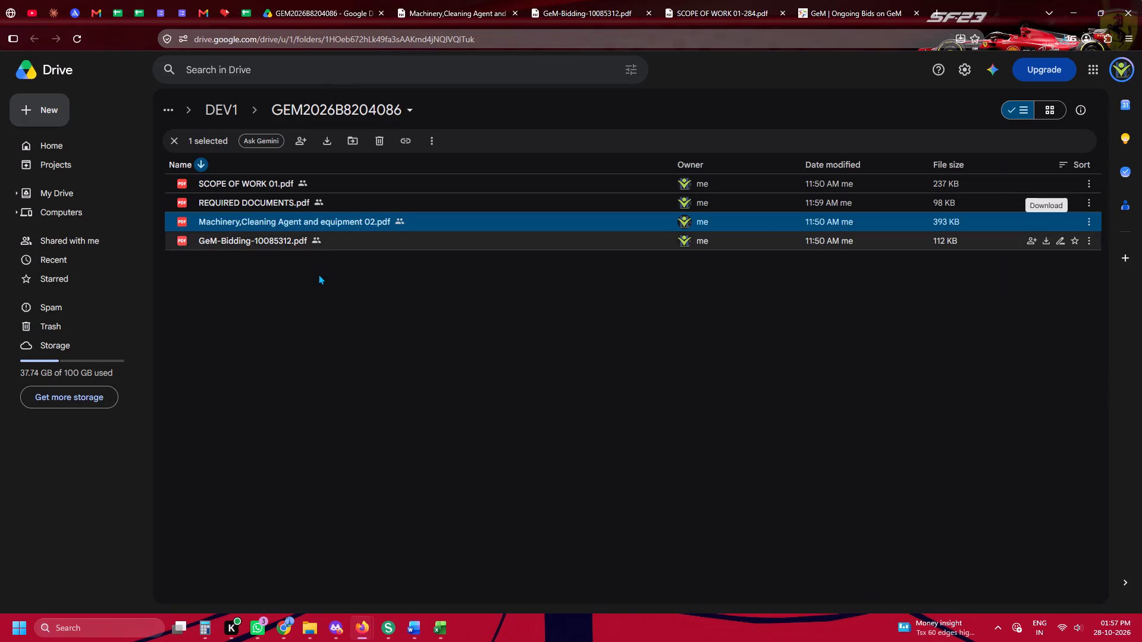
{"action": "key", "text": "alt+Tab"}
{"action": "key", "text": "alt+Tab"}
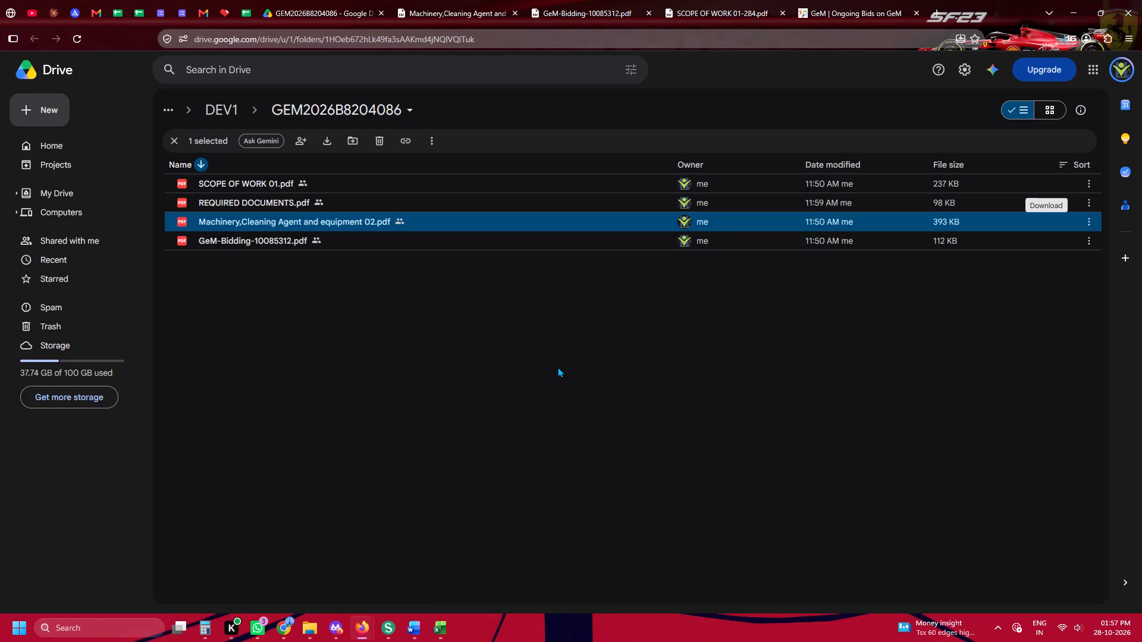
{"action": "left_click", "coordinate": [713, 1]}
{"action": "left_click", "coordinate": [510, 0]}
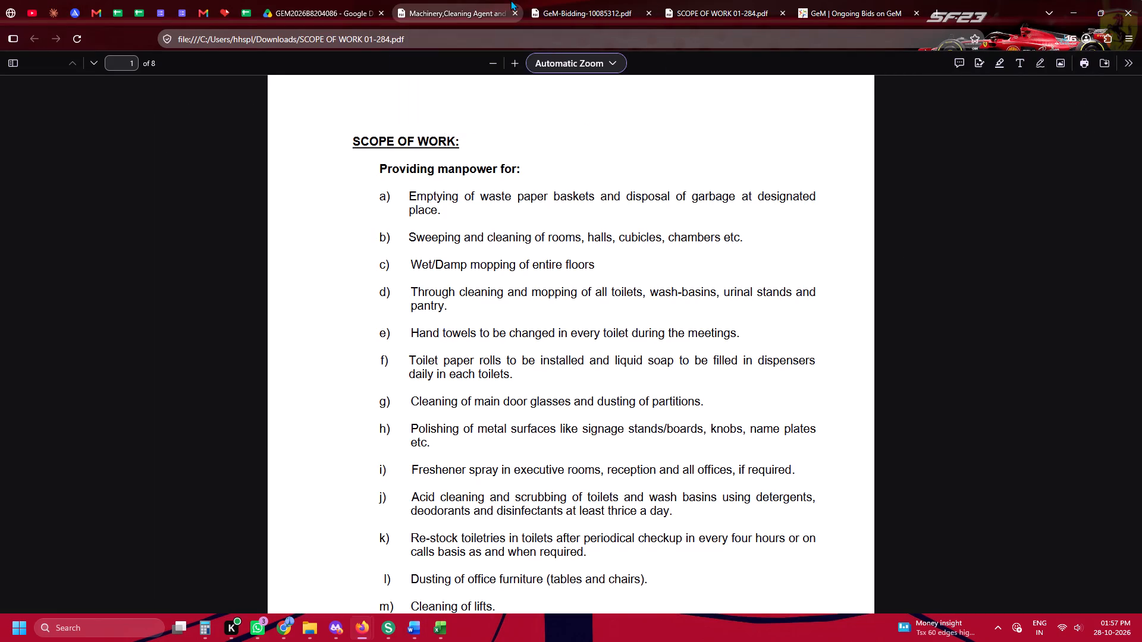
{"action": "key", "text": "alt+Tab"}
Delete the BUYER ADDED ATC row and the empty row 4 from the additional documents list.
{"action": "left_click", "coordinate": [782, 364]}
{"action": "left_click", "coordinate": [777, 394]}
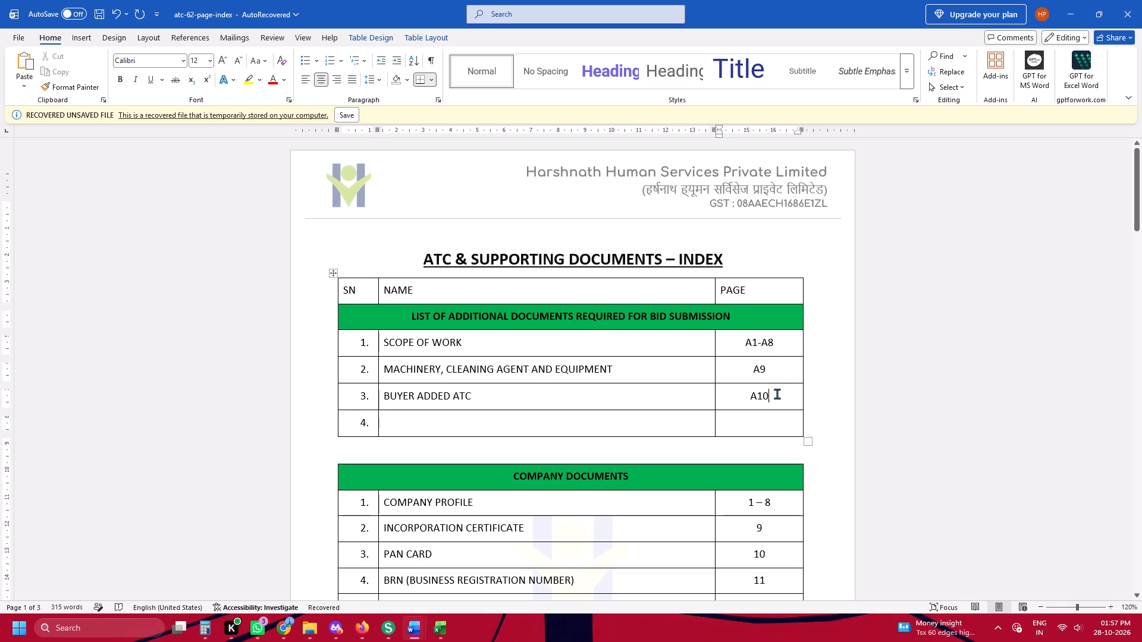
{"action": "left_click_drag", "start_coordinate": [710, 398], "coordinate": [722, 428]}
{"action": "left_click", "coordinate": [911, 402]}
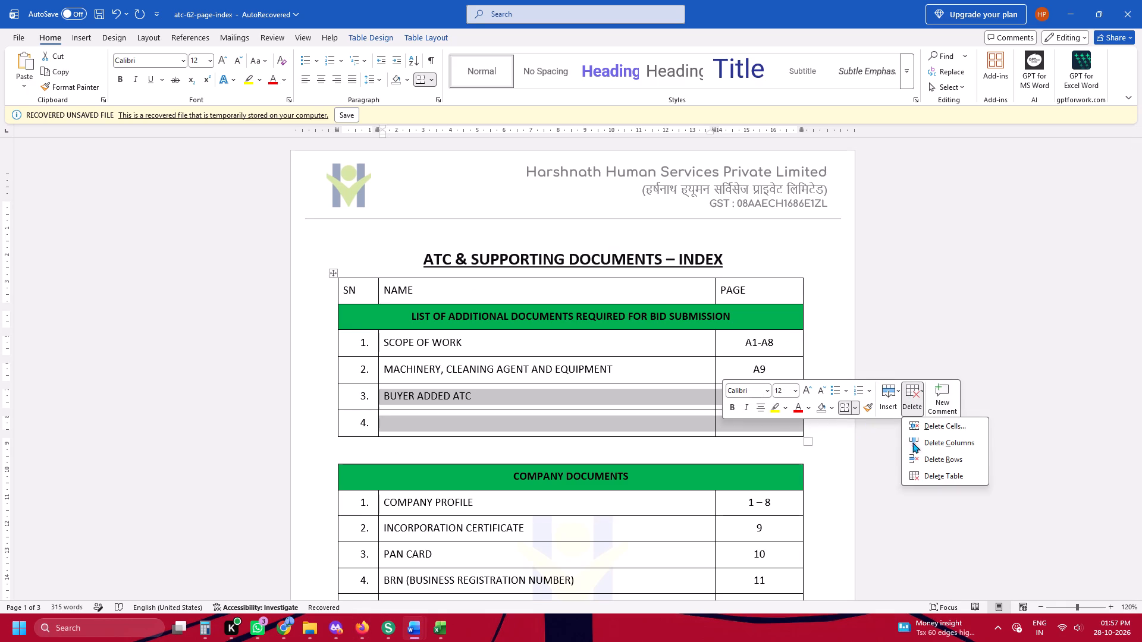
{"action": "left_click", "coordinate": [914, 454]}
Export the index as a PDF to Downloads, adapting the PART21 file name to end in 2, and return to the Word document.
{"action": "key", "text": "alt+f"}
{"action": "key", "text": "alt+e"}
{"action": "key", "text": "alt+a"}
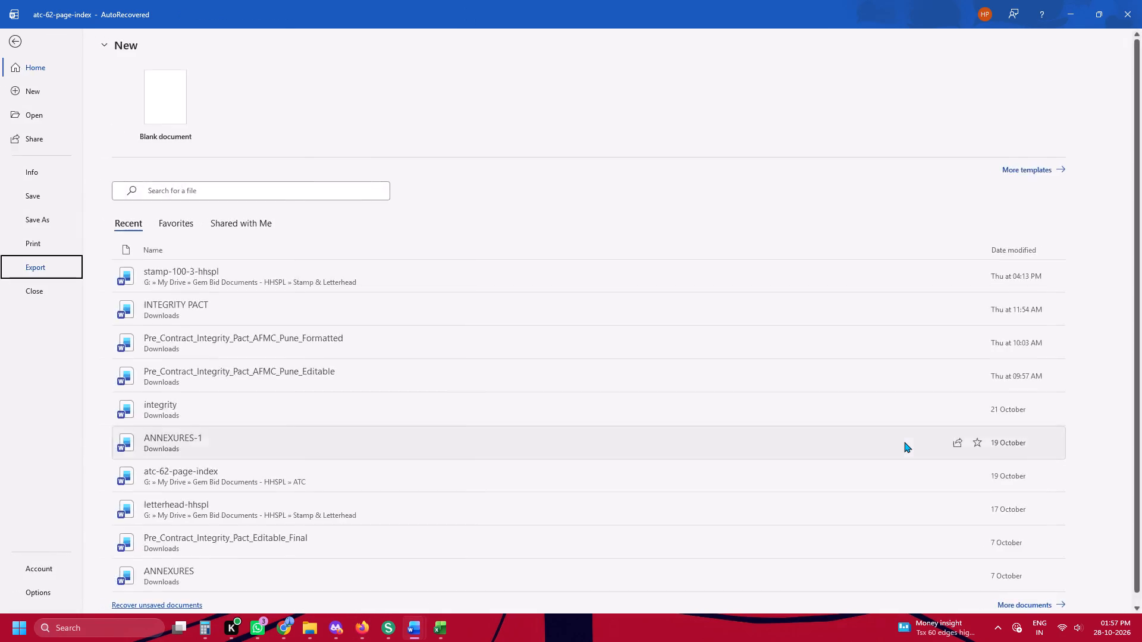
{"action": "scroll", "coordinate": [162, 486], "scroll_direction": "up", "scroll_amount": 12}
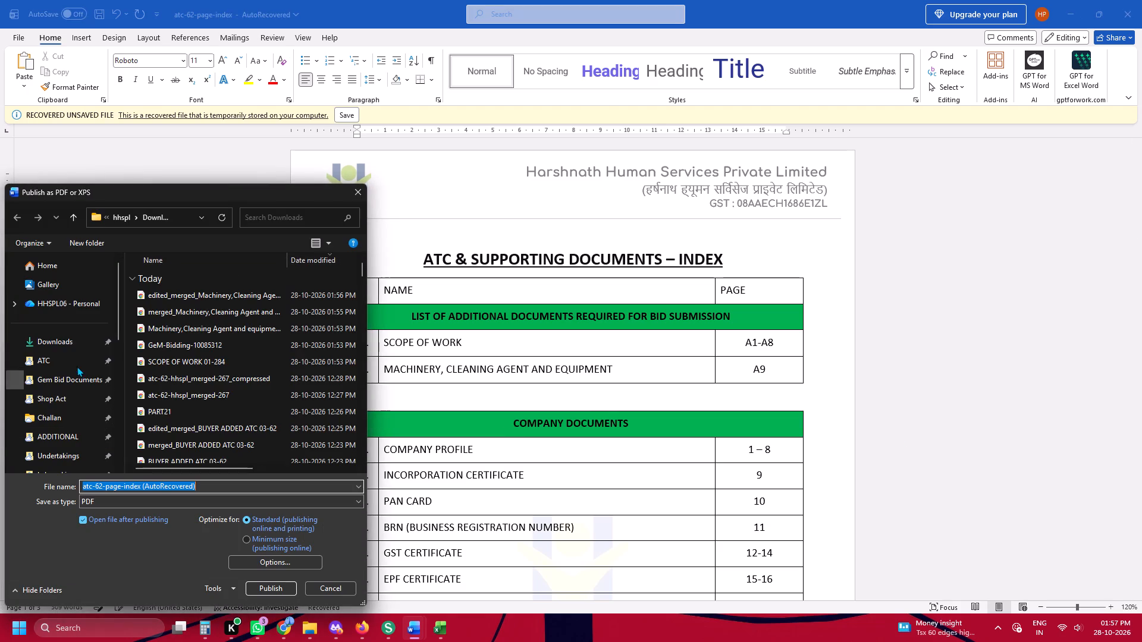
{"action": "left_click", "coordinate": [72, 342]}
{"action": "left_click", "coordinate": [181, 413]}
{"action": "triple_click", "coordinate": [152, 491]}
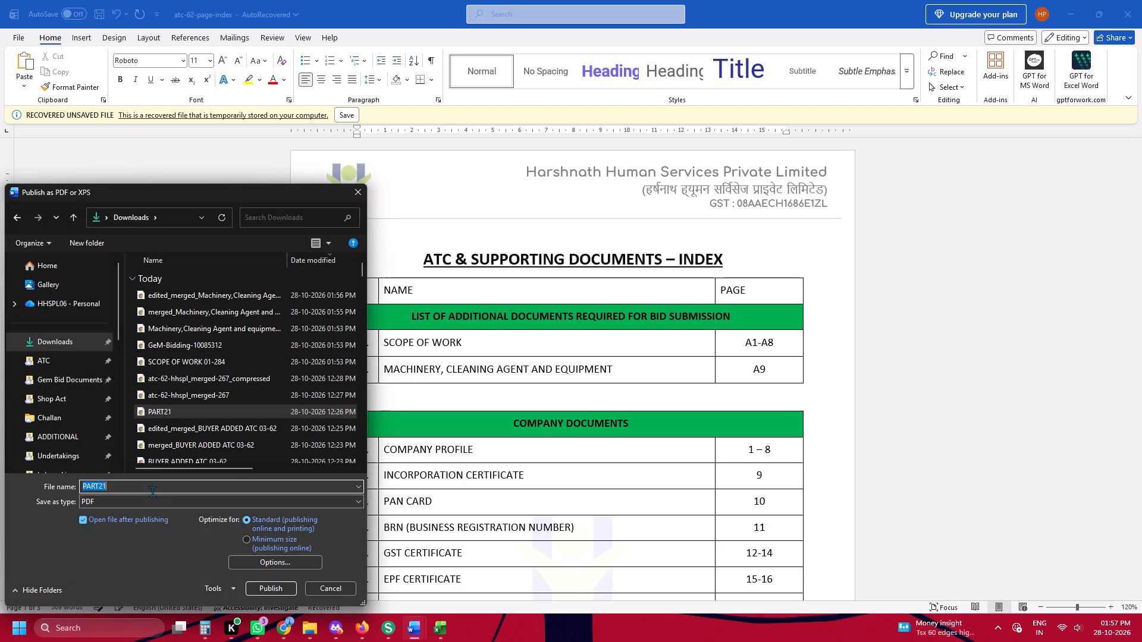
{"action": "key", "text": "BackSpace"}
{"action": "key", "text": "2"}
{"action": "key", "text": "Return"}
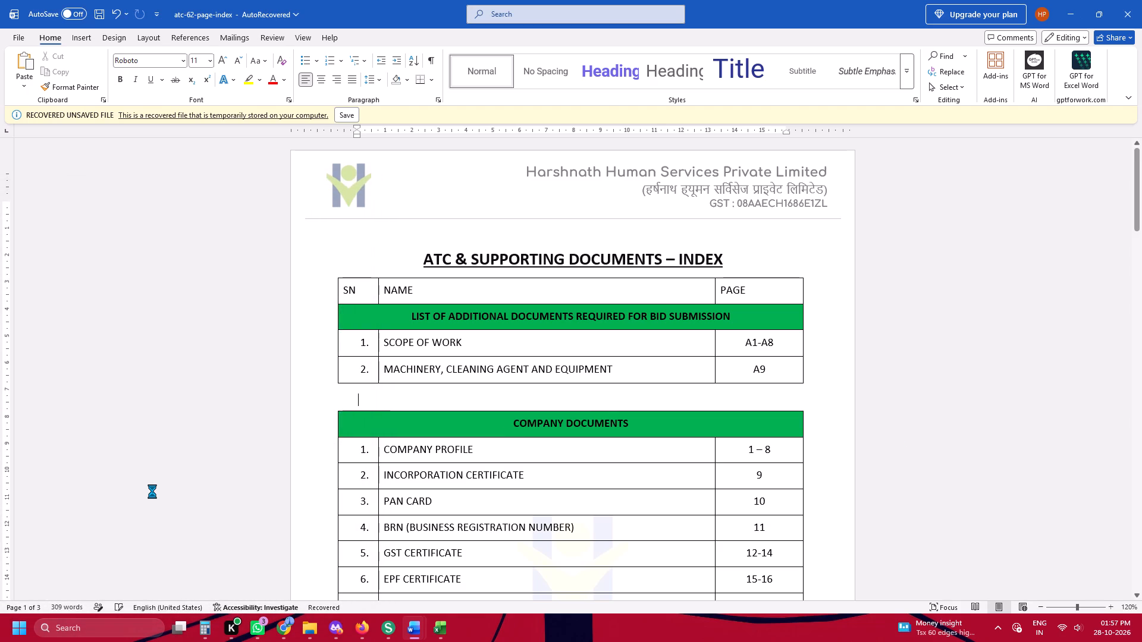
{"action": "key", "text": "alt+Tab"}
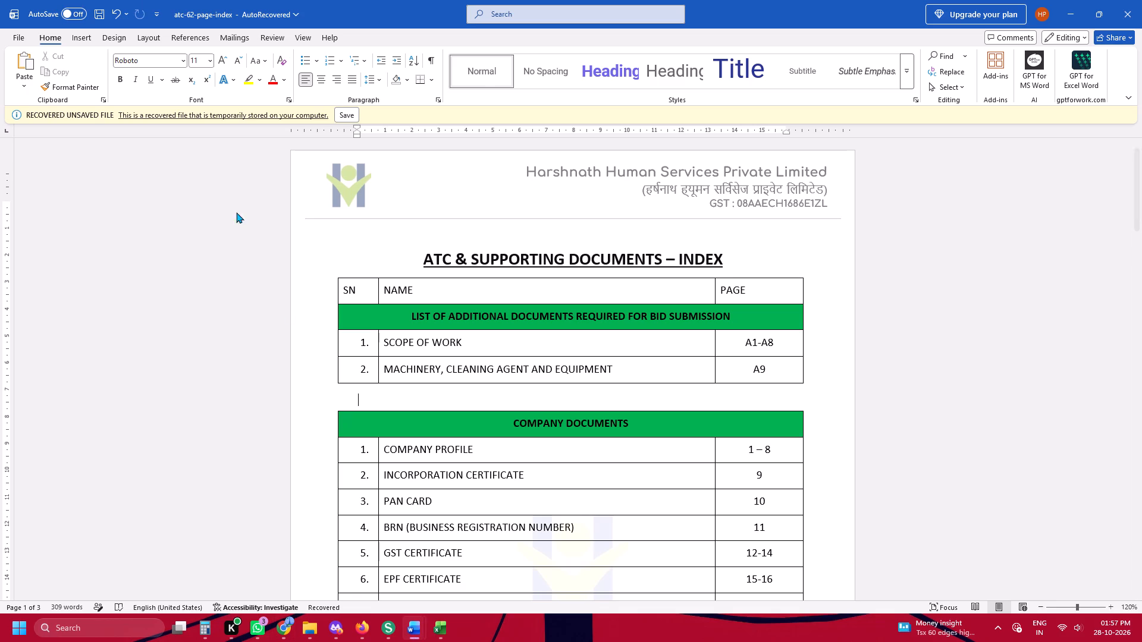
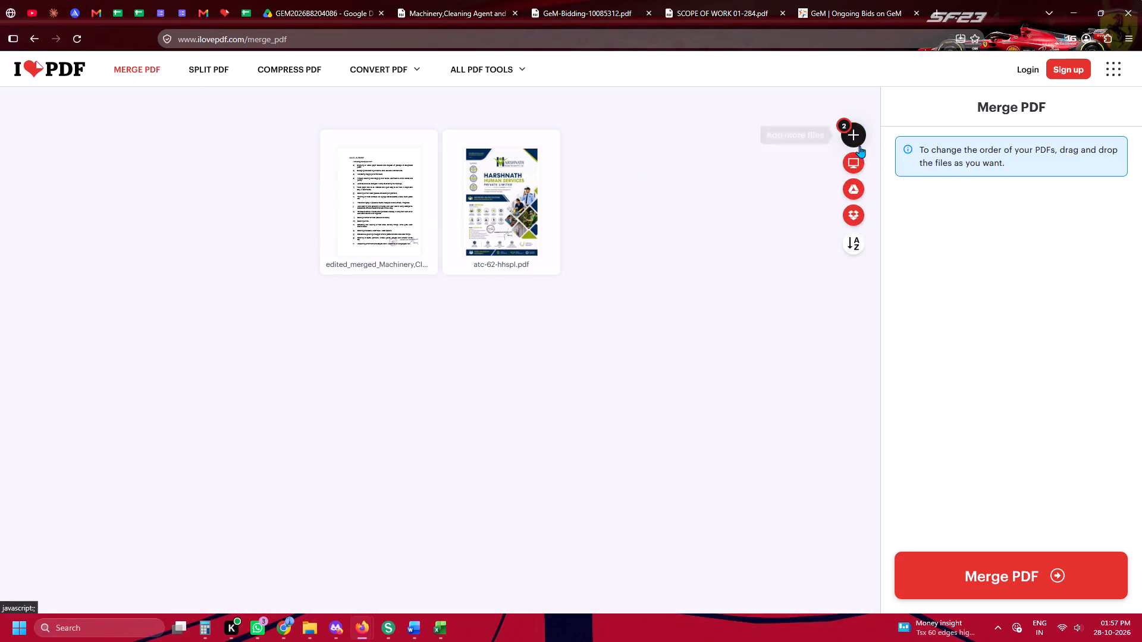
Add PART22 from Downloads as the first file ahead of edited_merged_Machinery and atc-62-hhspl, and merge the three PDFs.
{"action": "scroll", "coordinate": [854, 260], "scroll_direction": "up", "scroll_amount": 6}
{"action": "left_click", "coordinate": [828, 202]}
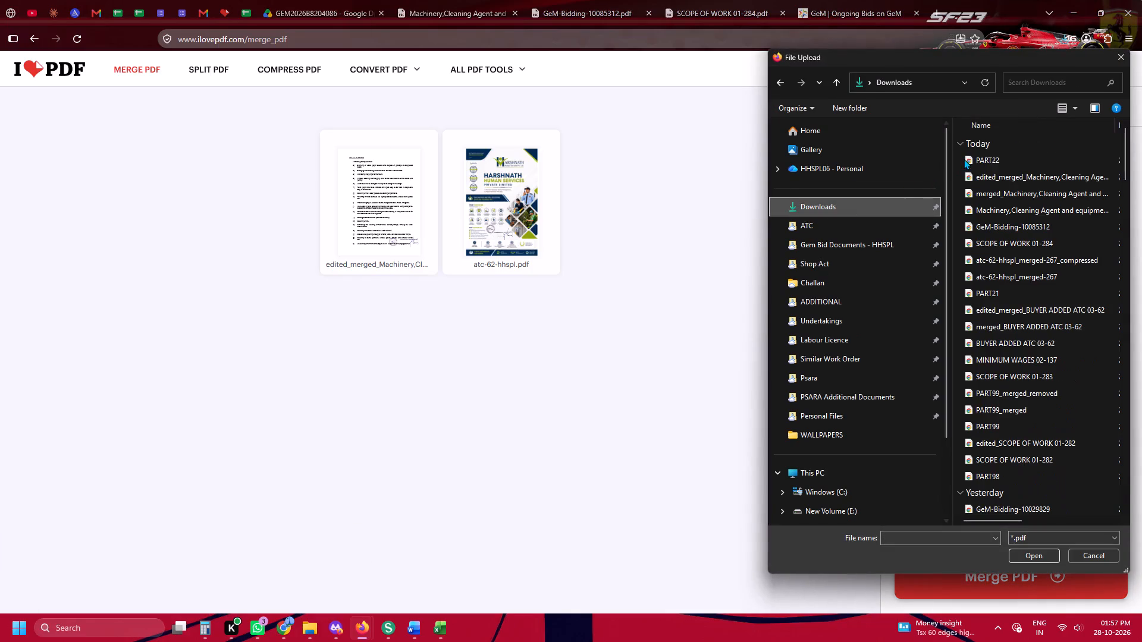
{"action": "double_click", "coordinate": [972, 156]}
{"action": "left_click_drag", "start_coordinate": [579, 222], "coordinate": [213, 222]}
{"action": "left_click", "coordinate": [912, 556]}
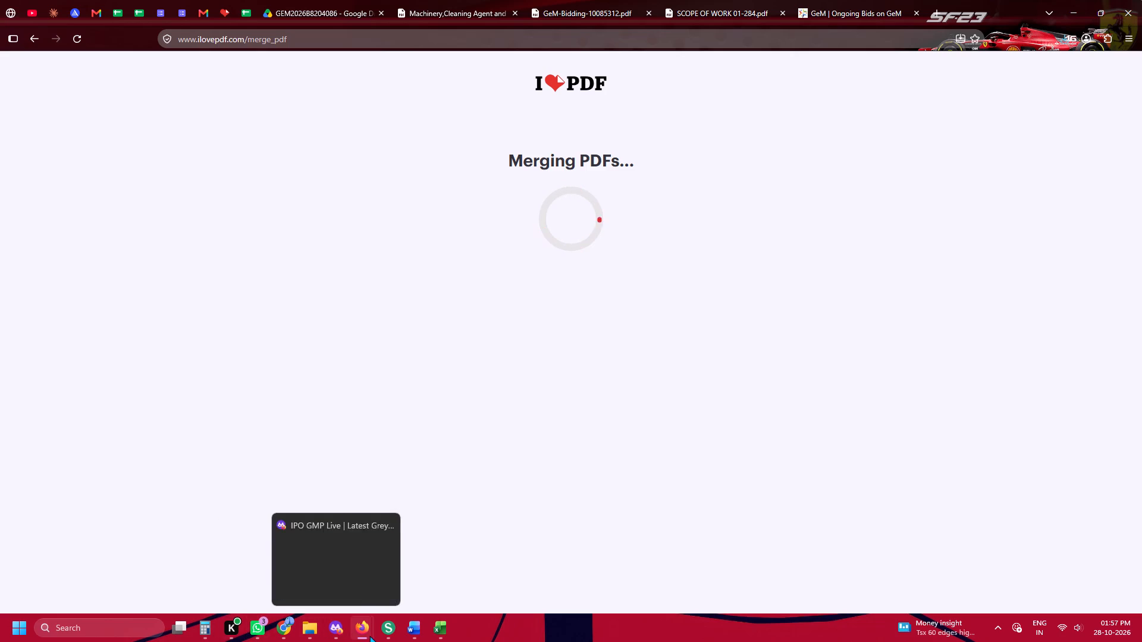
Close the separate WhatsApp browser window while the merge is running.
{"action": "left_click", "coordinate": [475, 526]}
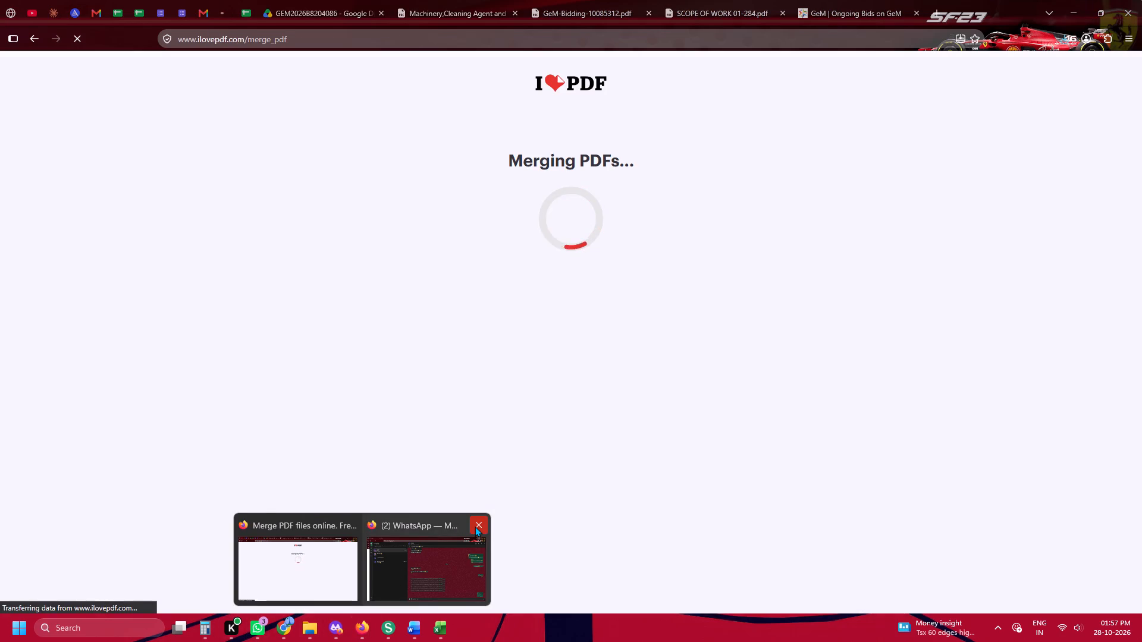
{"action": "left_click", "coordinate": [307, 465]}
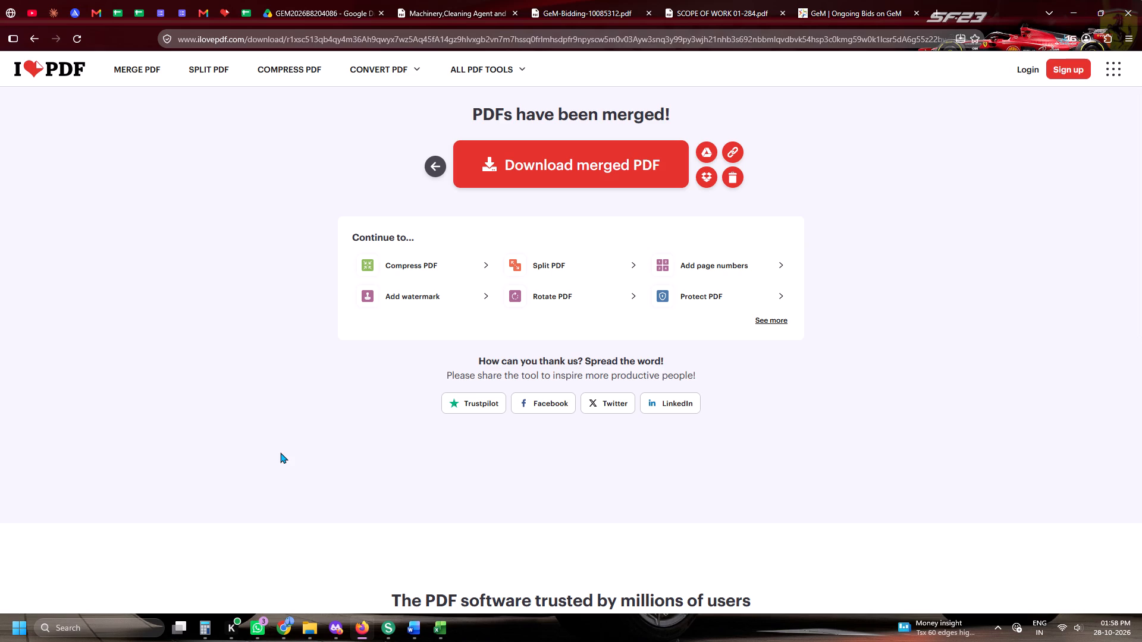
Switch to the Daily Tender Sheet 2026 and copy the GeM bid number GEM/2026/B/8204086 from row 719.
{"action": "left_click", "coordinate": [741, 0]}
{"action": "left_click", "coordinate": [805, 0]}
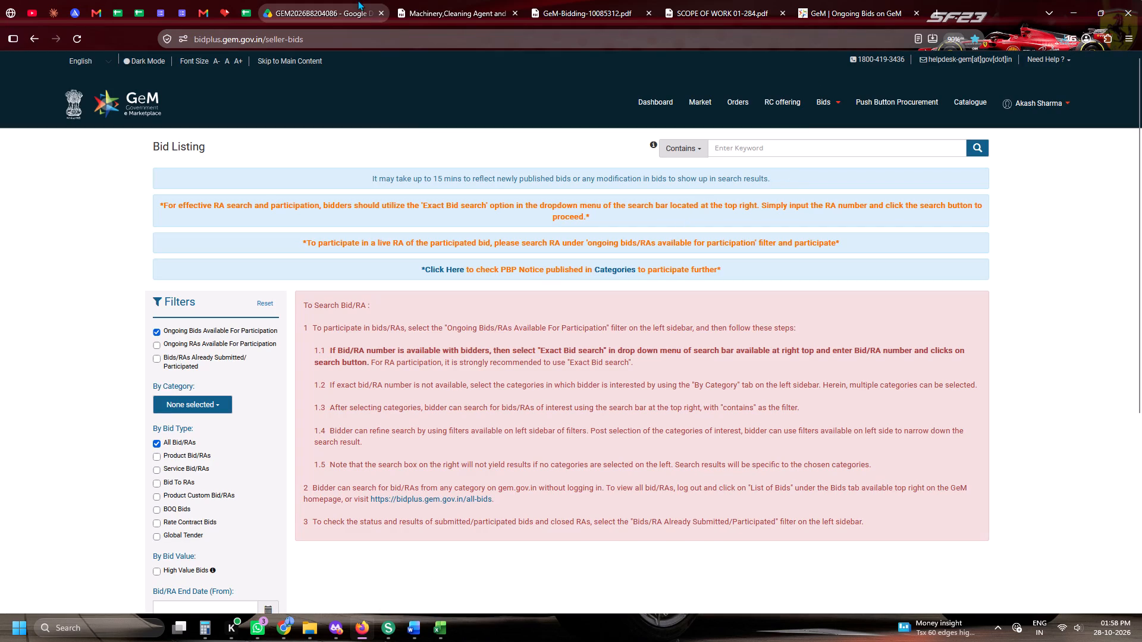
{"action": "left_click", "coordinate": [243, 15]}
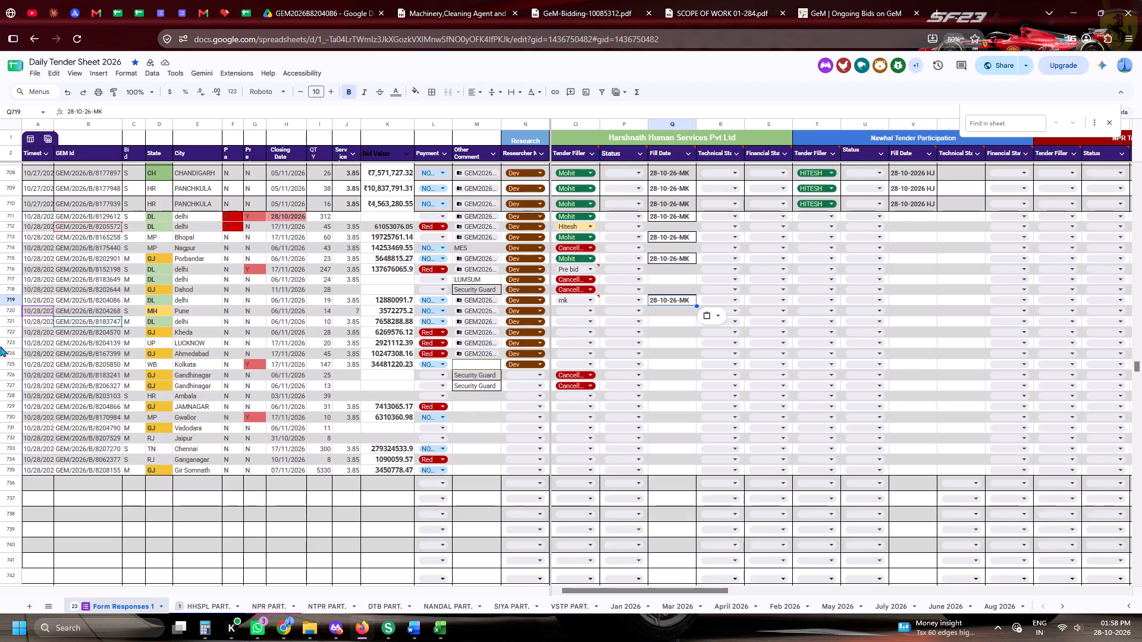
{"action": "left_click", "coordinate": [0, 313]}
{"action": "left_click", "coordinate": [0, 300]}
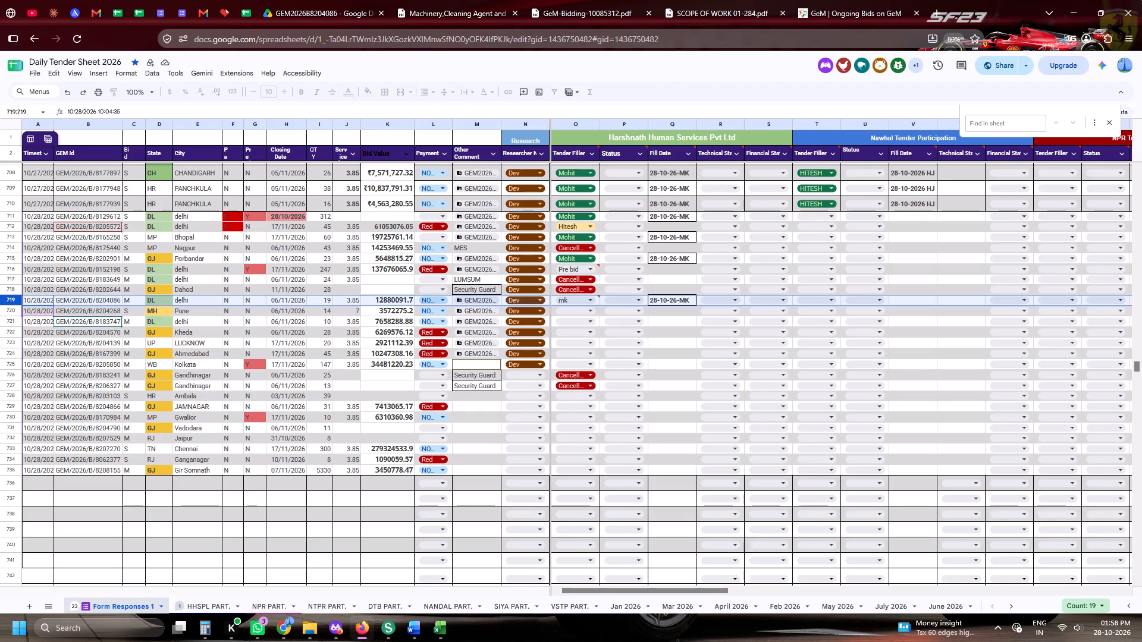
{"action": "left_click", "coordinate": [80, 305]}
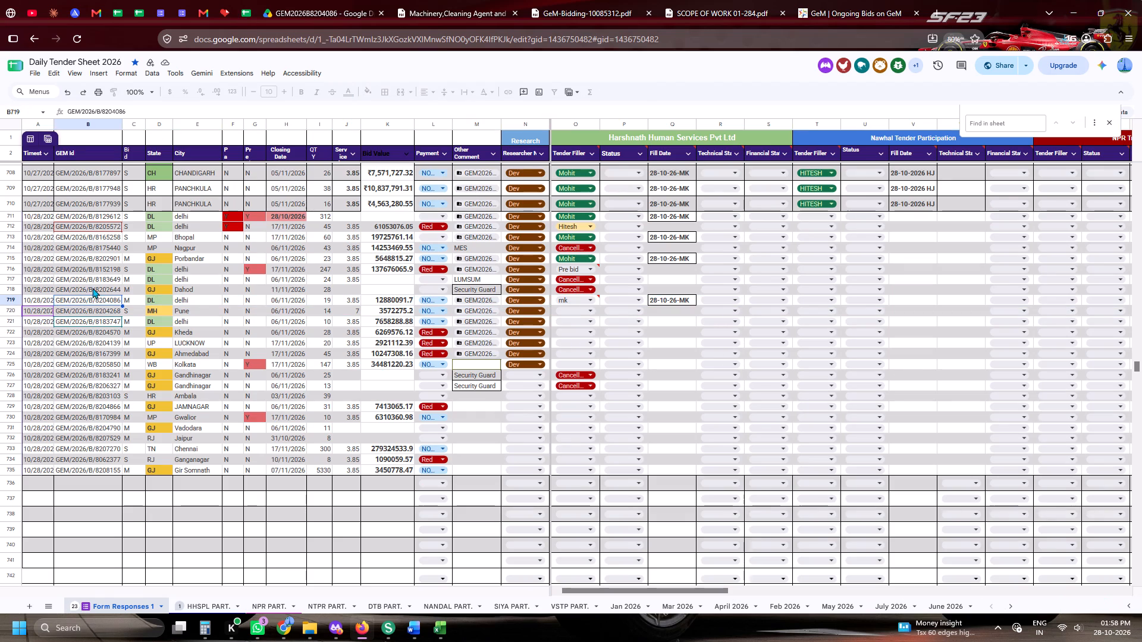
{"action": "key", "text": "ctrl+c"}
{"action": "key", "text": "ctrl+c"}
{"action": "key", "text": "ctrl+c"}
Run an Exact Bid Search for GEM/2026/B/8204086 in the GeM bid listing.
{"action": "left_click", "coordinate": [797, 0]}
{"action": "left_click", "coordinate": [723, 152]}
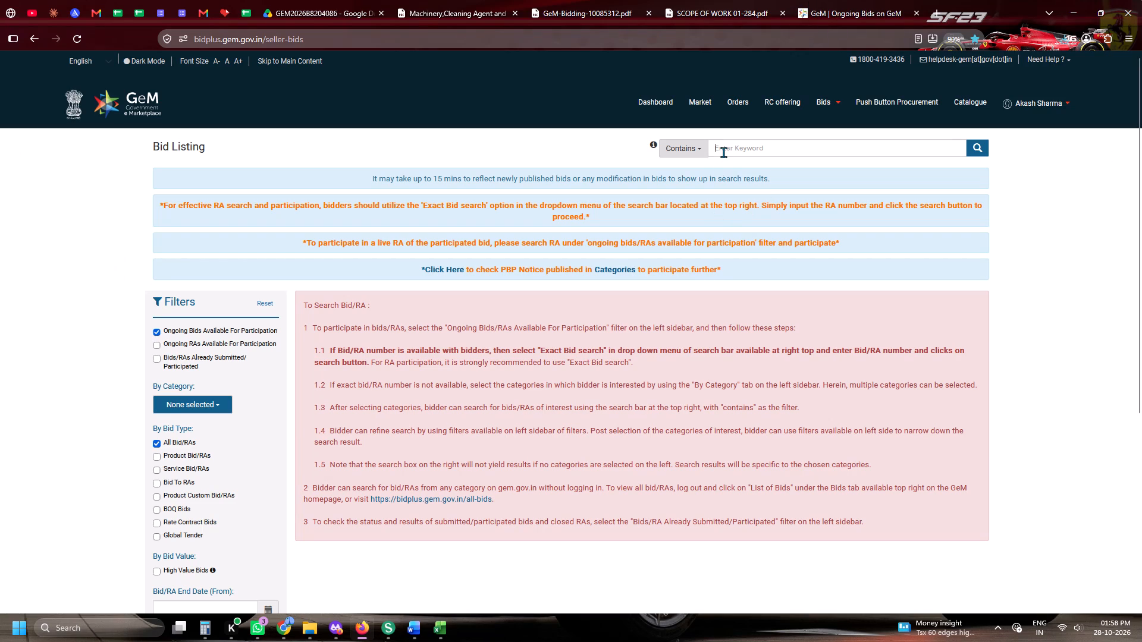
{"action": "key", "text": "ctrl+v"}
{"action": "left_click", "coordinate": [692, 156]}
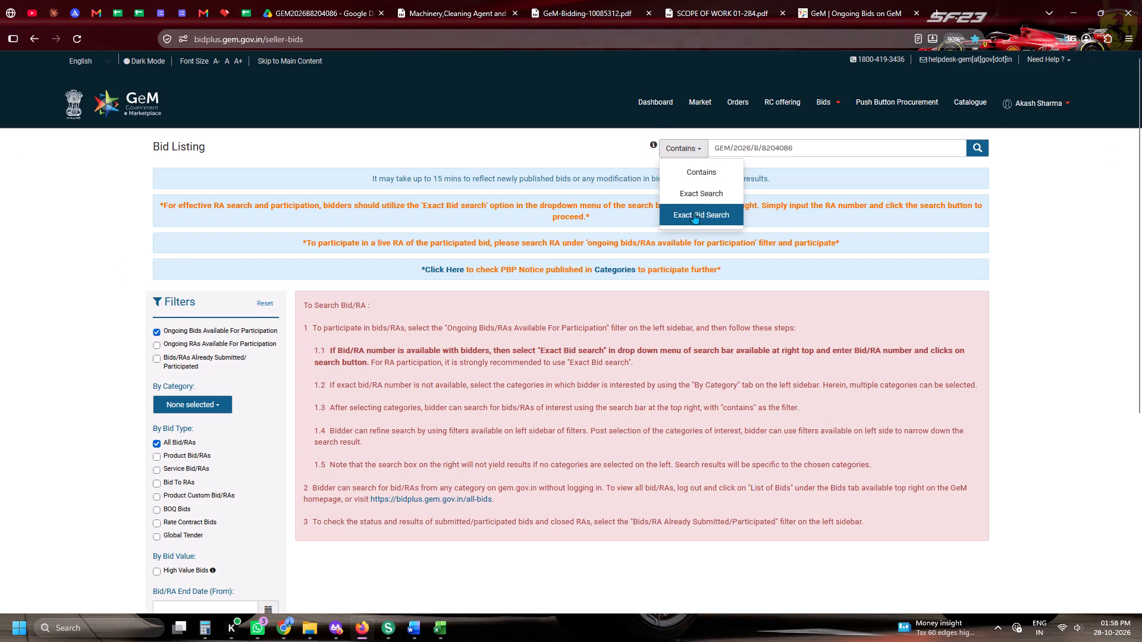
{"action": "left_click", "coordinate": [694, 212]}
{"action": "left_click", "coordinate": [974, 157]}
{"action": "left_click", "coordinate": [974, 147]}
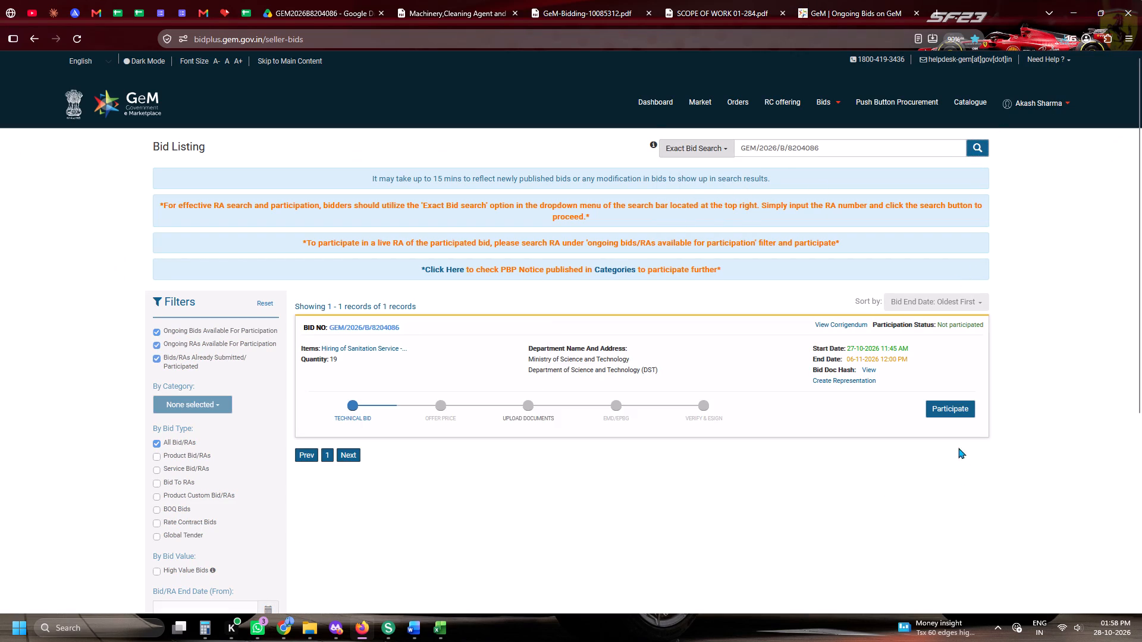
Start participating in the bid and save the beneficial ownership compliance answers as No, No and Yes.
{"action": "double_click", "coordinate": [946, 420]}
{"action": "left_click", "coordinate": [946, 416]}
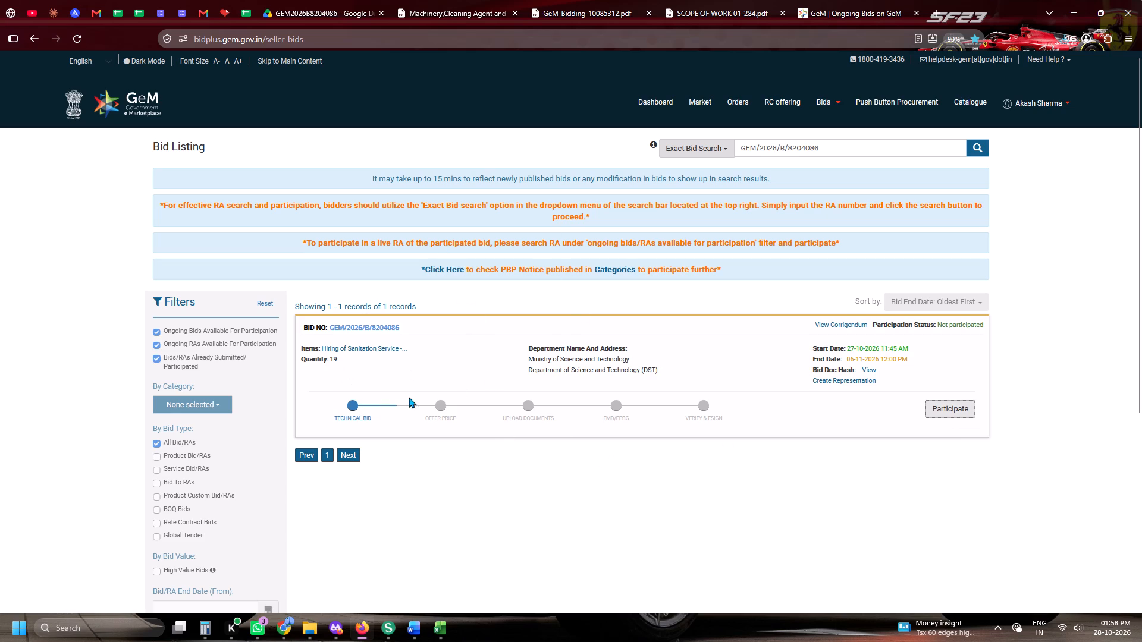
{"action": "left_click", "coordinate": [949, 400]}
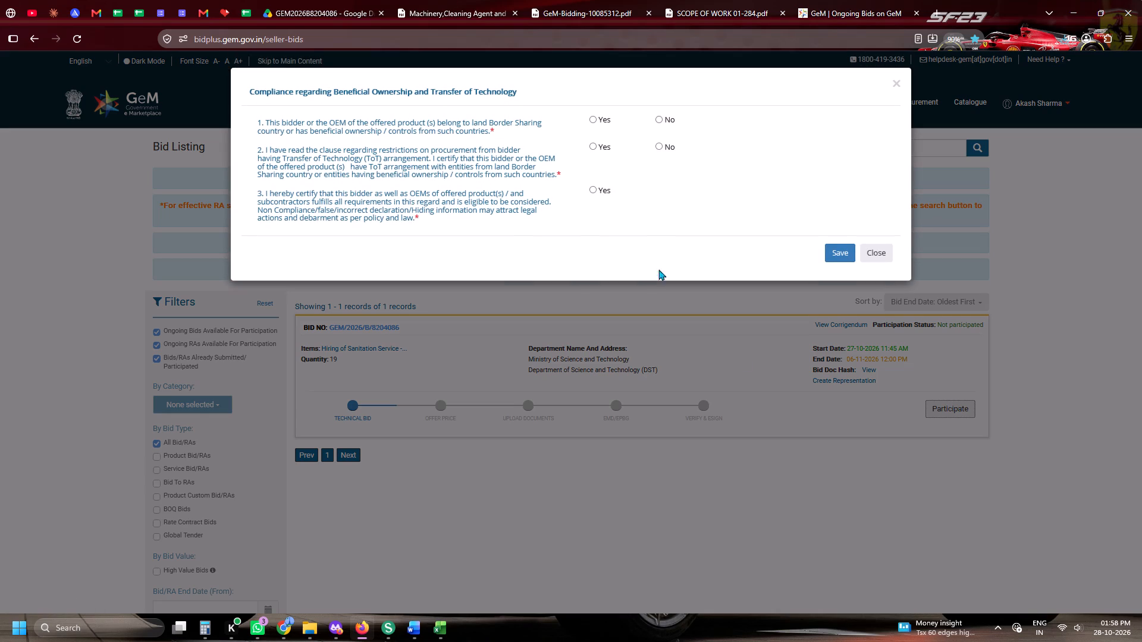
{"action": "left_click", "coordinate": [662, 143]}
{"action": "left_click", "coordinate": [662, 122]}
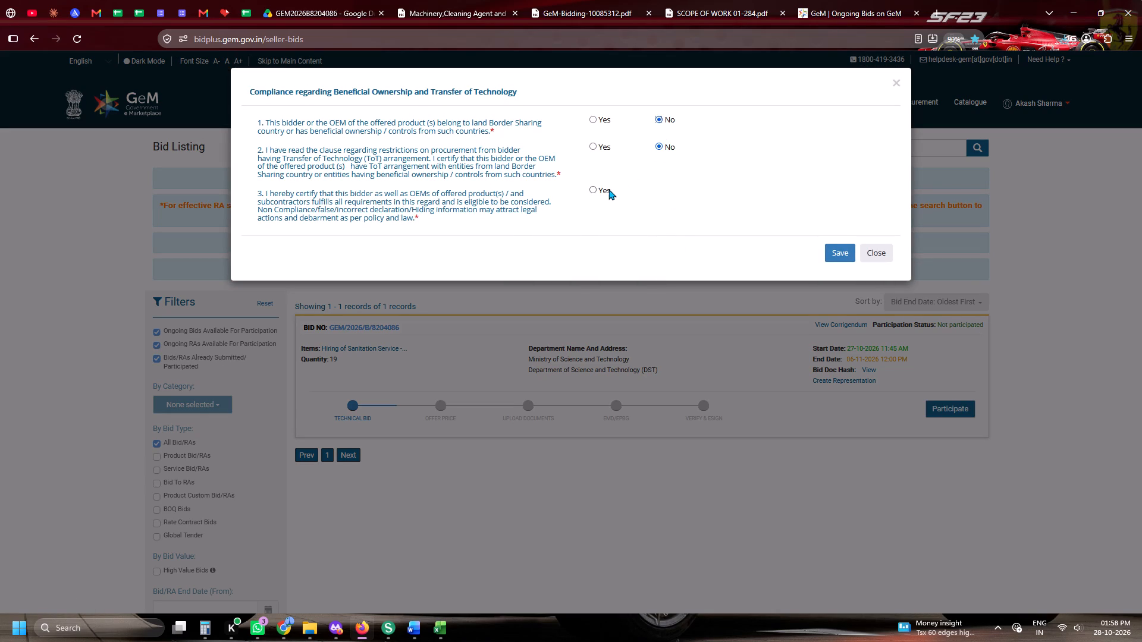
{"action": "left_click", "coordinate": [606, 191]}
{"action": "left_click", "coordinate": [842, 253]}
Select the Sweeper catalogue and offer 6 working days per week, with All Areas for type of area and area inclusions.
{"action": "left_click", "coordinate": [879, 313]}
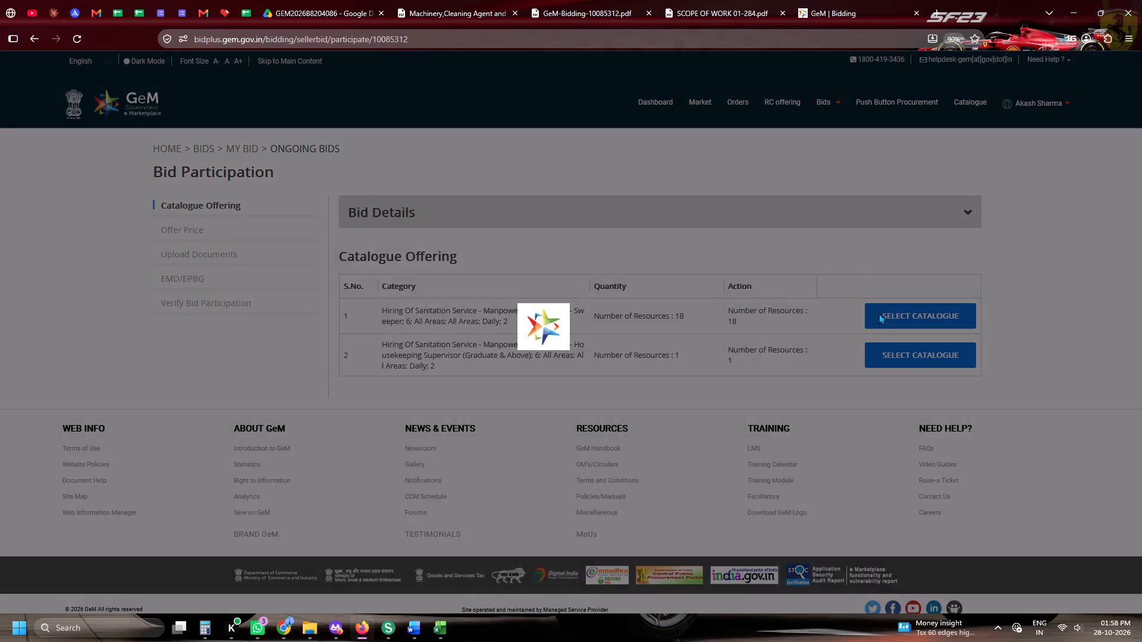
{"action": "scroll", "coordinate": [492, 282], "scroll_direction": "down", "scroll_amount": 4}
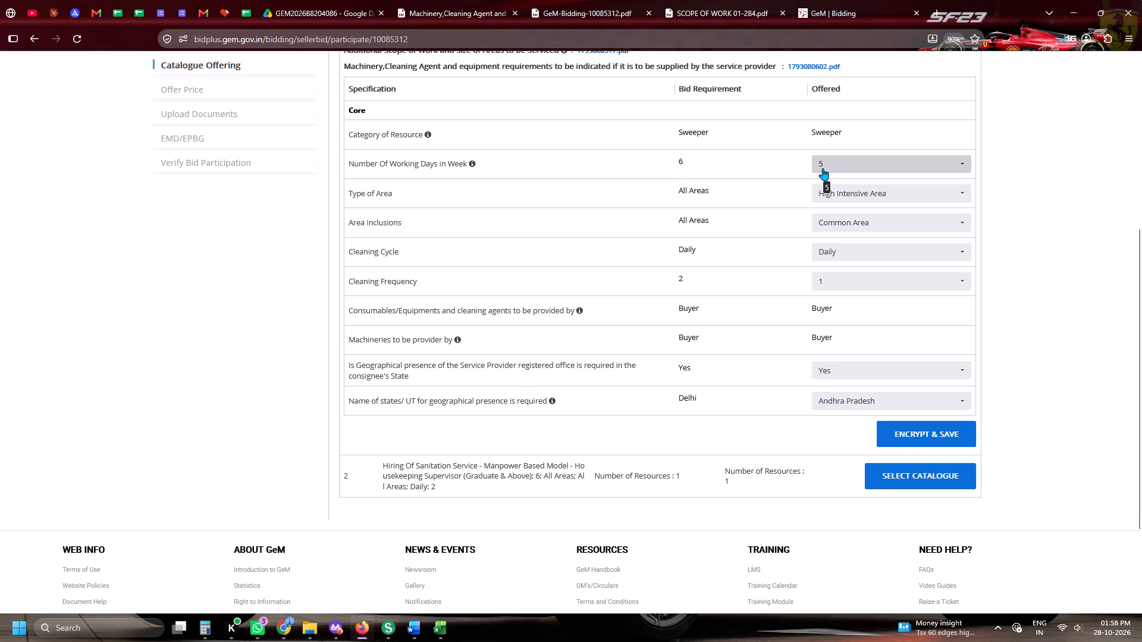
{"action": "left_click", "coordinate": [823, 168]}
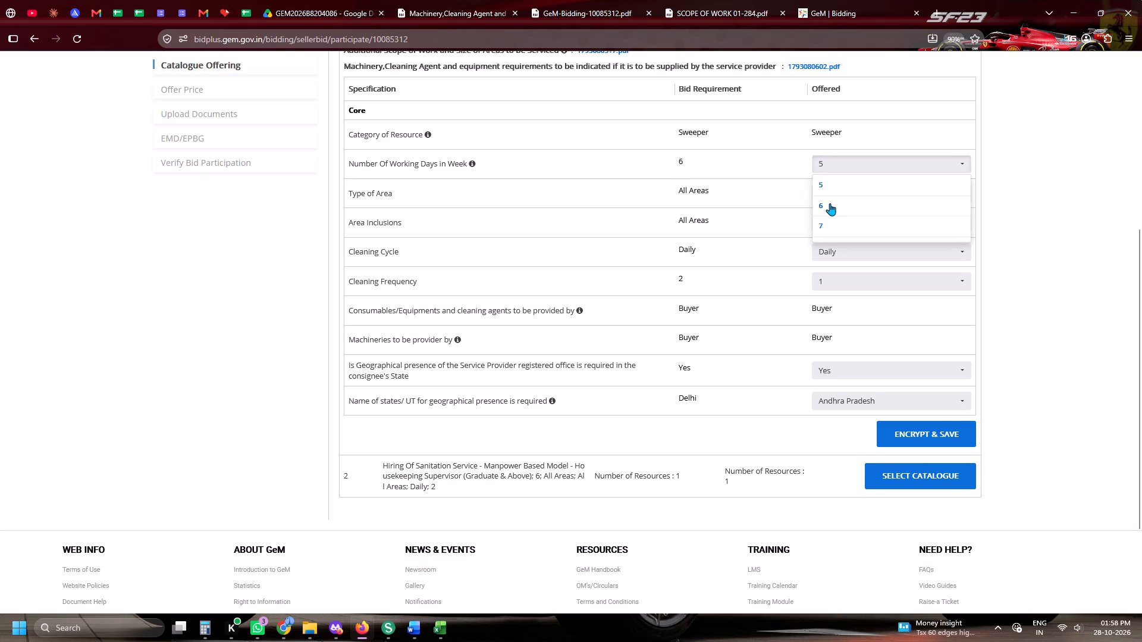
{"action": "left_click", "coordinate": [830, 209]}
{"action": "left_click", "coordinate": [827, 195]}
{"action": "scroll", "coordinate": [832, 233], "scroll_direction": "down", "scroll_amount": 6}
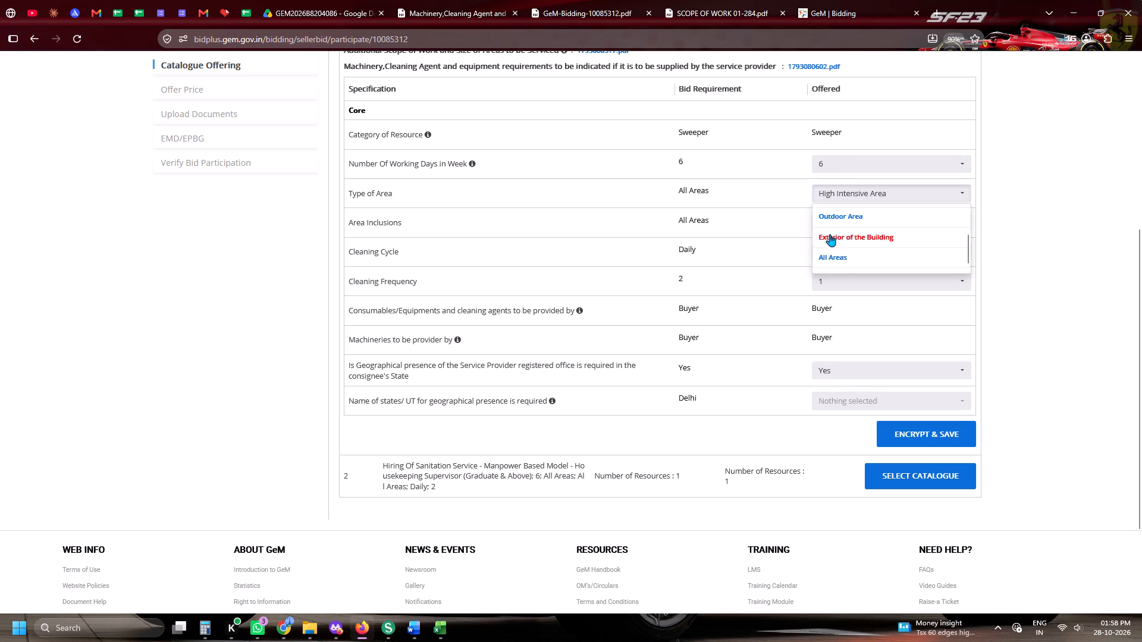
{"action": "left_click", "coordinate": [829, 256]}
{"action": "left_click", "coordinate": [835, 225]}
{"action": "scroll", "coordinate": [830, 259], "scroll_direction": "down", "scroll_amount": 5}
{"action": "left_click", "coordinate": [827, 284]}
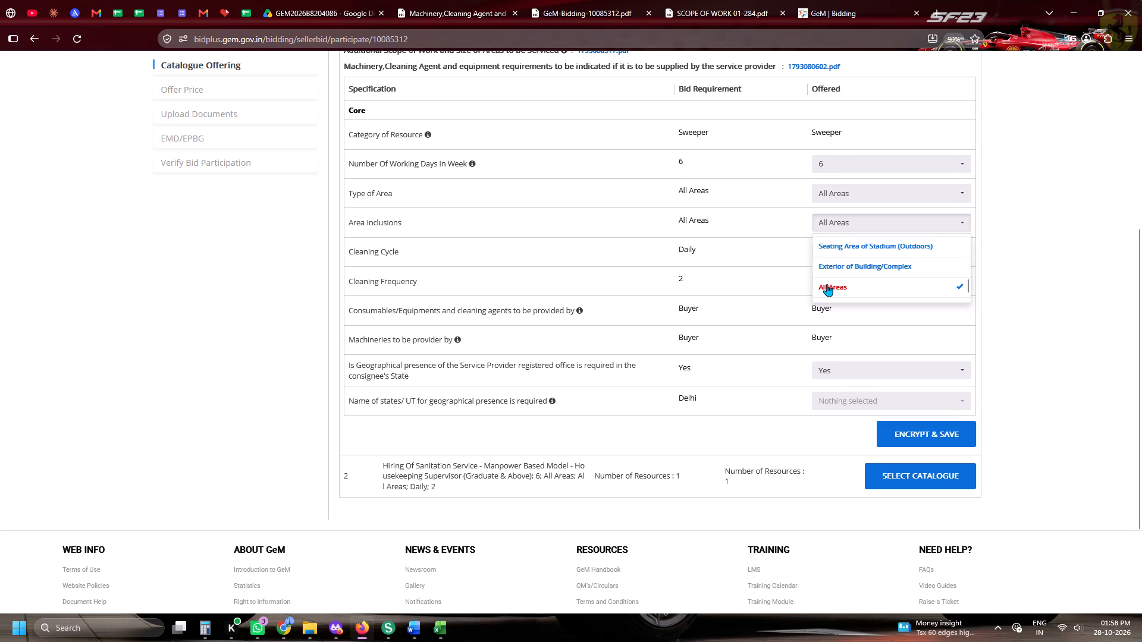
{"action": "left_click", "coordinate": [799, 278]}
Set the Sweeper offering's cleaning frequency to 2 and geographical presence state to Delhi, and encrypt and save it.
{"action": "left_click", "coordinate": [844, 283]}
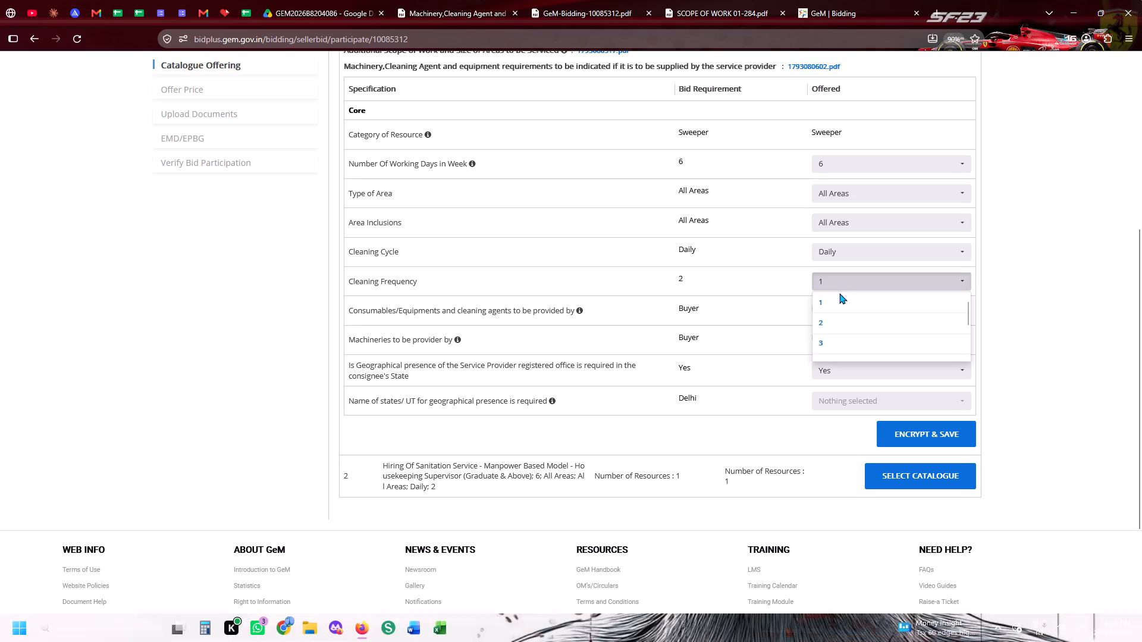
{"action": "left_click", "coordinate": [830, 321]}
{"action": "left_click", "coordinate": [748, 320]}
{"action": "scroll", "coordinate": [903, 290], "scroll_direction": "down", "scroll_amount": 4}
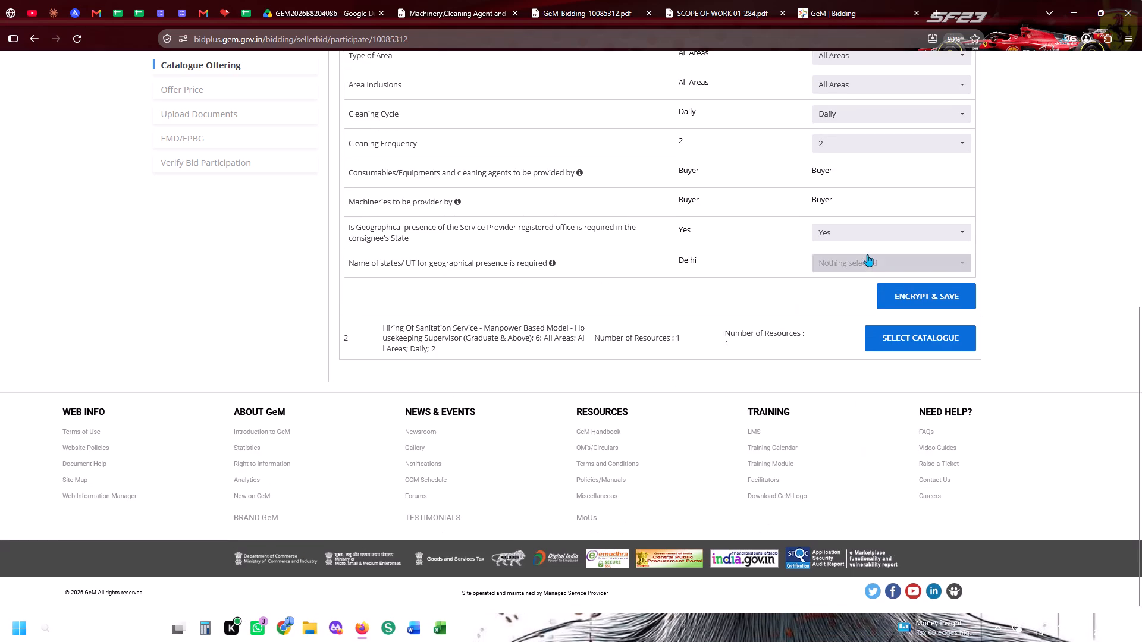
{"action": "left_click", "coordinate": [817, 261]}
{"action": "key", "text": "d"}
{"action": "key", "text": "d"}
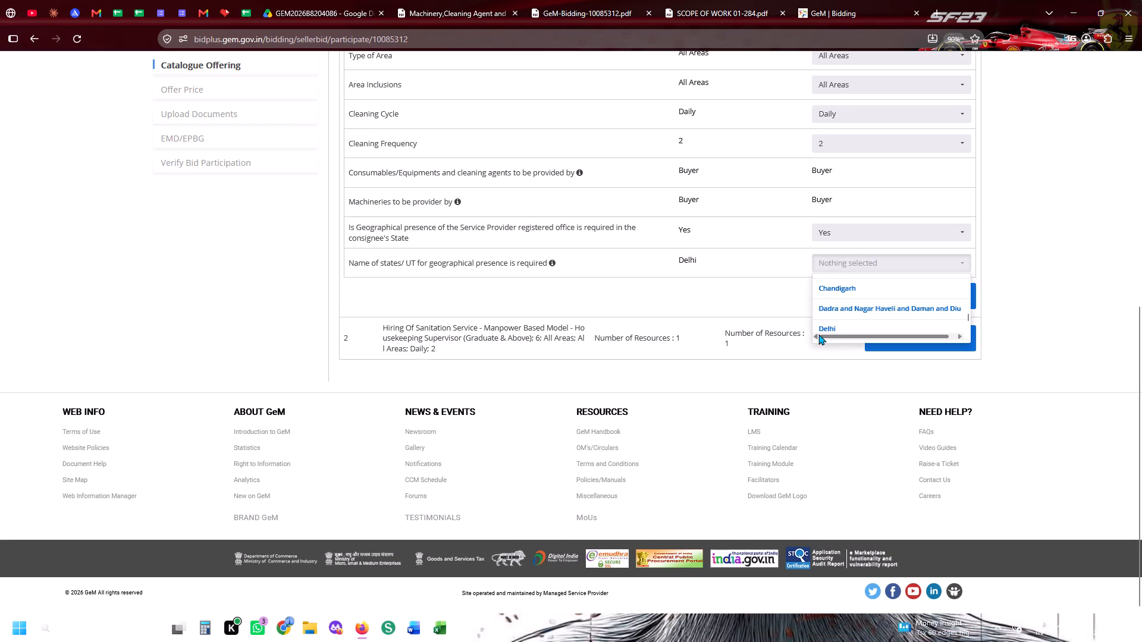
{"action": "left_click", "coordinate": [827, 326]}
{"action": "left_click", "coordinate": [737, 309]}
{"action": "left_click", "coordinate": [914, 298]}
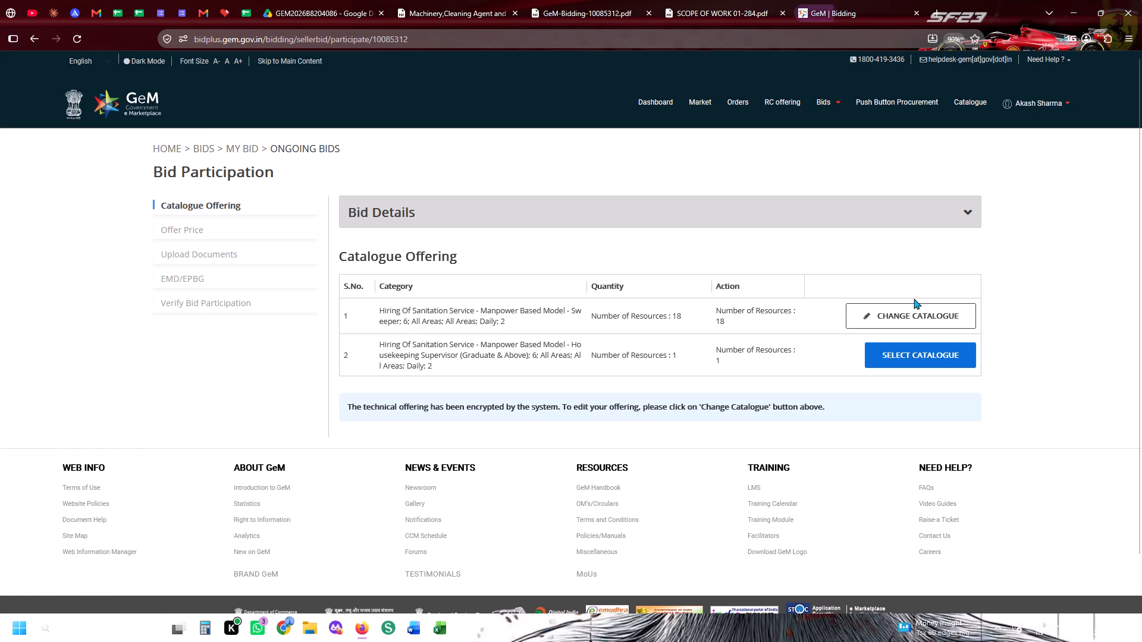
Select the Housekeeping Supervisor catalogue and offer 6 working days per week, with All Areas for type of area and area inclusions.
{"action": "scroll", "coordinate": [914, 298], "scroll_direction": "down", "scroll_amount": 5}
{"action": "left_click", "coordinate": [910, 287]}
{"action": "scroll", "coordinate": [910, 287], "scroll_direction": "down", "scroll_amount": 5}
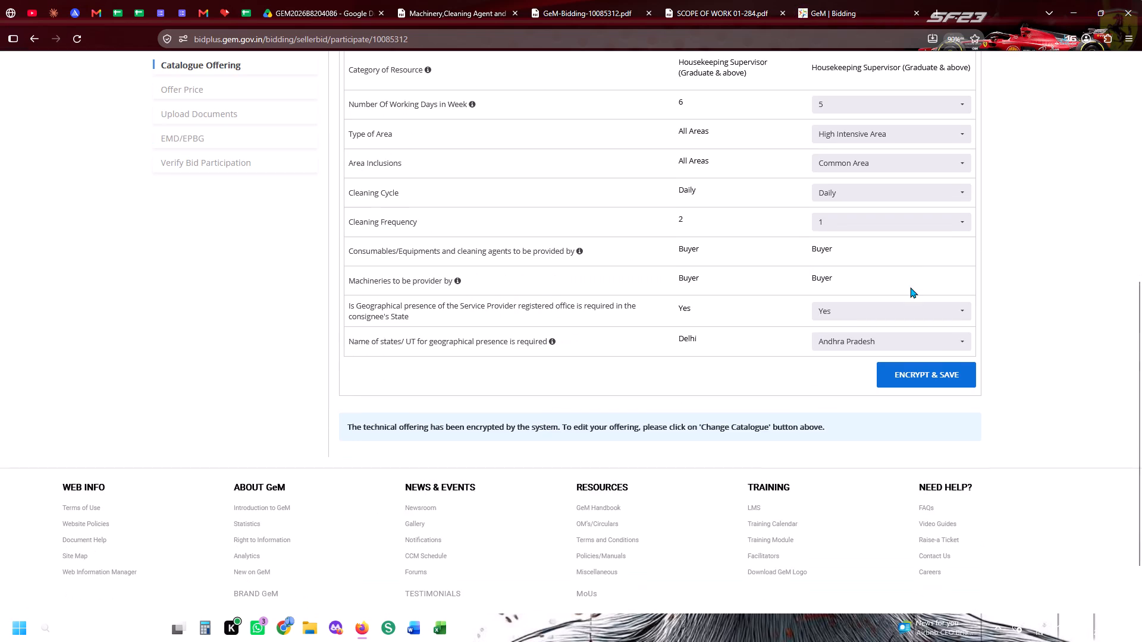
{"action": "scroll", "coordinate": [893, 286], "scroll_direction": "up", "scroll_amount": 1}
{"action": "left_click", "coordinate": [839, 181]}
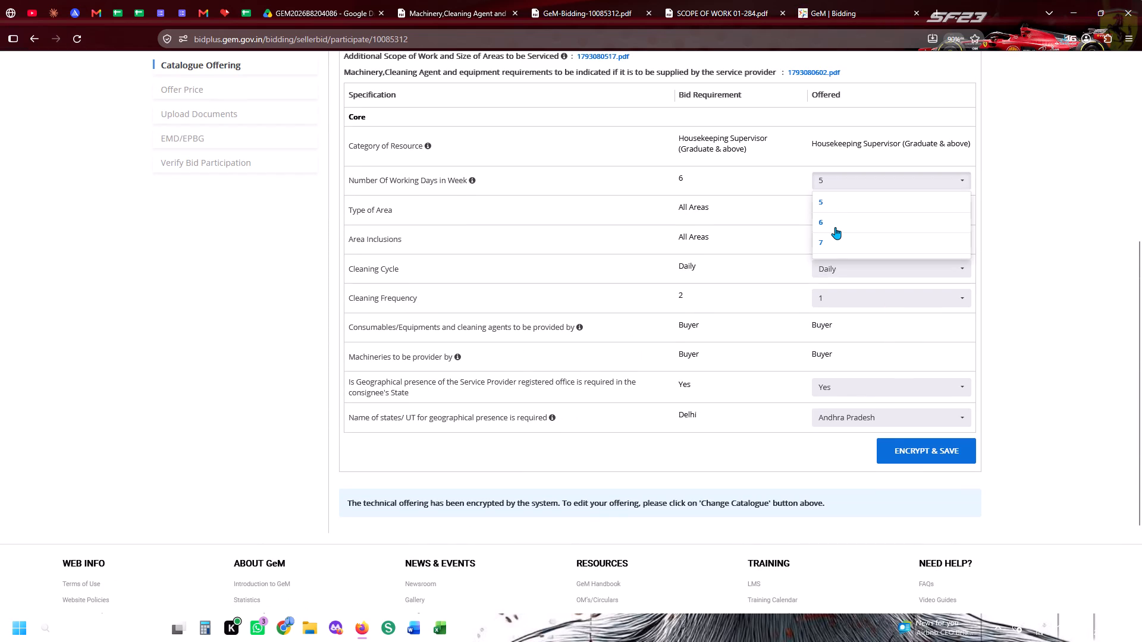
{"action": "left_click", "coordinate": [835, 226]}
{"action": "left_click", "coordinate": [832, 213]}
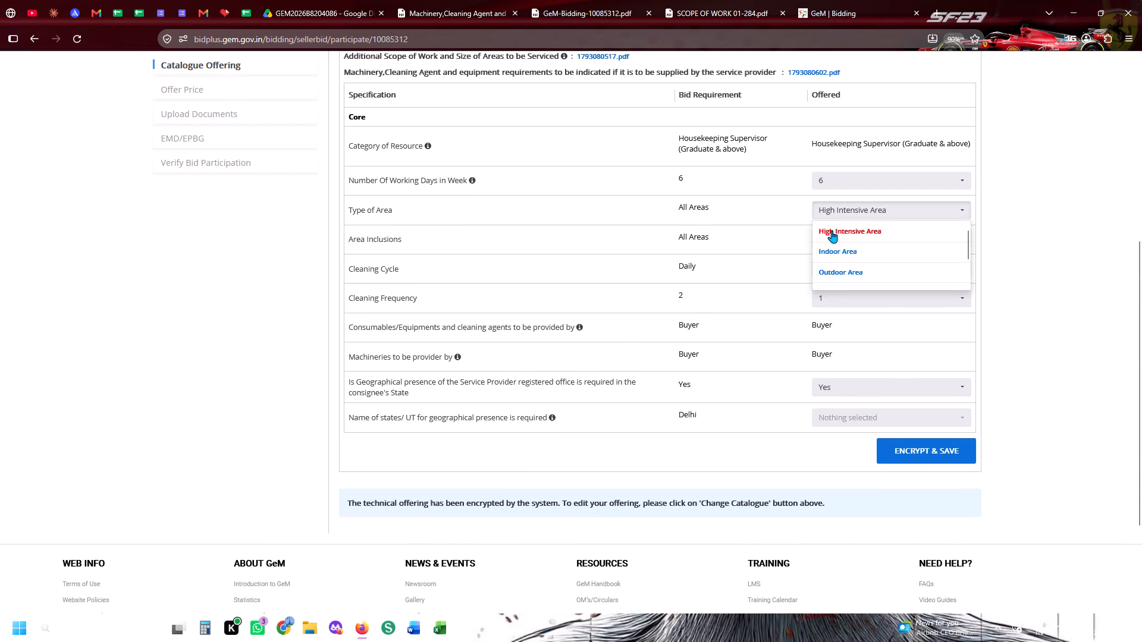
{"action": "key", "text": "a"}
{"action": "left_click", "coordinate": [837, 274]}
{"action": "left_click", "coordinate": [716, 271]}
{"action": "left_click", "coordinate": [882, 235]}
{"action": "key", "text": "a"}
{"action": "key", "text": "a"}
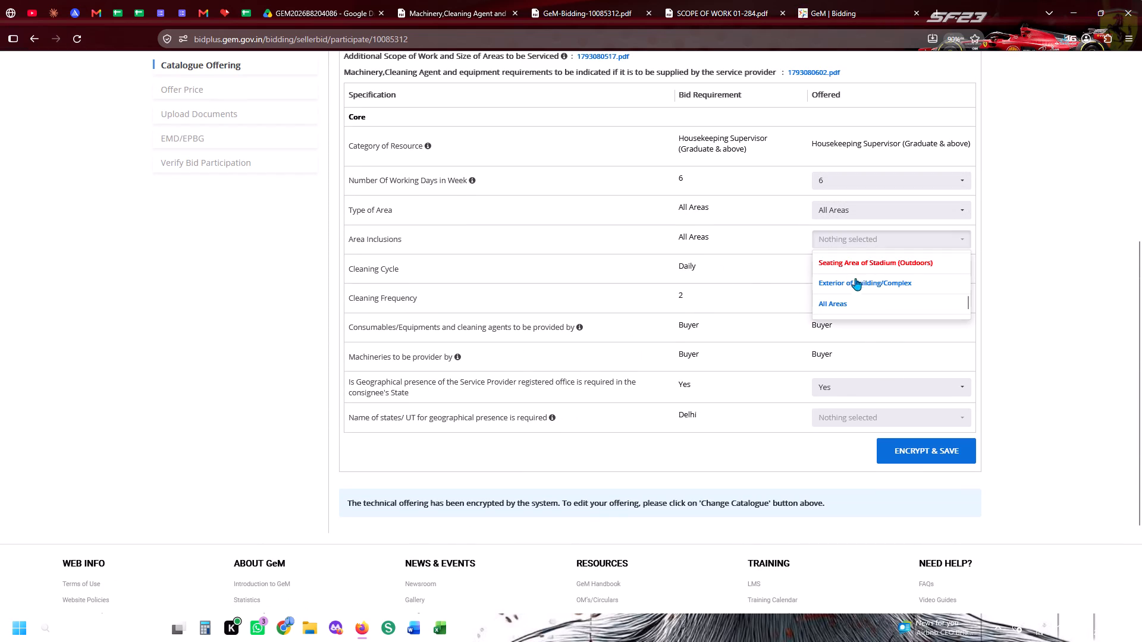
{"action": "left_click", "coordinate": [840, 300]}
{"action": "left_click", "coordinate": [738, 304]}
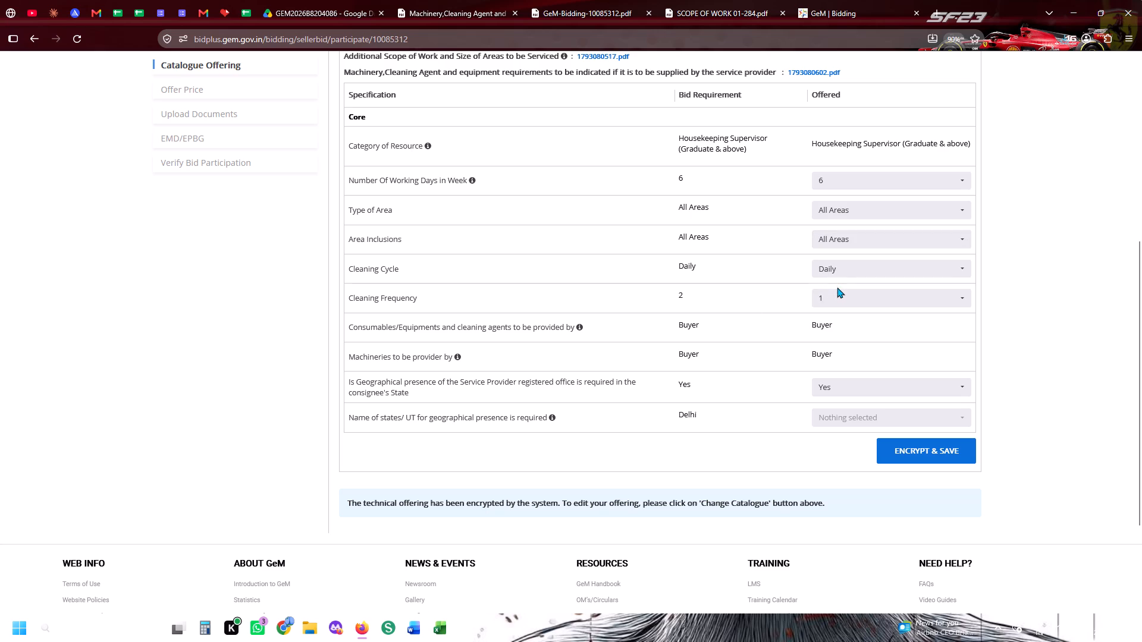
Set the Housekeeping Supervisor offering's cleaning frequency to 2 and geographical presence state to Delhi, and encrypt and save it.
{"action": "left_click", "coordinate": [837, 295]}
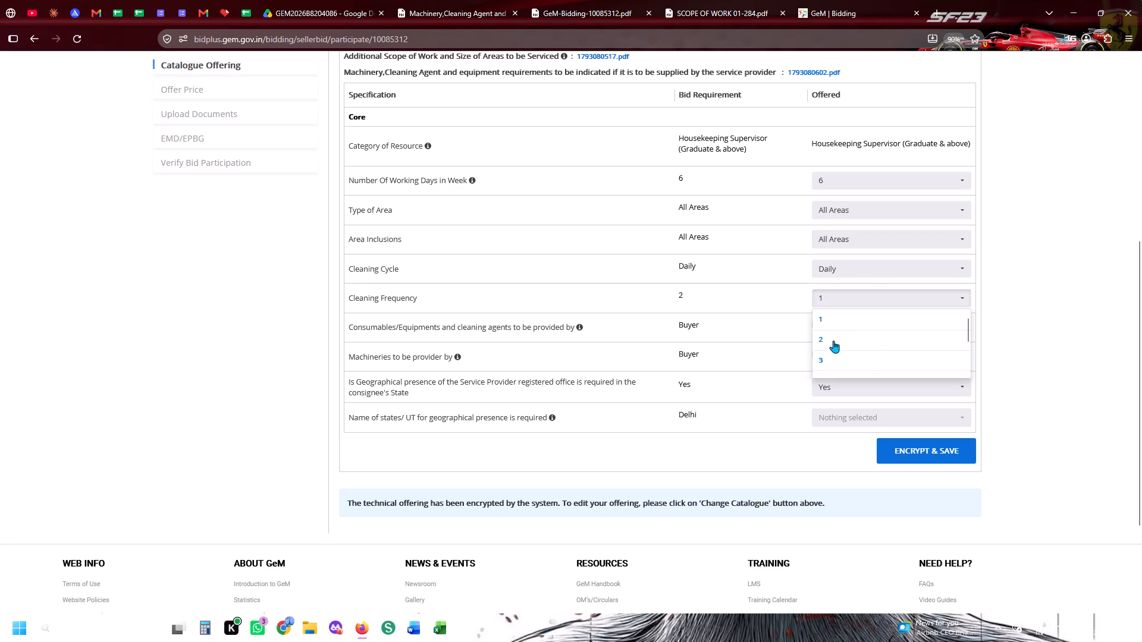
{"action": "left_click", "coordinate": [833, 341]}
{"action": "scroll", "coordinate": [835, 340], "scroll_direction": "down", "scroll_amount": 3}
{"action": "left_click", "coordinate": [833, 268]}
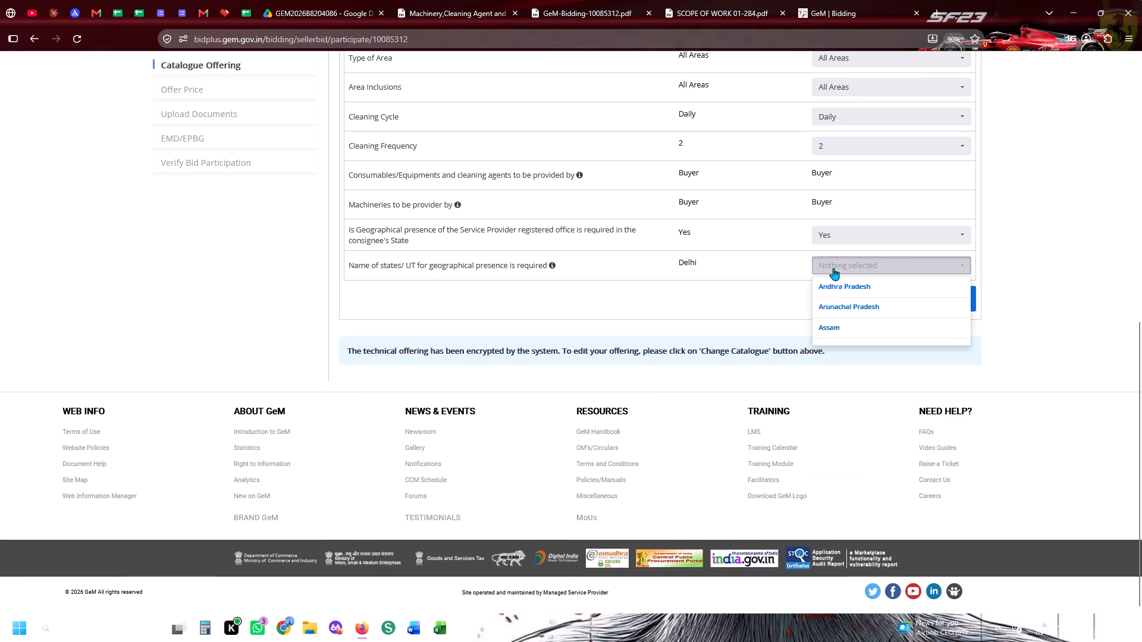
{"action": "key", "text": "d"}
{"action": "key", "text": "d"}
{"action": "left_click", "coordinate": [828, 326]}
{"action": "left_click", "coordinate": [712, 321]}
{"action": "left_click", "coordinate": [937, 297]}
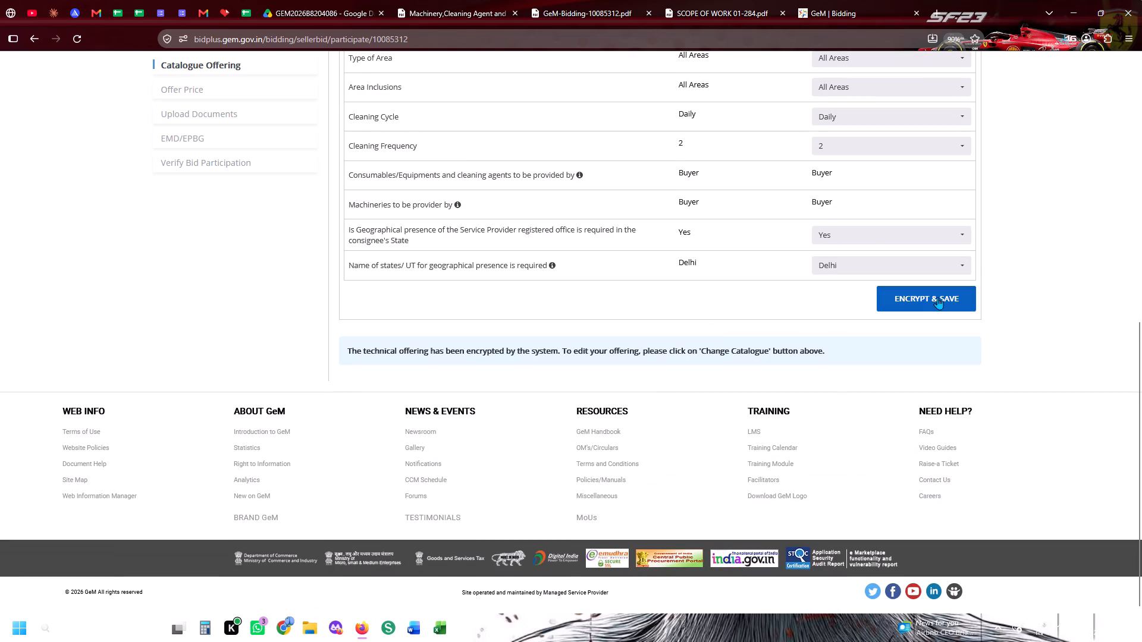
Continue to the offer price stage and enter 3.85 for both the Sweeper and Housekeeping Supervisor items.
{"action": "scroll", "coordinate": [937, 297], "scroll_direction": "down", "scroll_amount": 5}
{"action": "left_click", "coordinate": [937, 297]}
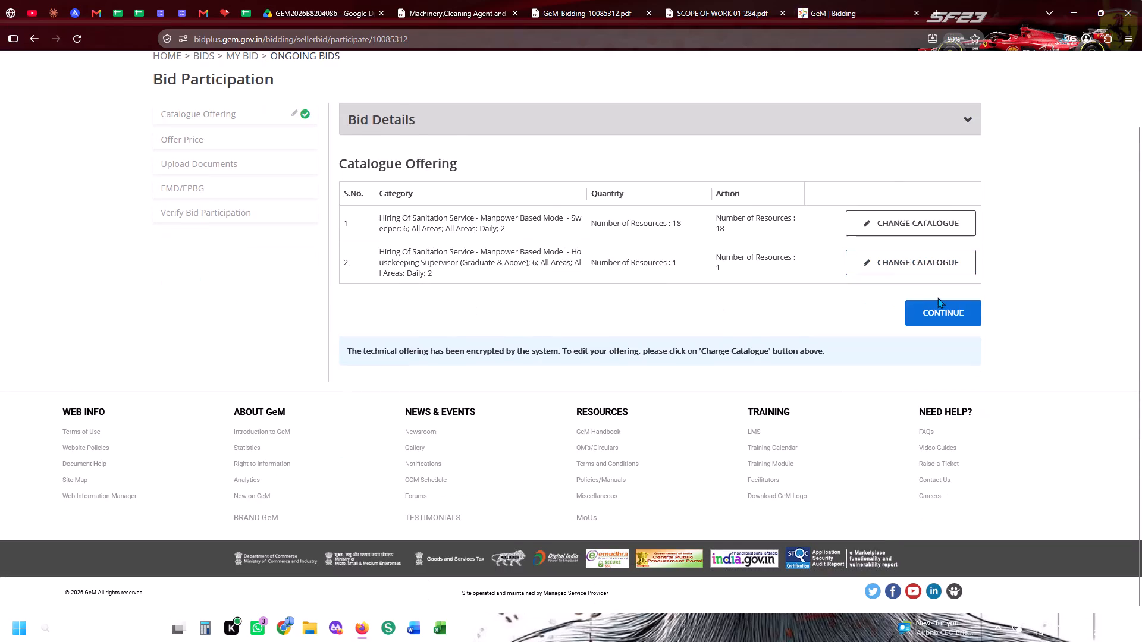
{"action": "left_click", "coordinate": [937, 301]}
{"action": "type", "text": "3.85"}
{"action": "key", "text": "Tab"}
{"action": "type", "text": "3.85"}
{"action": "key", "text": "Tab"}
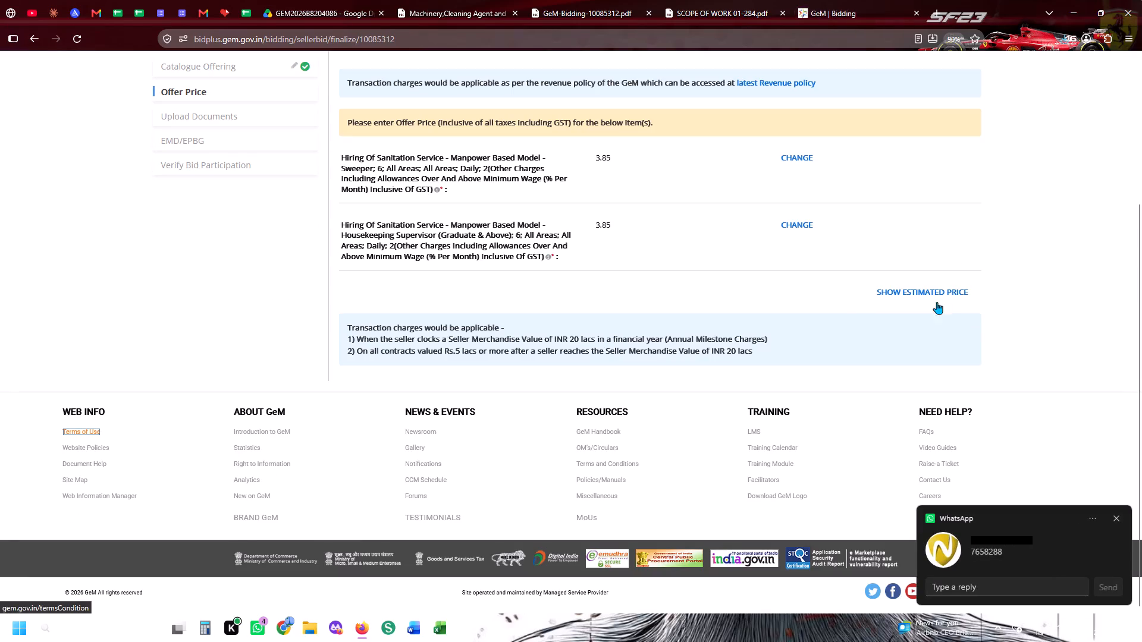
Show the estimated price, proceed through the breakdown, and encrypt and save the offer price for both items.
{"action": "left_click", "coordinate": [878, 293]}
{"action": "scroll", "coordinate": [830, 303], "scroll_direction": "down", "scroll_amount": 6}
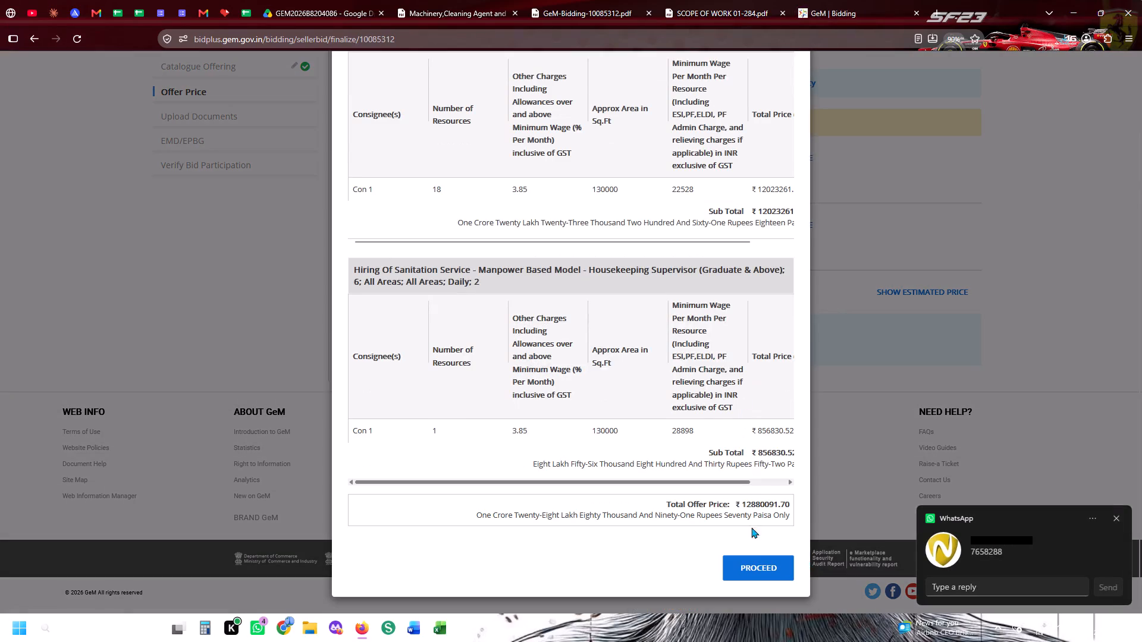
{"action": "left_click", "coordinate": [751, 549]}
{"action": "left_click", "coordinate": [751, 549]}
{"action": "left_click", "coordinate": [779, 563]}
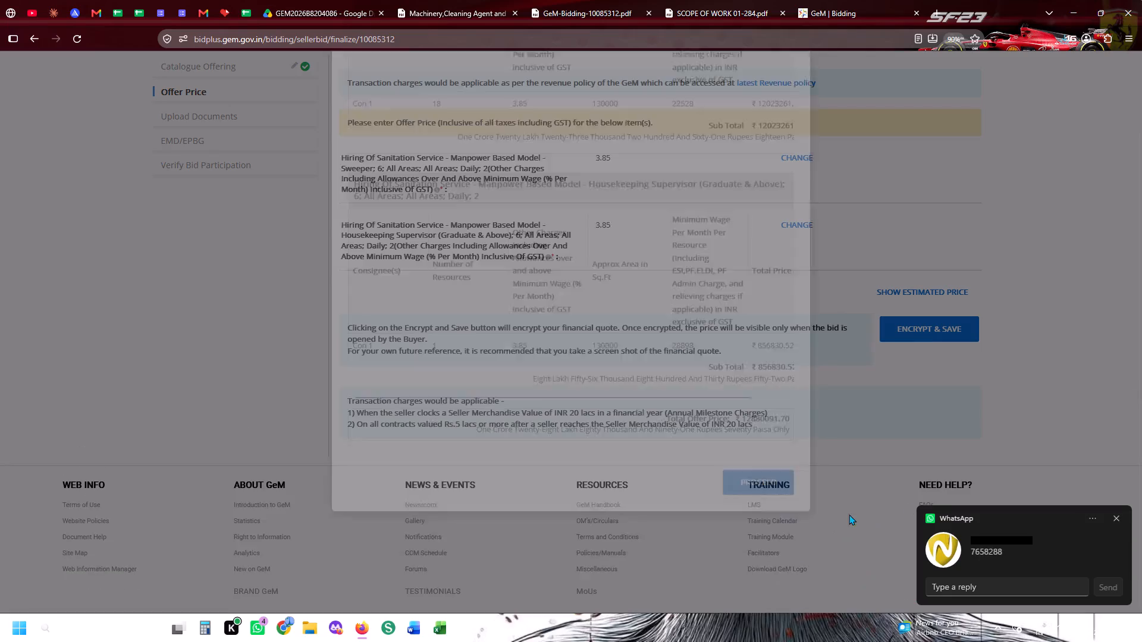
{"action": "left_click", "coordinate": [946, 344]}
{"action": "left_click", "coordinate": [946, 328]}
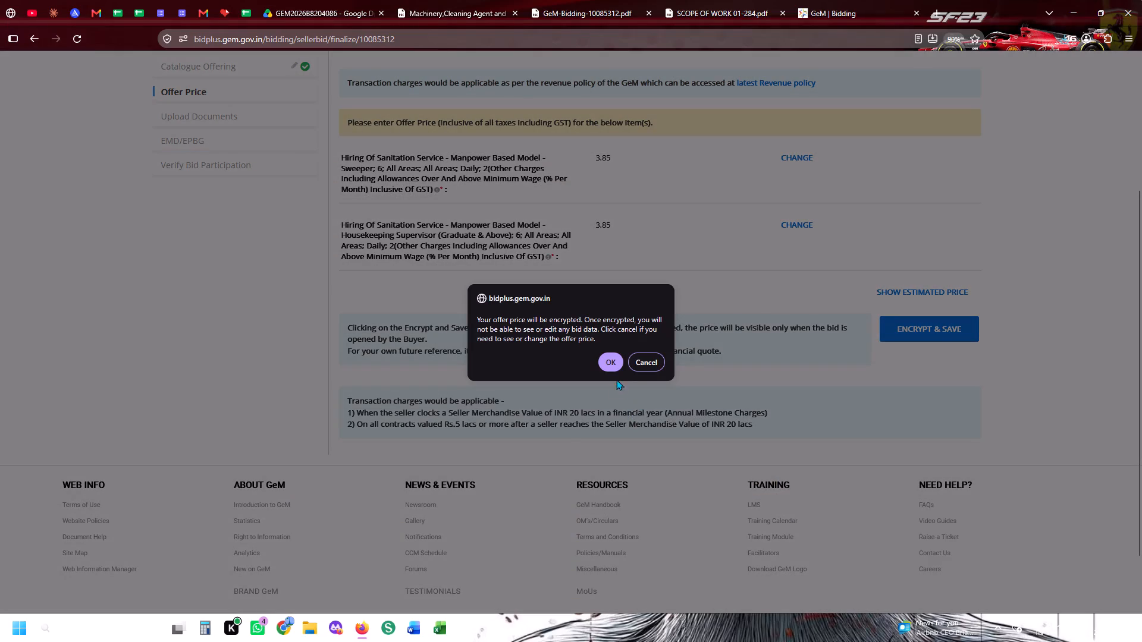
{"action": "left_click", "coordinate": [613, 368]}
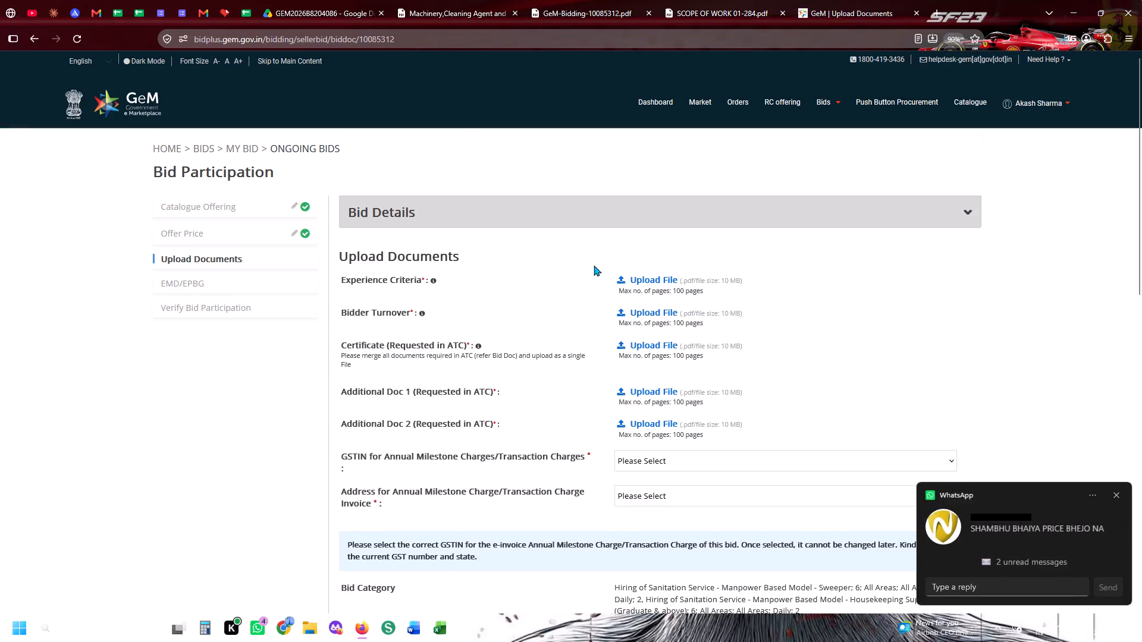
Upload experience-ceretera-hhspl for Experience Criteria and bidder-turnover-certificate-hhspl for Bidder Turnover from the Gem Bid Documents - HHSPL folder.
{"action": "left_click", "coordinate": [688, 274]}
{"action": "scroll", "coordinate": [824, 295], "scroll_direction": "up", "scroll_amount": 5}
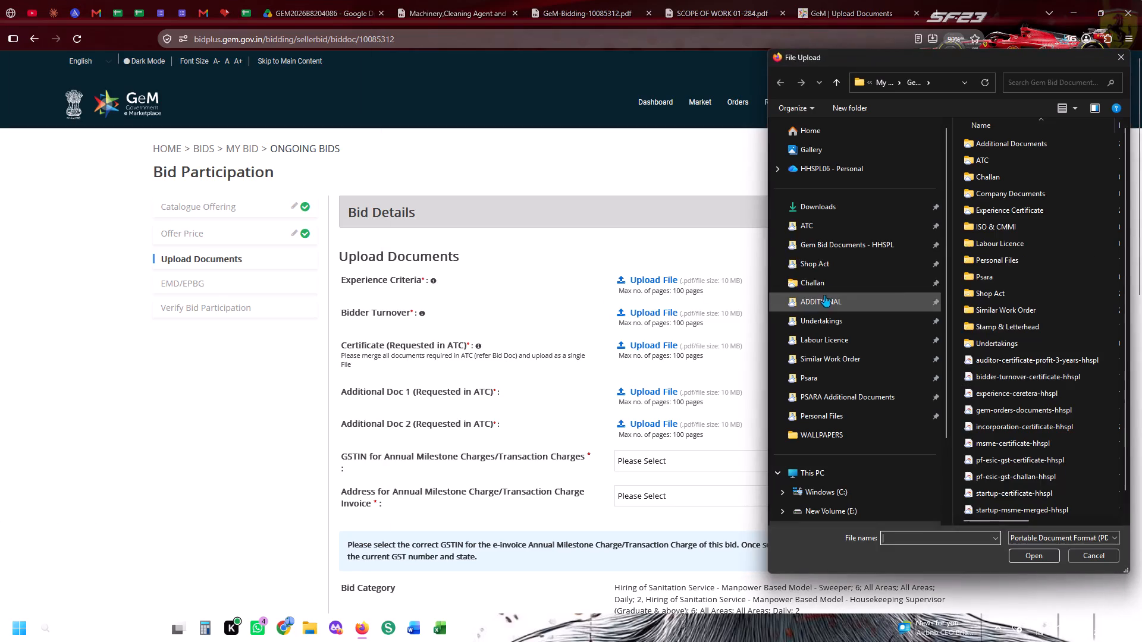
{"action": "left_click", "coordinate": [836, 248]}
{"action": "double_click", "coordinate": [990, 392]}
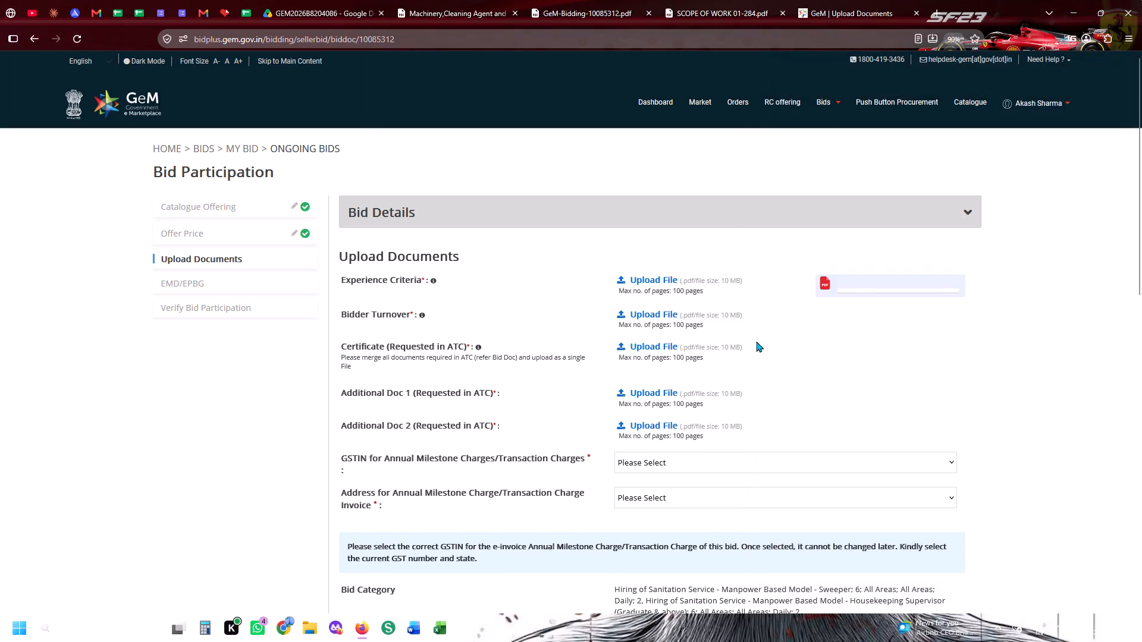
{"action": "left_click", "coordinate": [667, 319]}
{"action": "scroll", "coordinate": [941, 333], "scroll_direction": "down", "scroll_amount": 5}
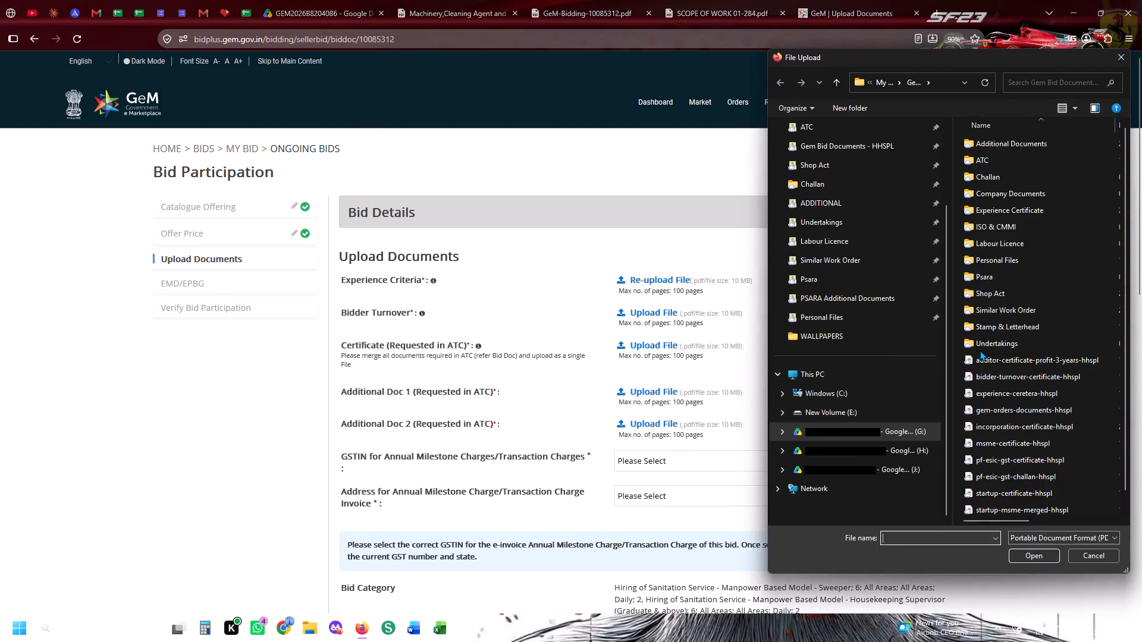
{"action": "double_click", "coordinate": [993, 372]}
From the ADDITIONAL folder, upload bank-solvency-certificate-hhspl as Additional Doc 1 and networth-certificate-hhspl as Additional Doc 2.
{"action": "scroll", "coordinate": [843, 344], "scroll_direction": "down", "scroll_amount": 1}
{"action": "left_click", "coordinate": [689, 297]}
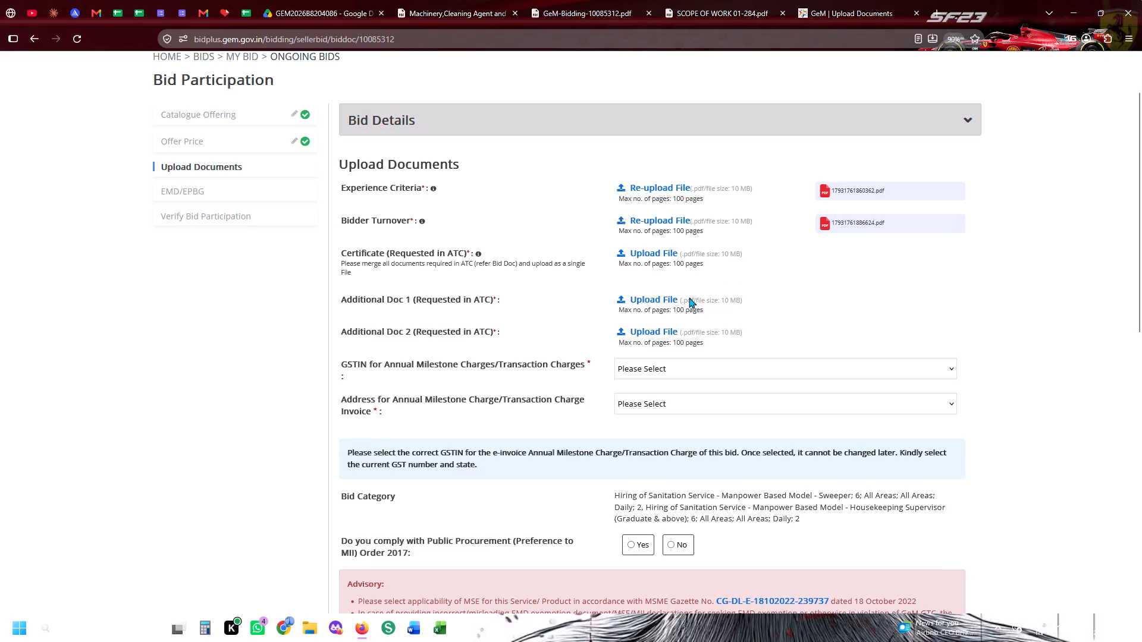
{"action": "scroll", "coordinate": [839, 346], "scroll_direction": "up", "scroll_amount": 5}
{"action": "left_click", "coordinate": [849, 303]}
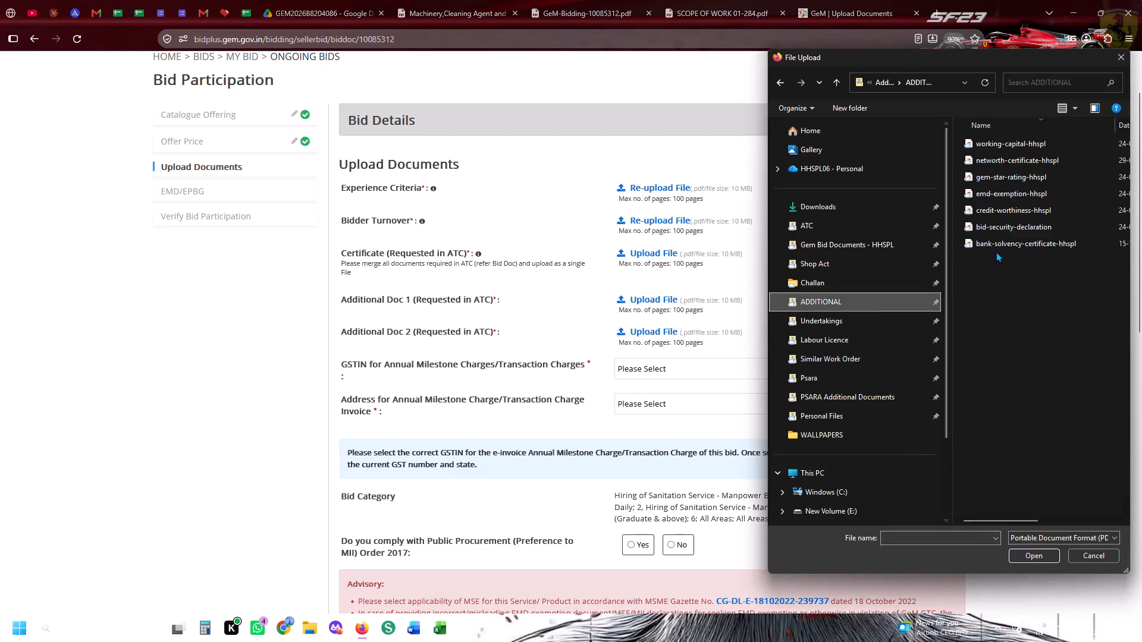
{"action": "double_click", "coordinate": [996, 250]}
{"action": "left_click", "coordinate": [690, 339]}
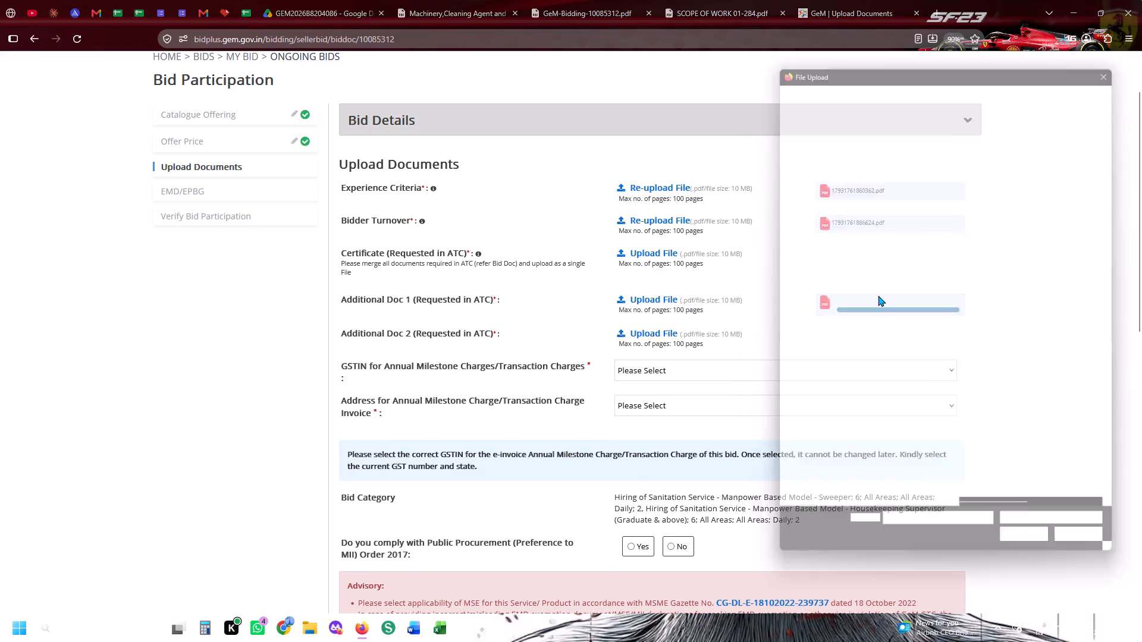
{"action": "scroll", "coordinate": [948, 272], "scroll_direction": "up", "scroll_amount": 3}
{"action": "double_click", "coordinate": [1002, 155]}
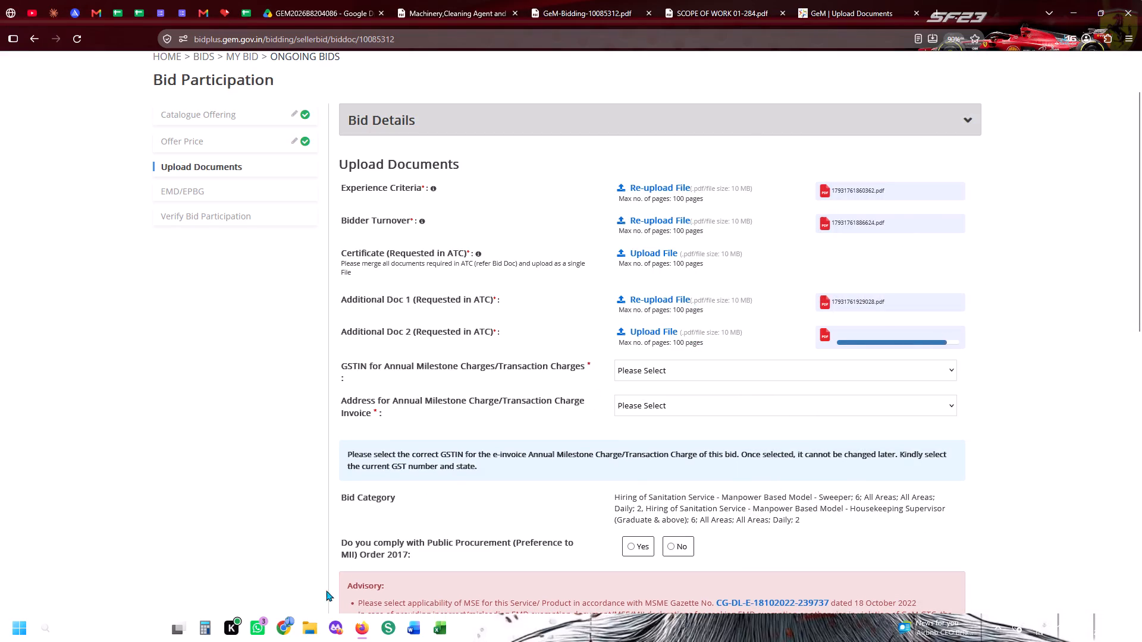
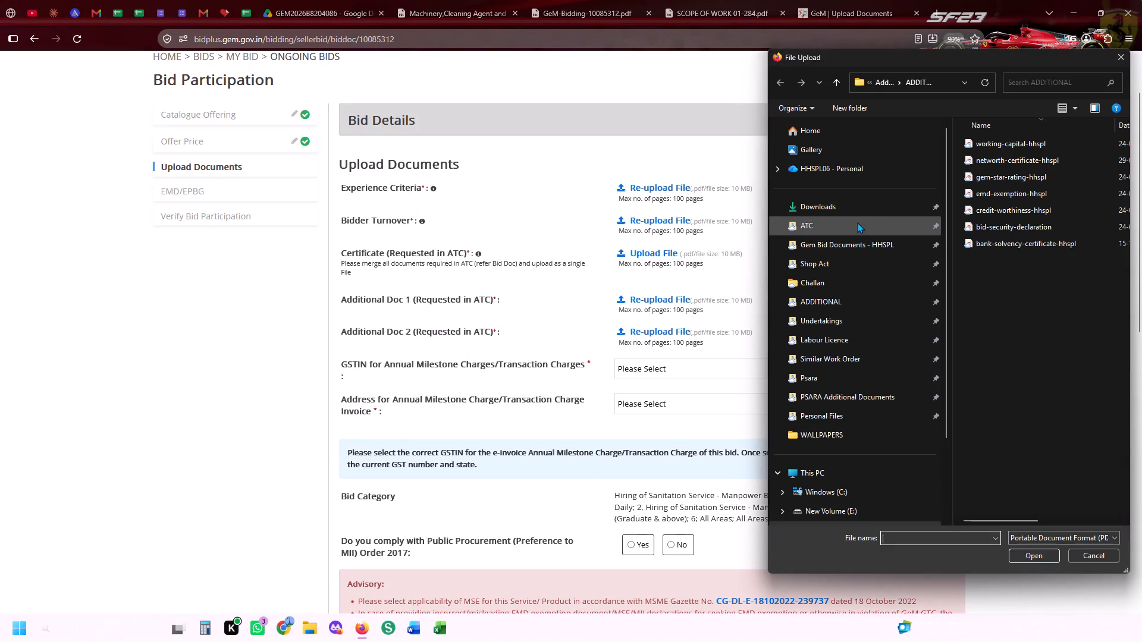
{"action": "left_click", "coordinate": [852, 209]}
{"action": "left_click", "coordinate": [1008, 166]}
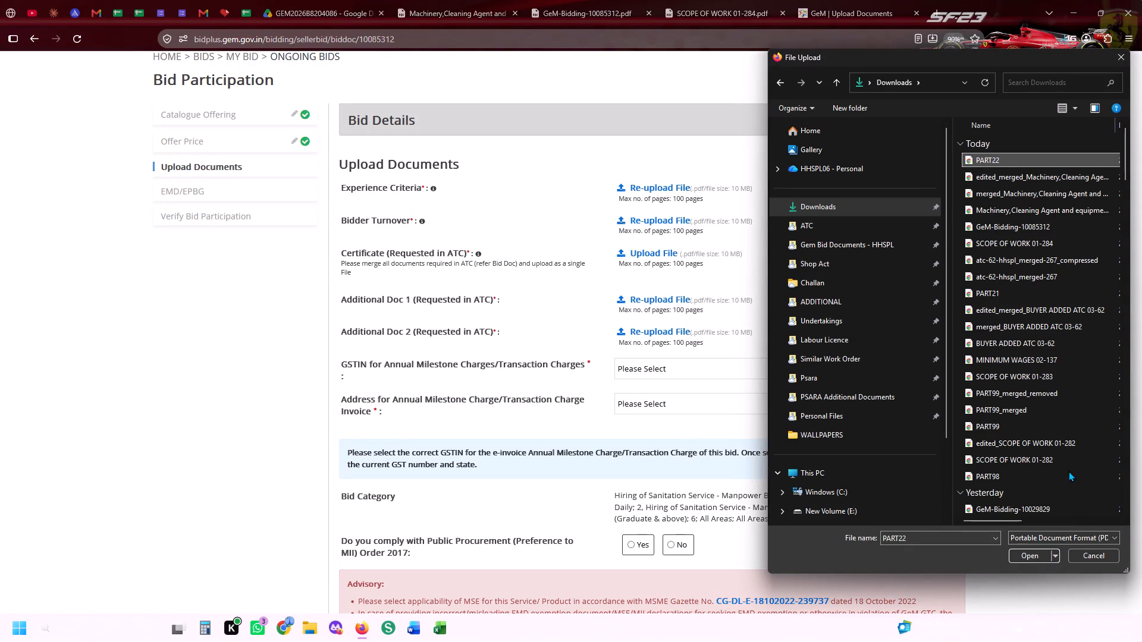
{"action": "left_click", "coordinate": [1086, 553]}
Download the merged ATC and supporting documents PDF from iLovePDF, and return to the bid's Upload Documents page.
{"action": "left_click", "coordinate": [319, 0]}
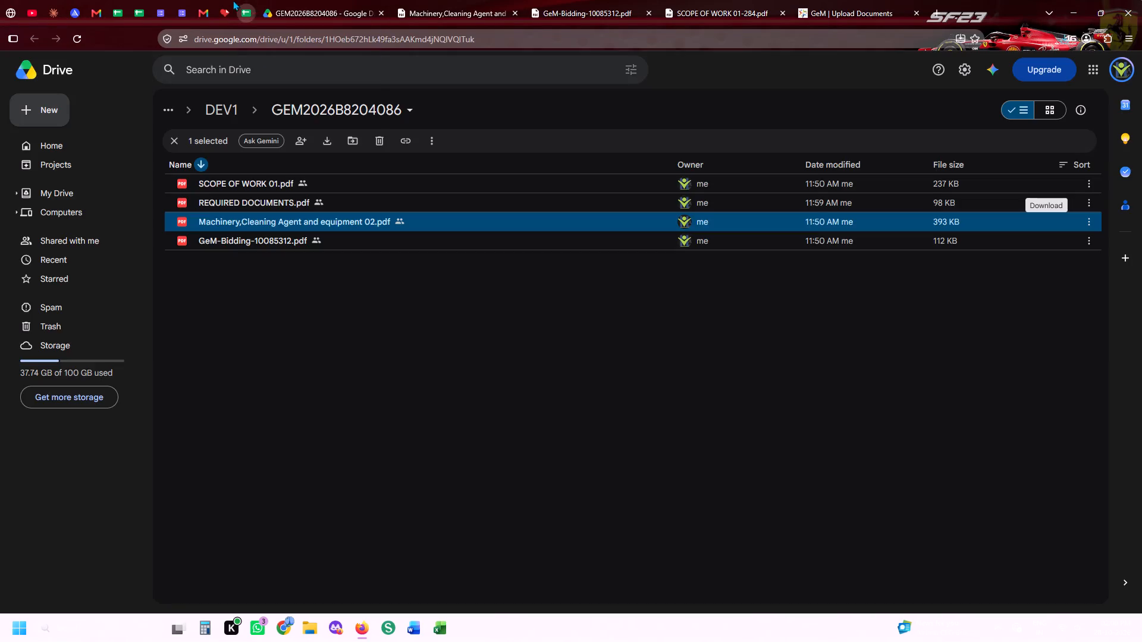
{"action": "left_click", "coordinate": [222, 0]}
{"action": "left_click", "coordinate": [886, 0]}
{"action": "left_click", "coordinate": [628, 0]}
{"action": "left_click", "coordinate": [371, 8]}
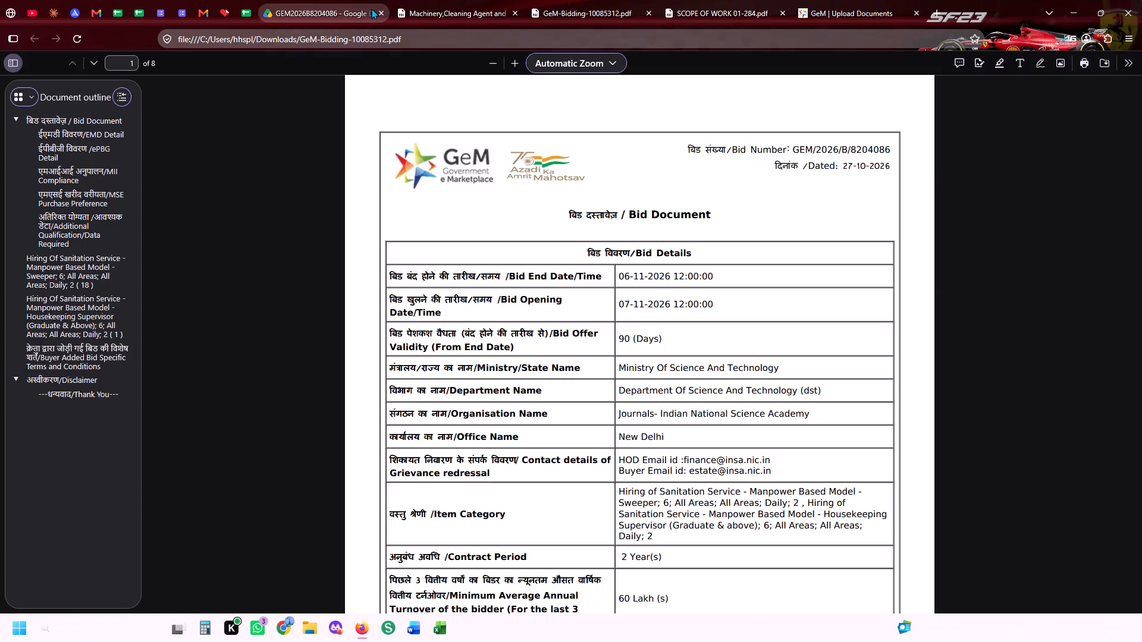
{"action": "left_click", "coordinate": [225, 0]}
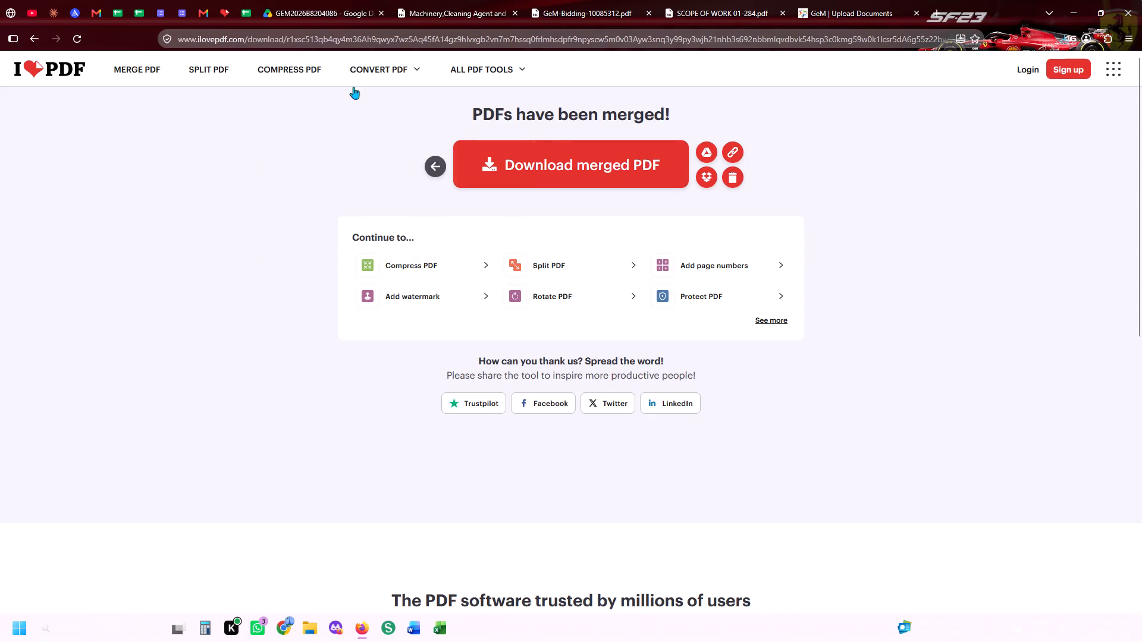
{"action": "left_click", "coordinate": [1055, 37]}
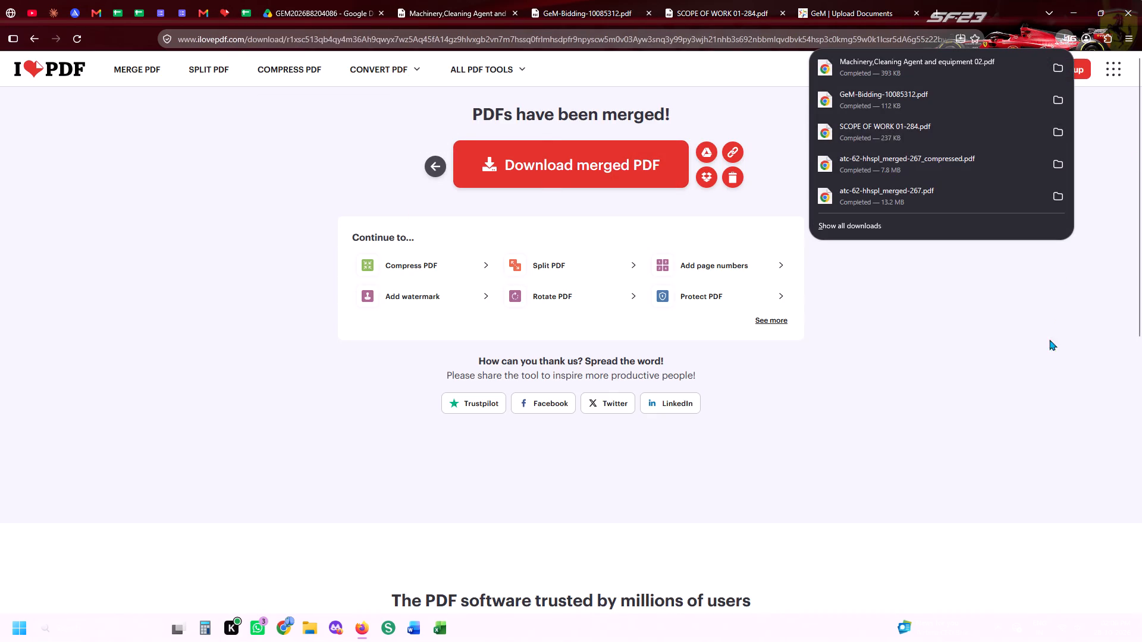
{"action": "left_click", "coordinate": [638, 180]}
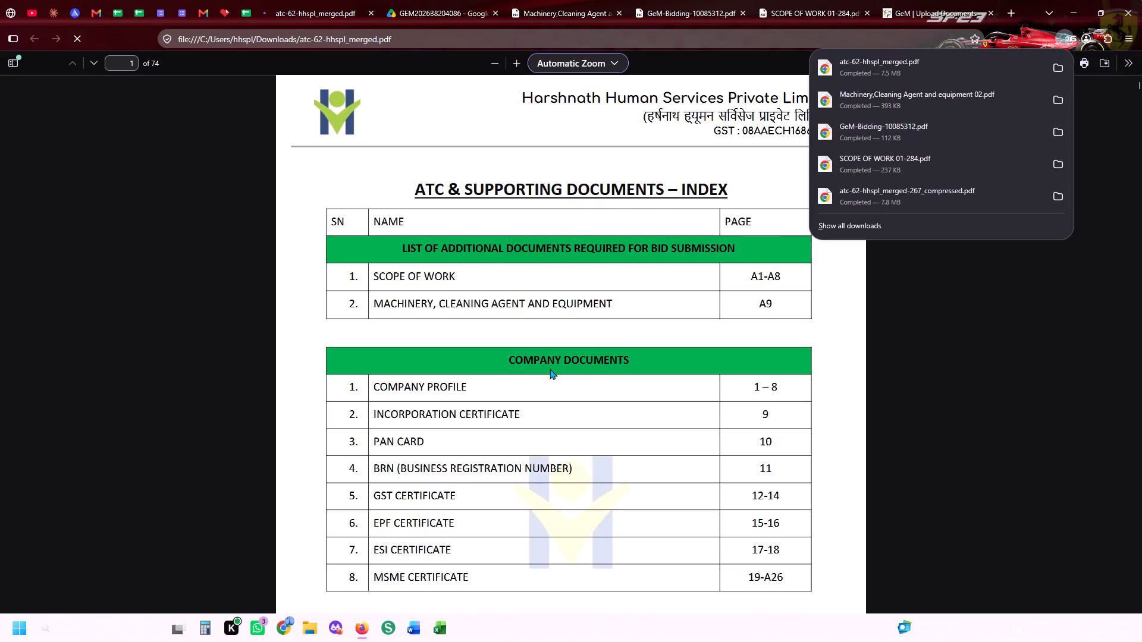
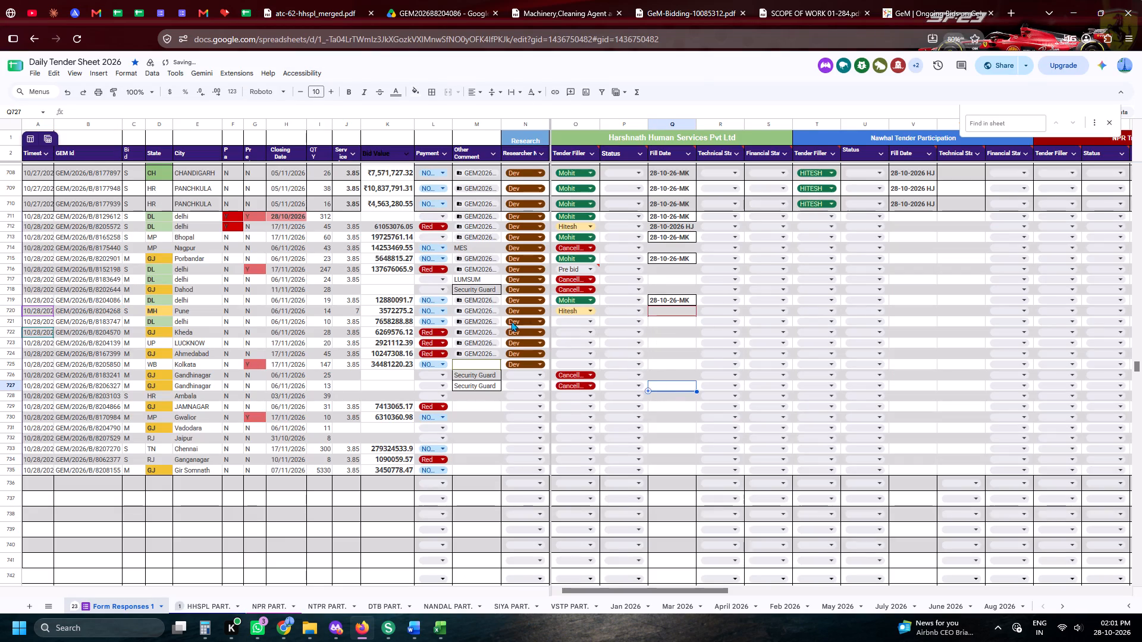
Open the Drive folder linked in the tender sheet's Other Comment column for bid GEM2026B8183747.
{"action": "left_click", "coordinate": [482, 326]}
{"action": "left_click", "coordinate": [482, 326]}
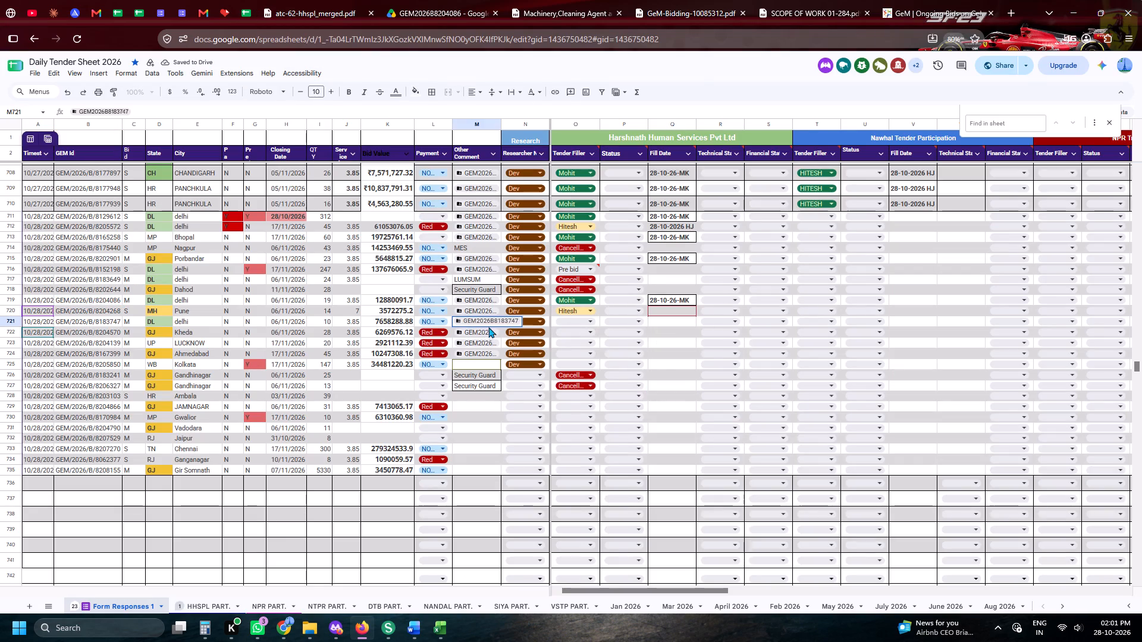
{"action": "left_click", "coordinate": [487, 417]}
{"action": "left_click", "coordinate": [472, 322]}
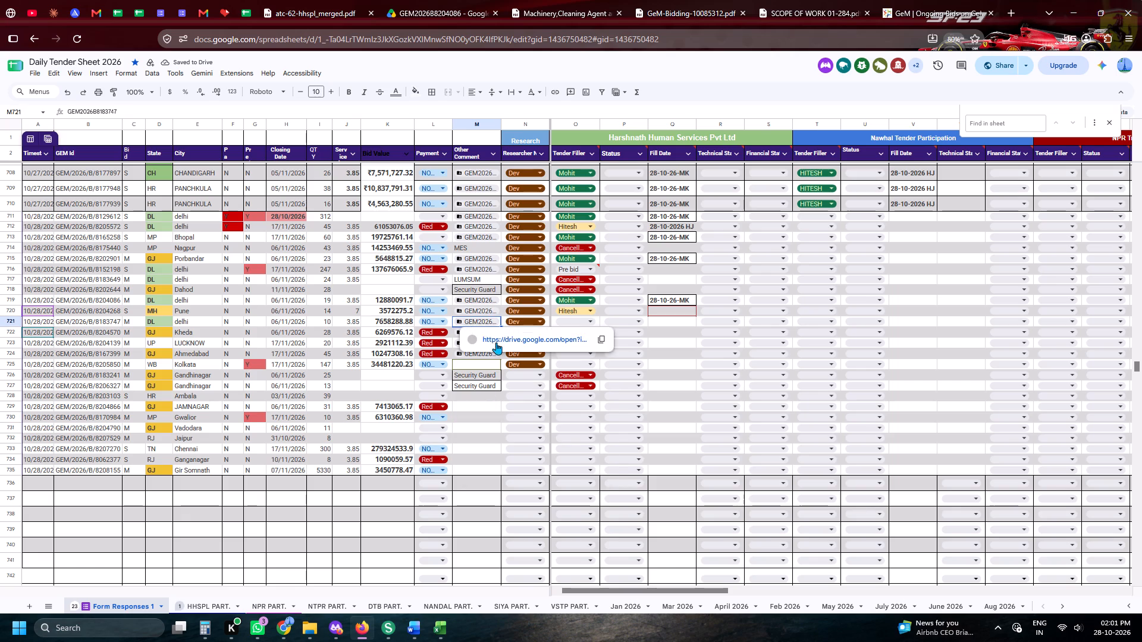
{"action": "left_click", "coordinate": [496, 342]}
Close the previous bid's PDF and Drive tabs, keeping the new Drive folder and the GeM bid listing open.
{"action": "triple_click", "coordinate": [458, 11]}
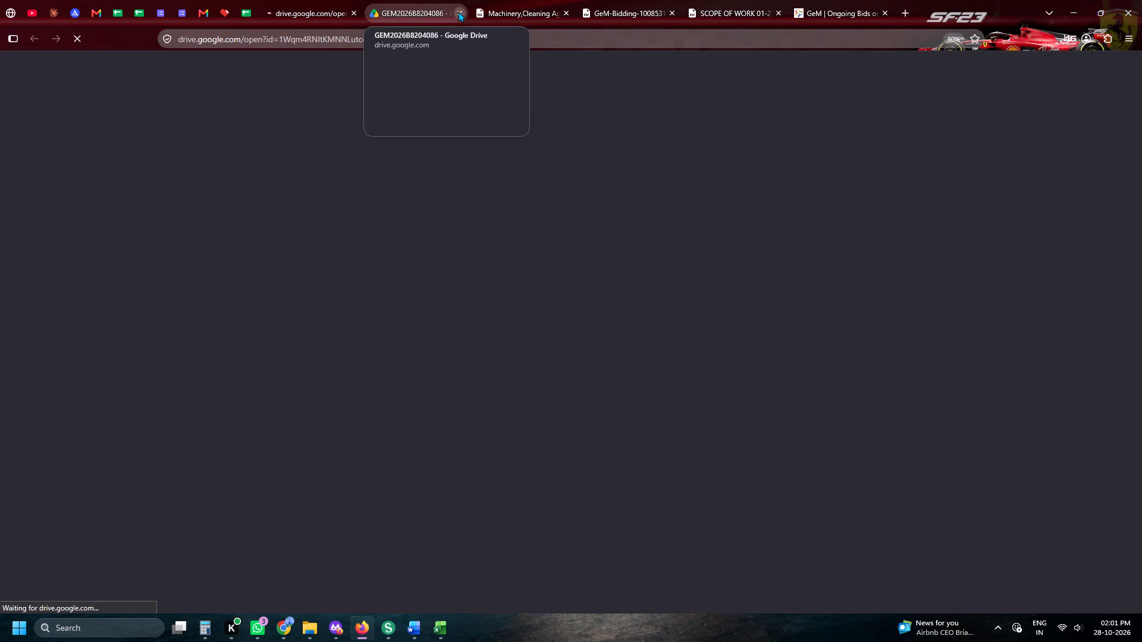
{"action": "double_click", "coordinate": [458, 11]}
{"action": "left_click", "coordinate": [451, 2]}
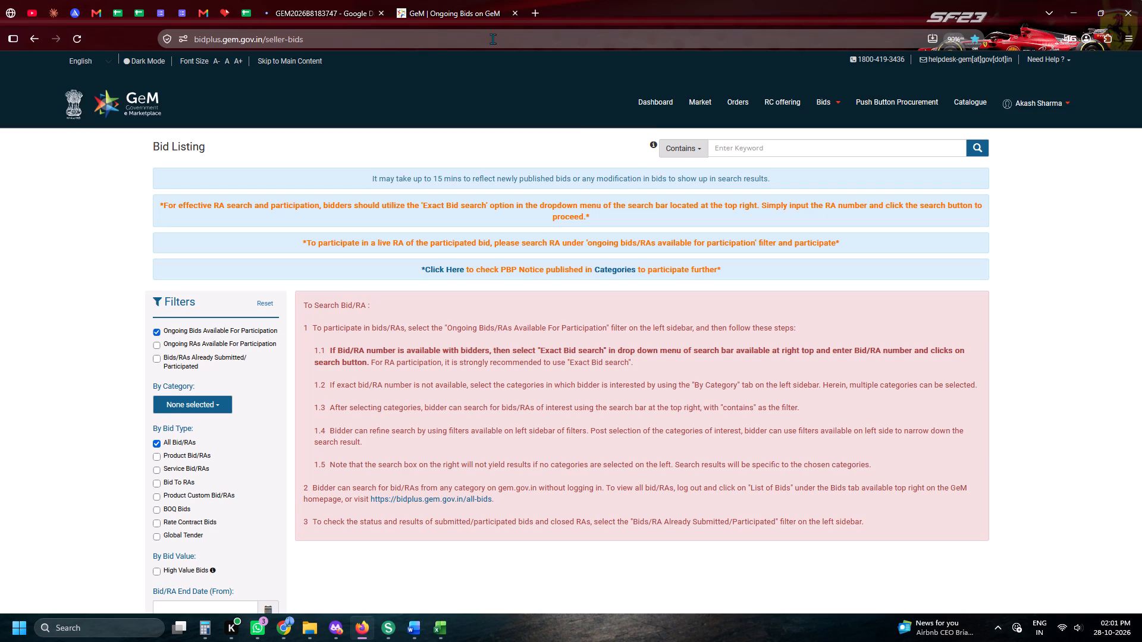
{"action": "left_click", "coordinate": [330, 7]}
In the tender sheet, enter MK as the Harshnath Human Services tender filler for bid GEM/2026/B/8183747.
{"action": "left_click", "coordinate": [246, 0]}
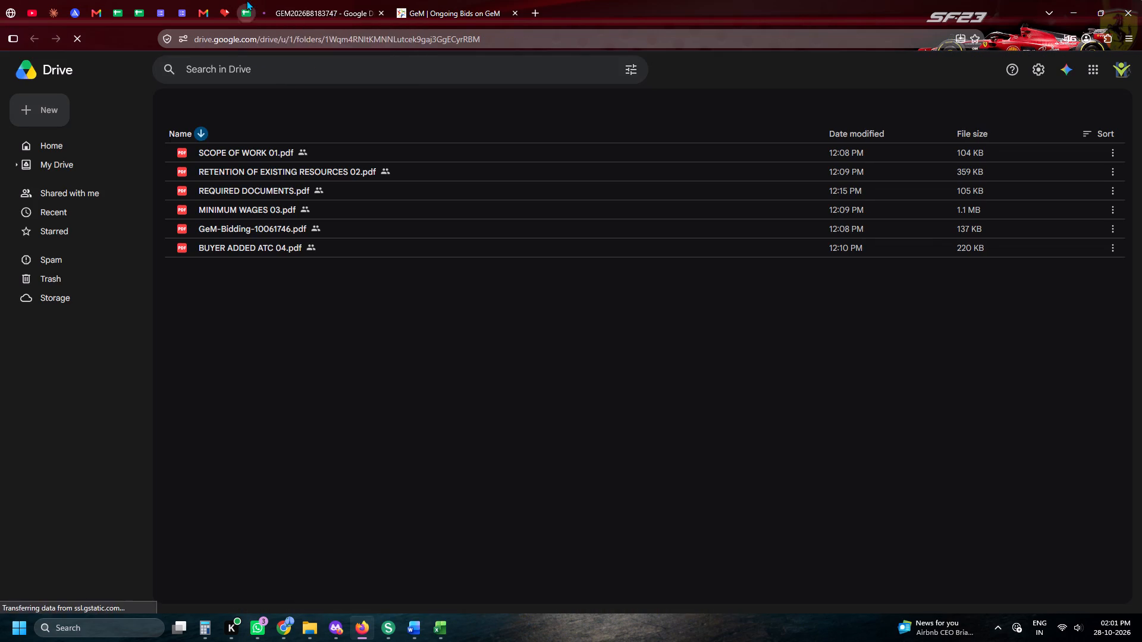
{"action": "key", "text": "Tab"}
{"action": "key", "text": "Tab"}
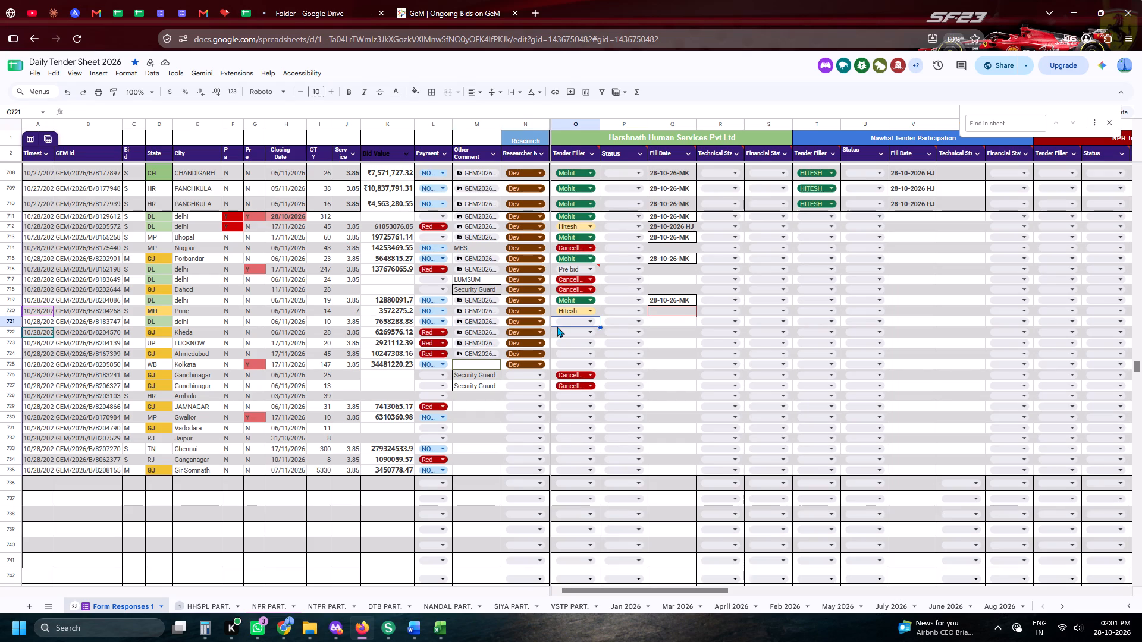
{"action": "type", "text": "MK"}
{"action": "key", "text": "Tab"}
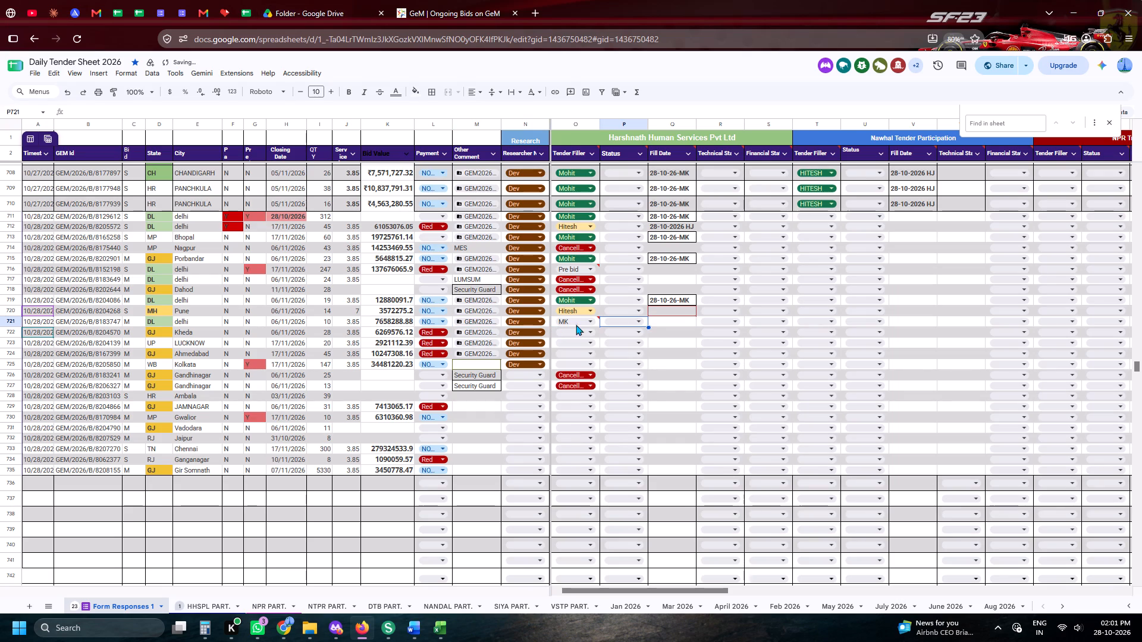
Search the tender sheet for the fill date entry 28-10-26-MK and close the search.
{"action": "left_click", "coordinate": [657, 295]}
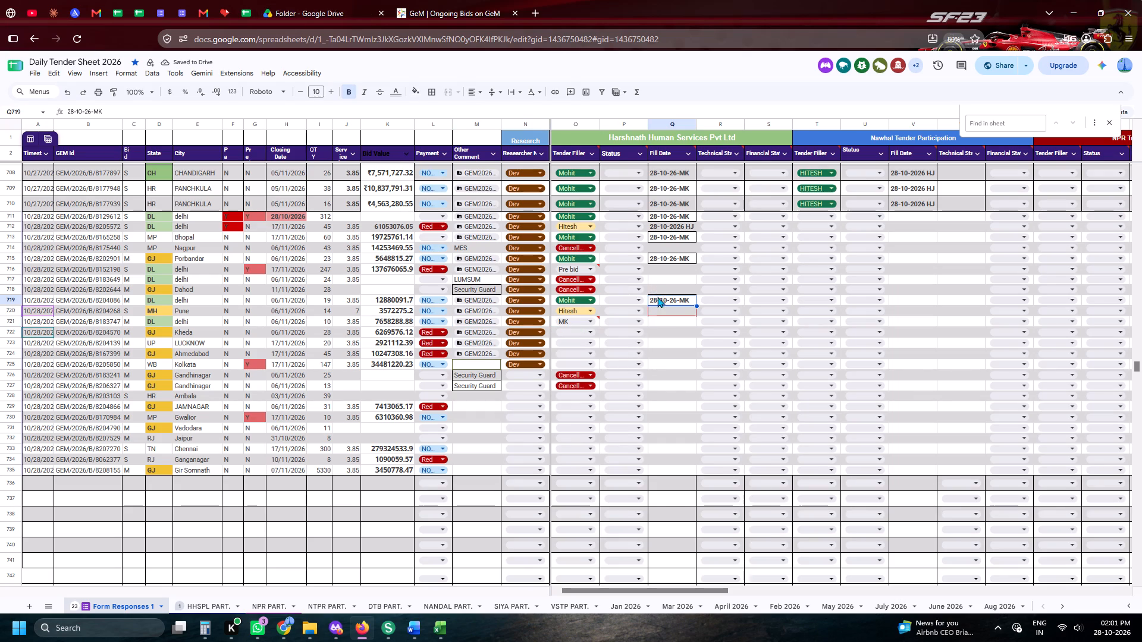
{"action": "key", "text": "ctrl+c"}
{"action": "key", "text": "ctrl+f"}
{"action": "key", "text": "ctrl+v"}
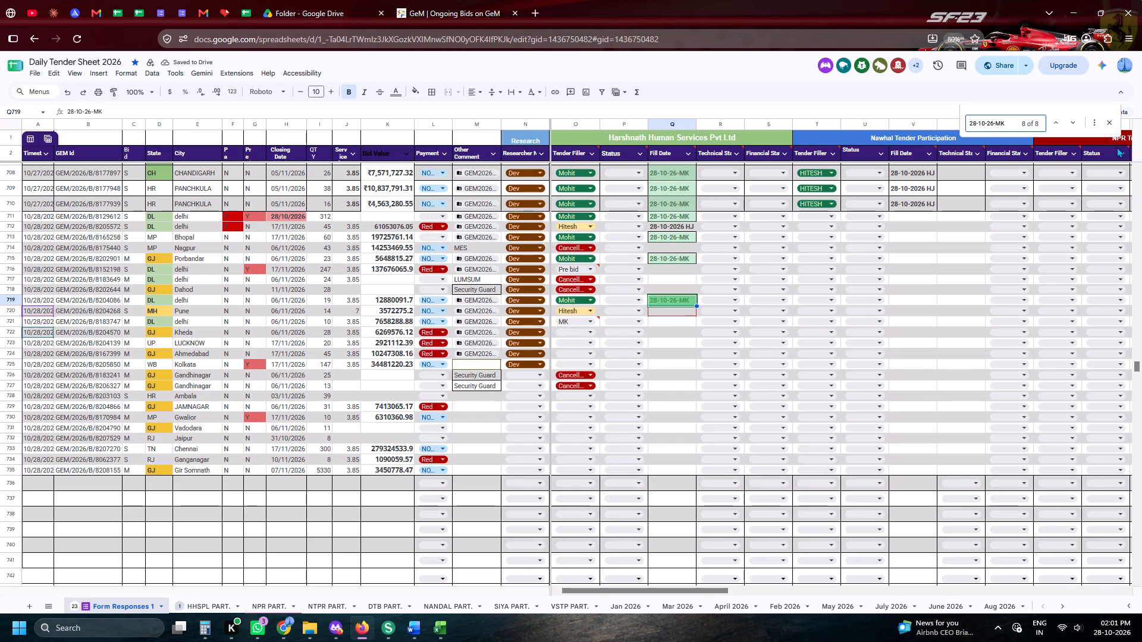
{"action": "left_click", "coordinate": [1109, 124]}
{"action": "left_click", "coordinate": [642, 358]}
{"action": "left_click", "coordinate": [651, 376]}
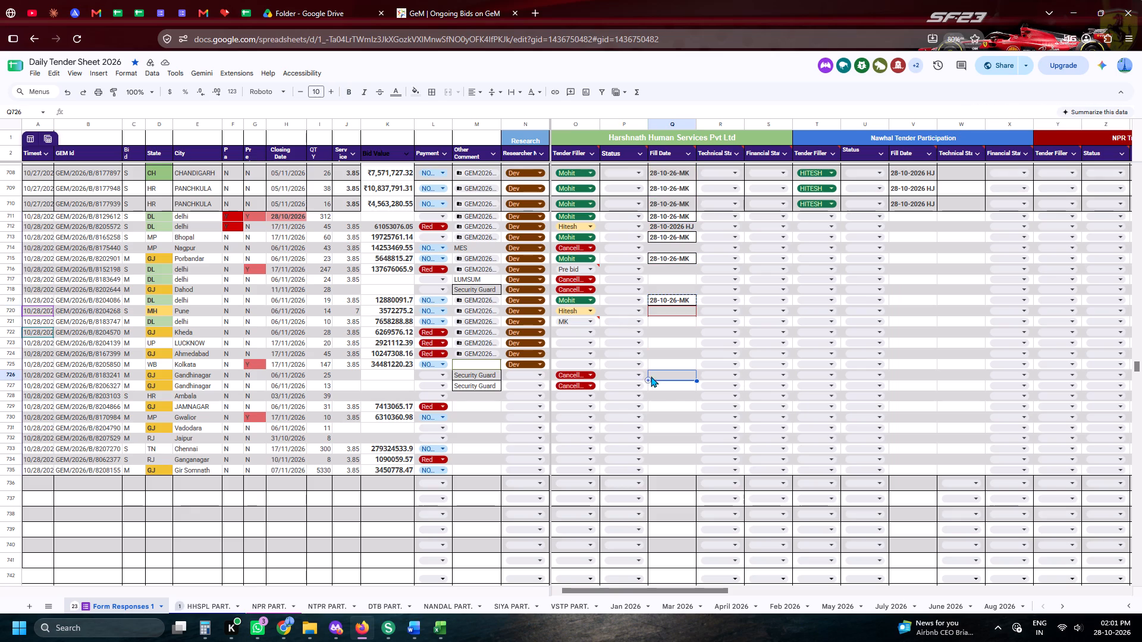
Copy bid number GEM/2026/B/8183747 from the tender sheet and look it up on GeM using Exact Bid Search.
{"action": "left_click", "coordinate": [0, 340]}
{"action": "left_click", "coordinate": [0, 328]}
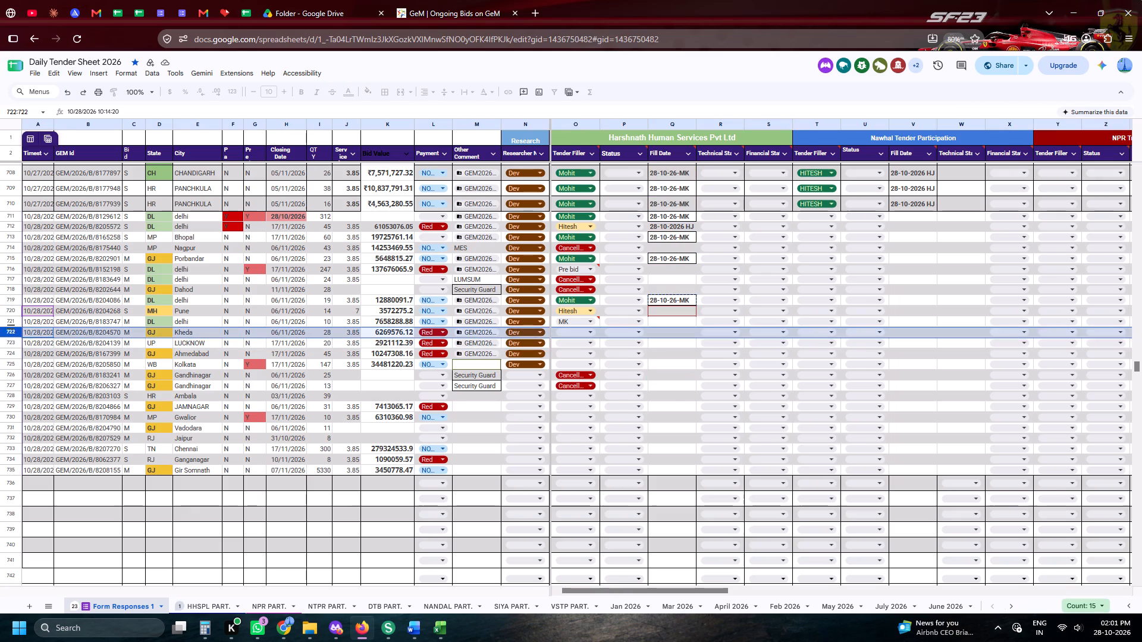
{"action": "left_click", "coordinate": [0, 322]}
{"action": "left_click", "coordinate": [124, 326]}
{"action": "left_click", "coordinate": [101, 320]}
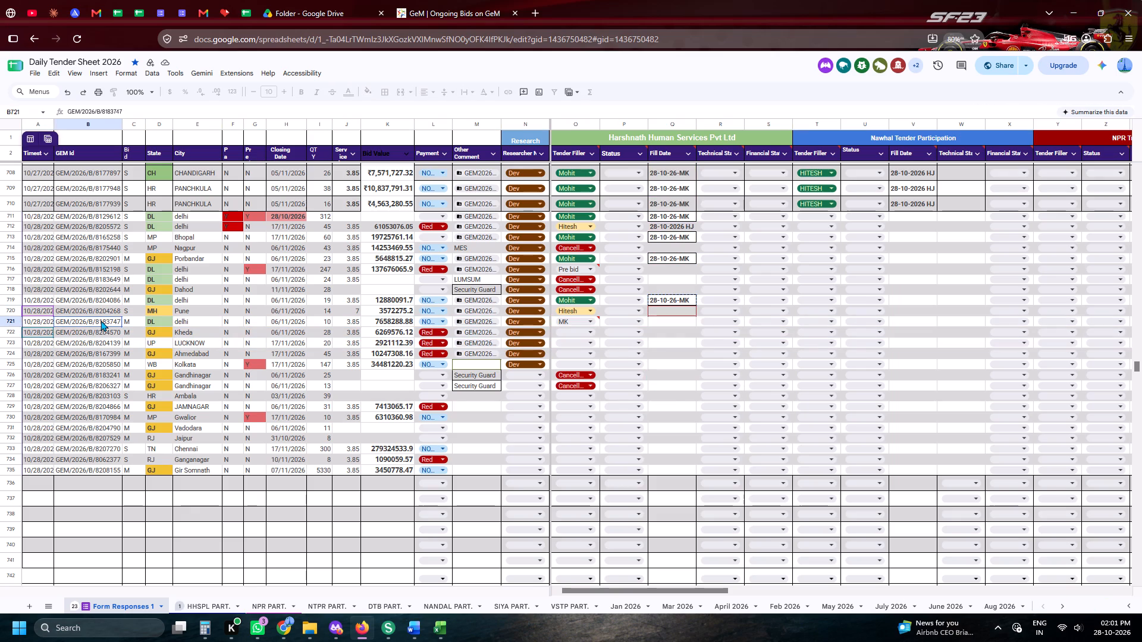
{"action": "key", "text": "ctrl+c"}
{"action": "key", "text": "ctrl+c"}
{"action": "key", "text": "ctrl+c"}
{"action": "key", "text": "ctrl+c"}
{"action": "left_click", "coordinate": [429, 0]}
{"action": "left_click", "coordinate": [711, 155]}
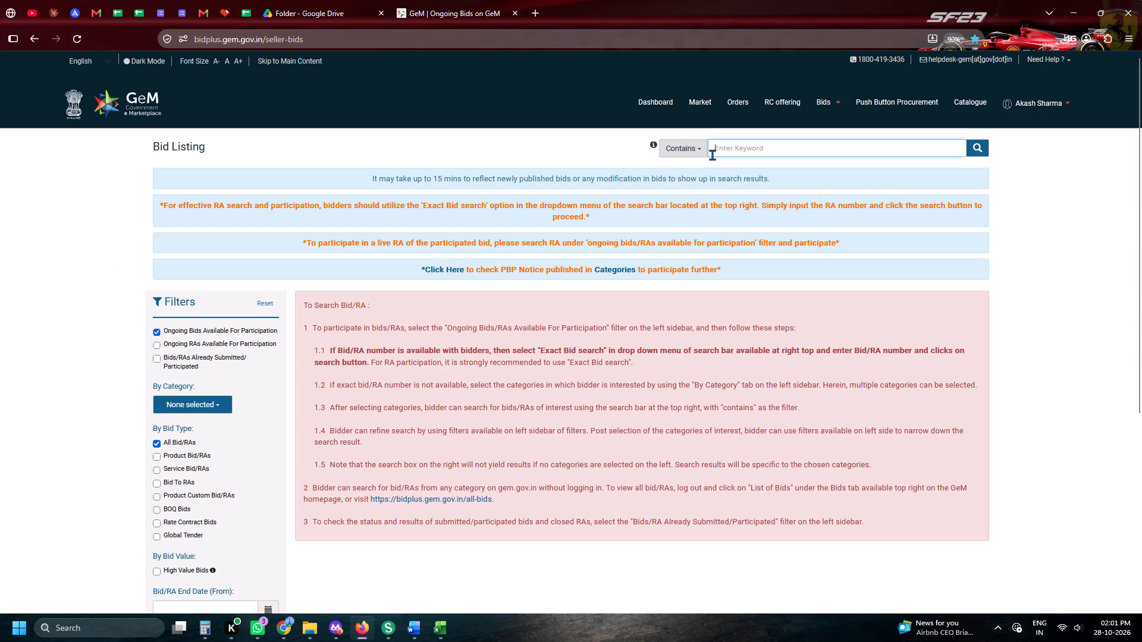
{"action": "key", "text": "ctrl+v"}
{"action": "left_click", "coordinate": [666, 147]}
{"action": "left_click", "coordinate": [676, 222]}
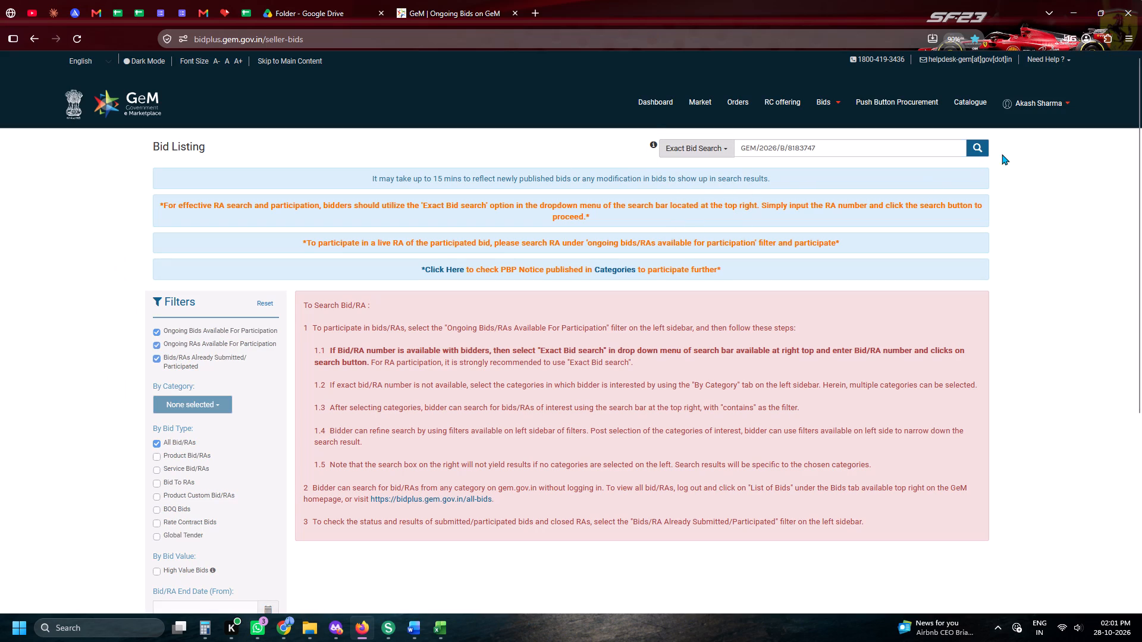
{"action": "left_click", "coordinate": [980, 150]}
Start participating in the bid and save the compliance declaration with No, No and Yes for its three questions.
{"action": "left_click", "coordinate": [945, 396]}
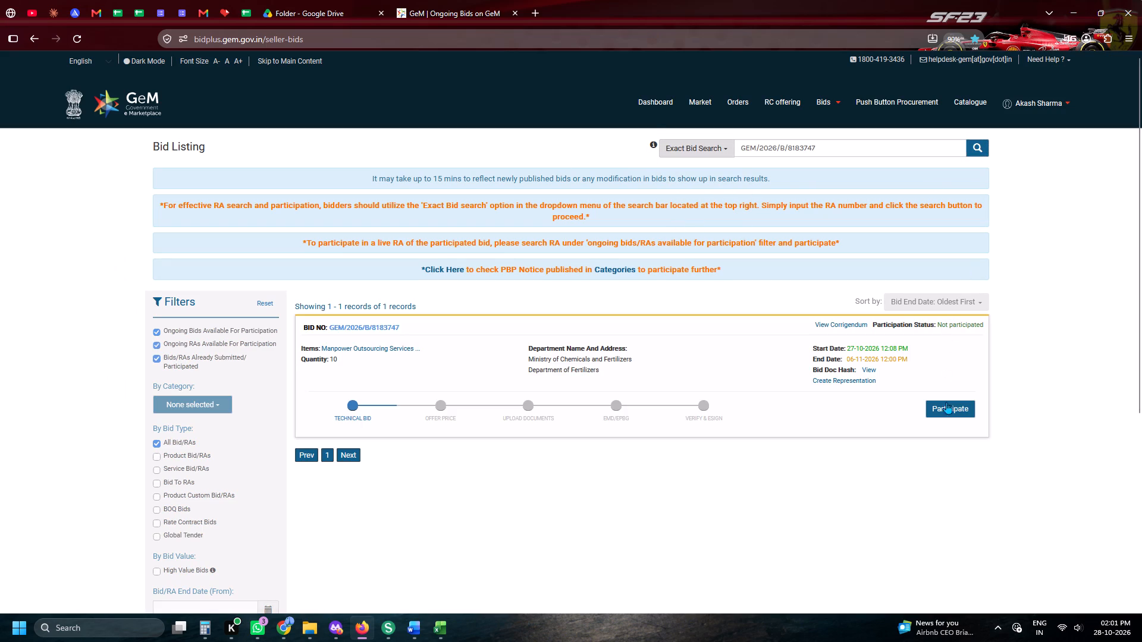
{"action": "left_click", "coordinate": [946, 402]}
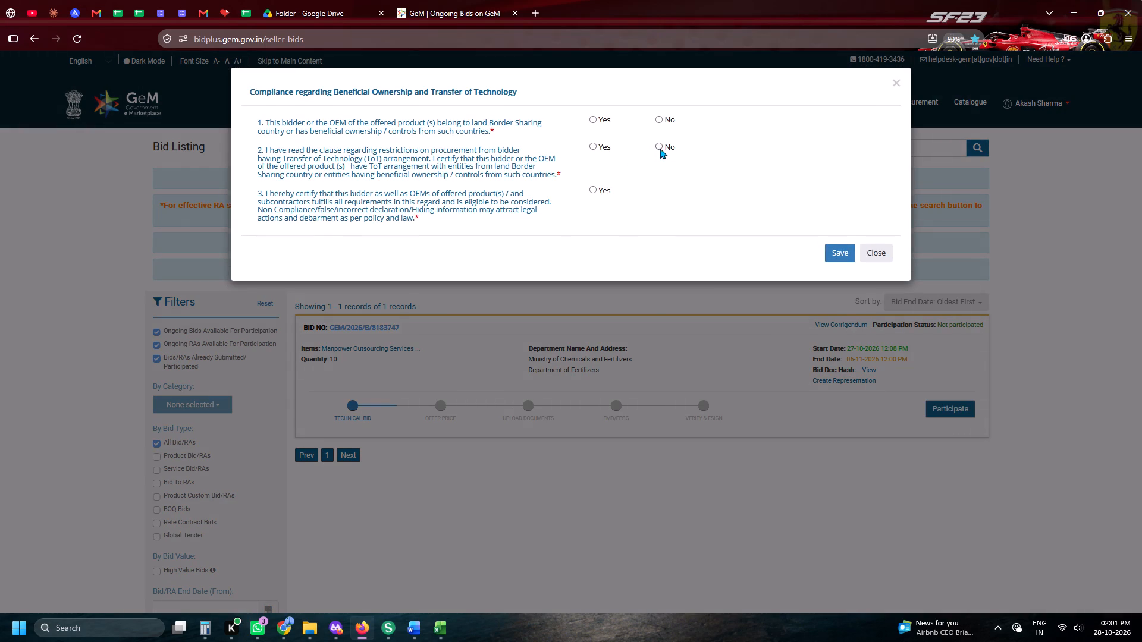
{"action": "left_click", "coordinate": [661, 148]}
{"action": "double_click", "coordinate": [661, 126]}
{"action": "left_click", "coordinate": [604, 189]}
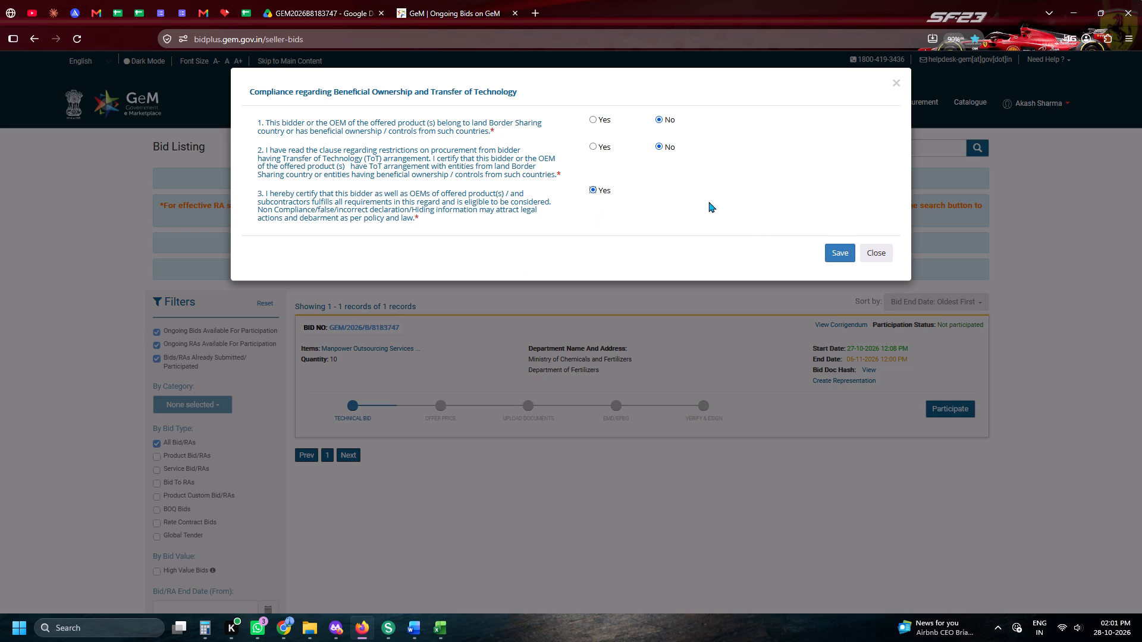
{"action": "left_click", "coordinate": [835, 253]}
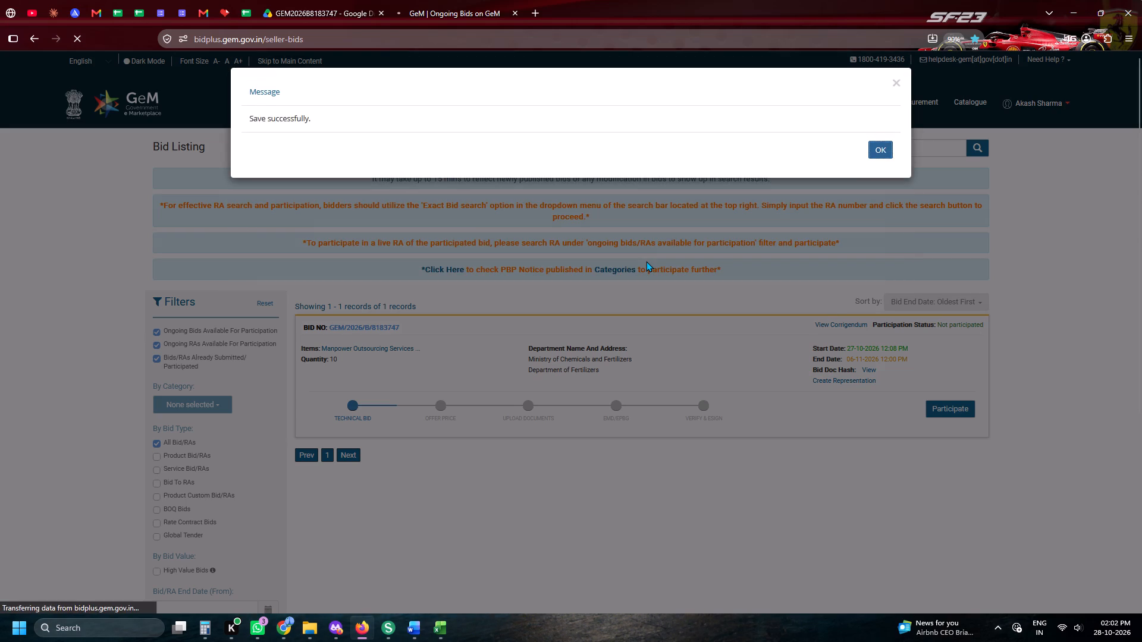
For the Skilled Graduate Admin catalogue, offer skill category Skilled and geographical presence Delhi, and encrypt and save it.
{"action": "left_click", "coordinate": [957, 304]}
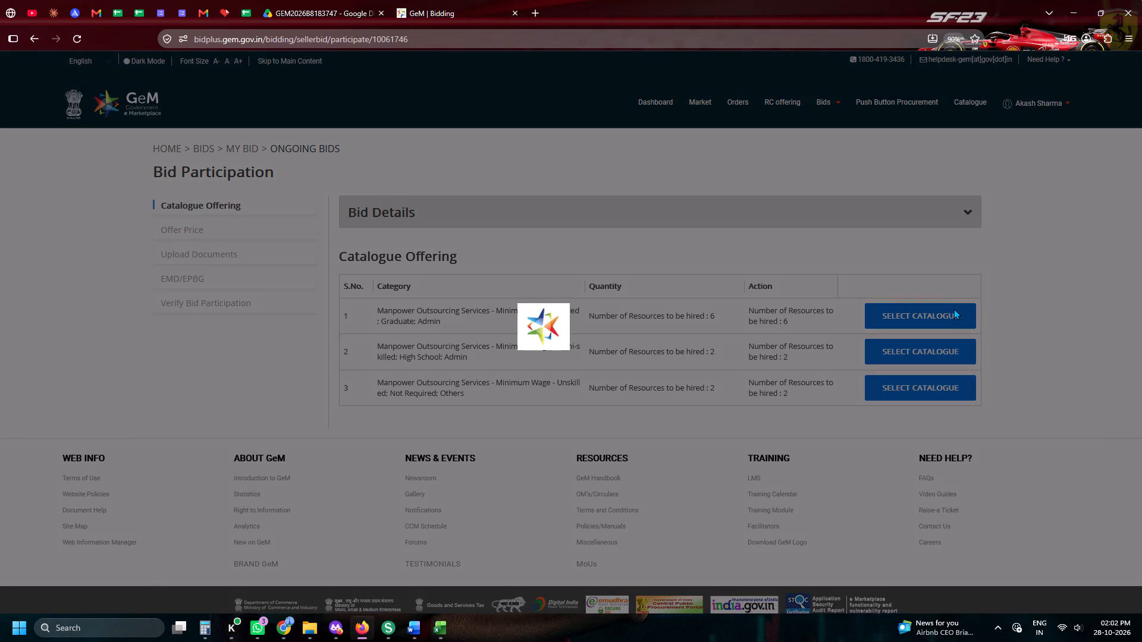
{"action": "scroll", "coordinate": [910, 321], "scroll_direction": "down", "scroll_amount": 3}
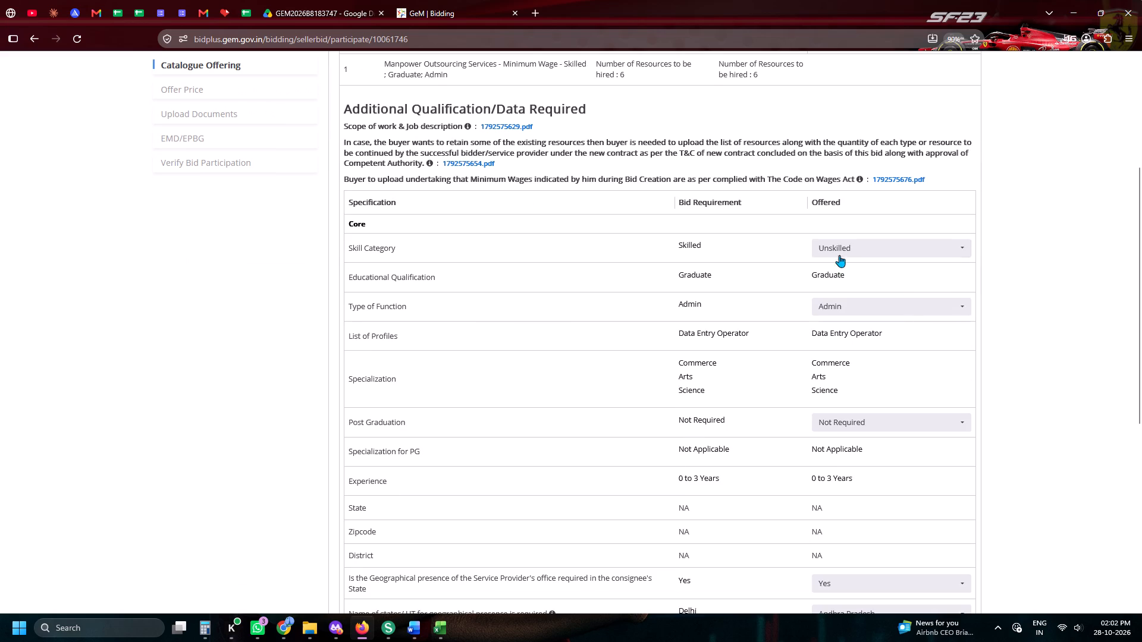
{"action": "left_click", "coordinate": [838, 253]}
{"action": "left_click", "coordinate": [833, 313]}
{"action": "left_click", "coordinate": [832, 306]}
{"action": "left_click", "coordinate": [733, 379]}
{"action": "scroll", "coordinate": [805, 337], "scroll_direction": "down", "scroll_amount": 4}
{"action": "left_click", "coordinate": [823, 309]}
{"action": "key", "text": "d"}
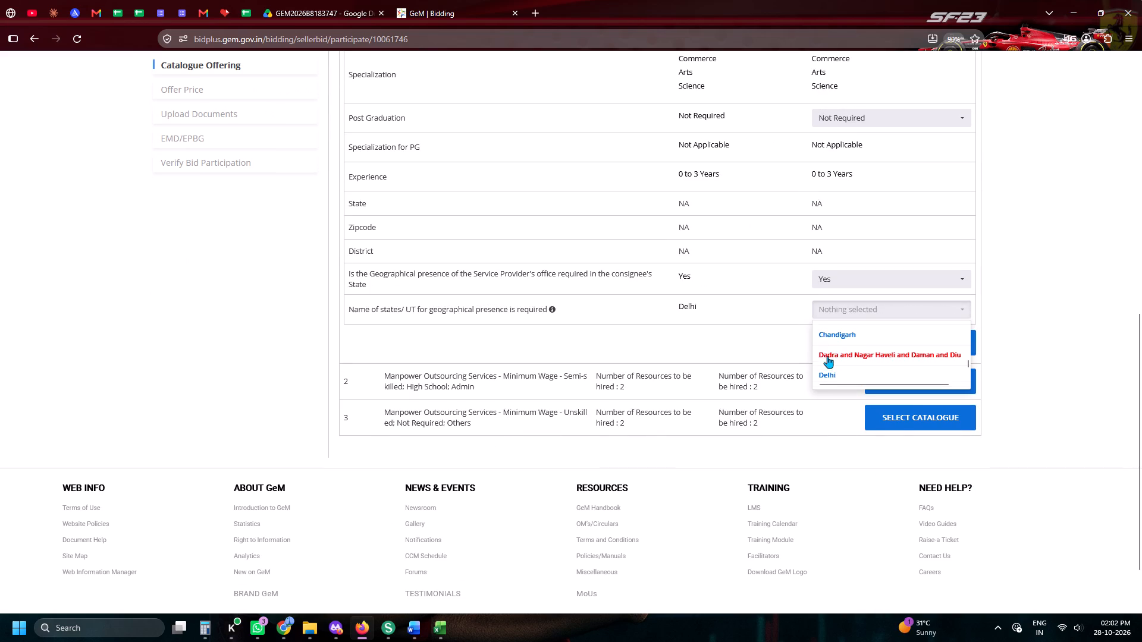
{"action": "key", "text": "d"}
{"action": "left_click", "coordinate": [827, 373]}
{"action": "left_click", "coordinate": [775, 360]}
{"action": "left_click", "coordinate": [898, 344]}
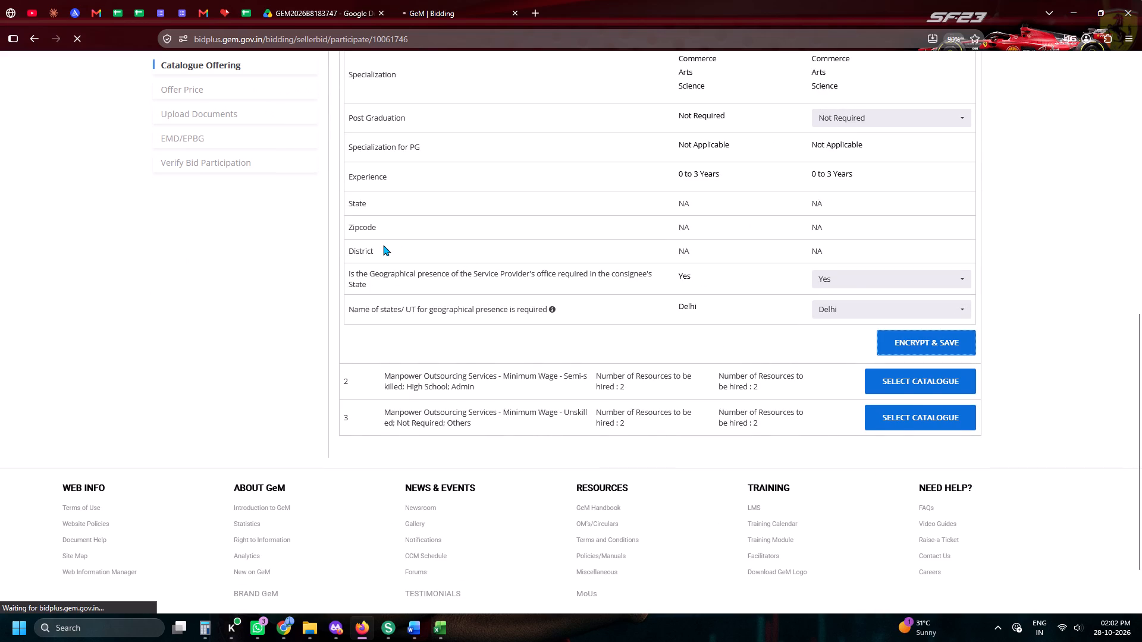
For the Semi-skilled High School Admin catalogue, offer skill category Semi-skilled and geographical presence Delhi, and encrypt and save it.
{"action": "scroll", "coordinate": [550, 297], "scroll_direction": "down", "scroll_amount": 3}
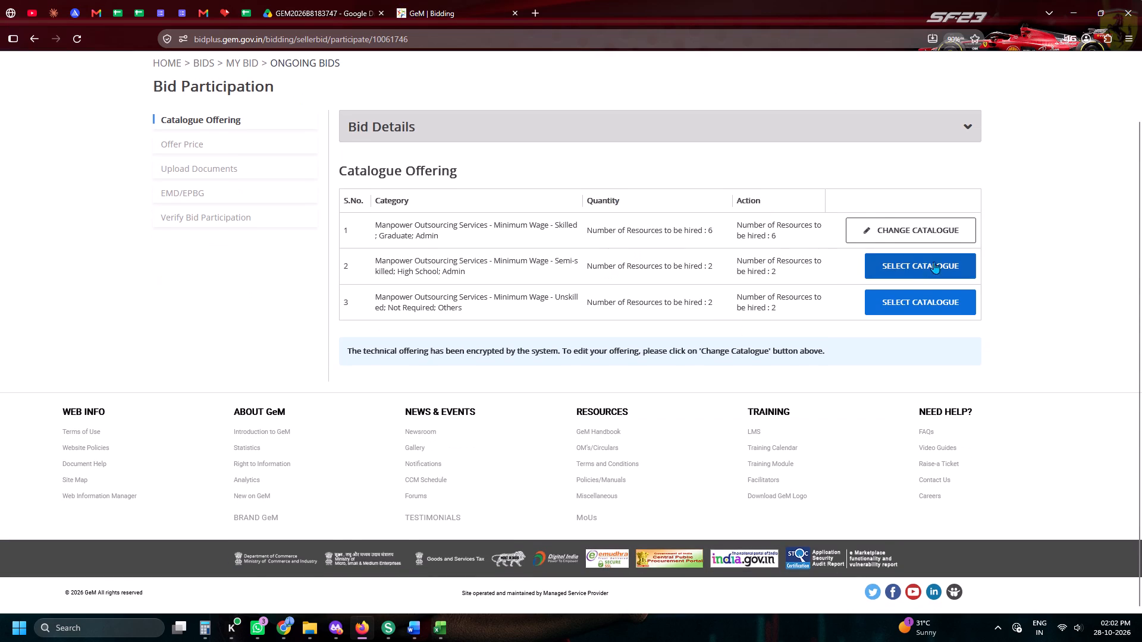
{"action": "left_click", "coordinate": [934, 262]}
{"action": "scroll", "coordinate": [544, 328], "scroll_direction": "down", "scroll_amount": 4}
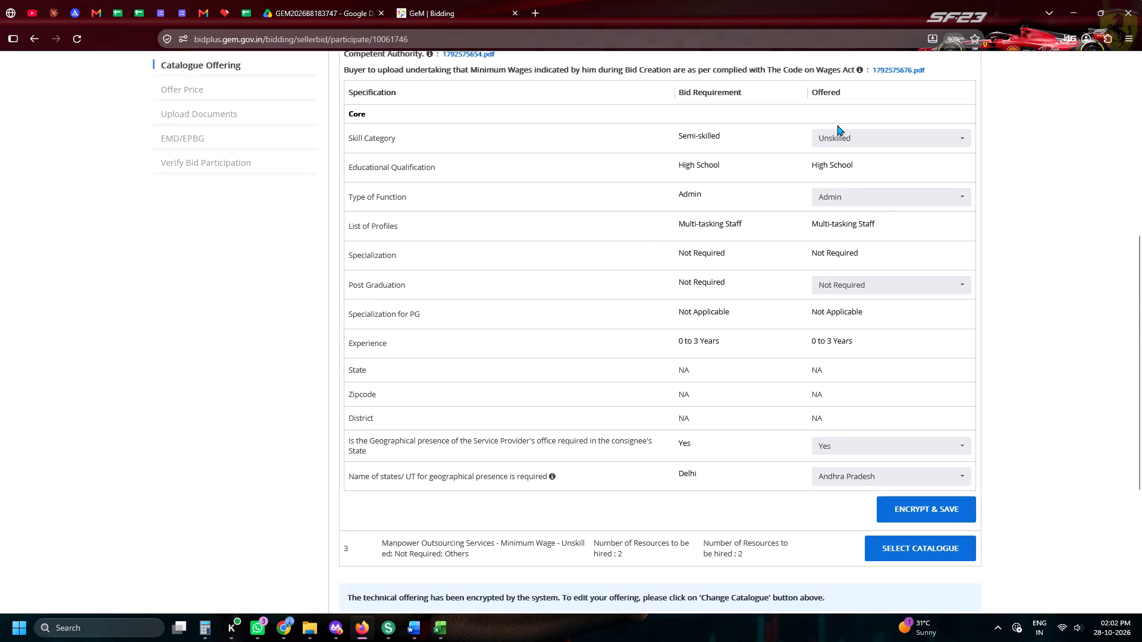
{"action": "left_click", "coordinate": [837, 125]}
{"action": "left_click", "coordinate": [843, 141]}
{"action": "left_click", "coordinate": [836, 182]}
{"action": "left_click_drag", "start_coordinate": [837, 197], "coordinate": [843, 191]}
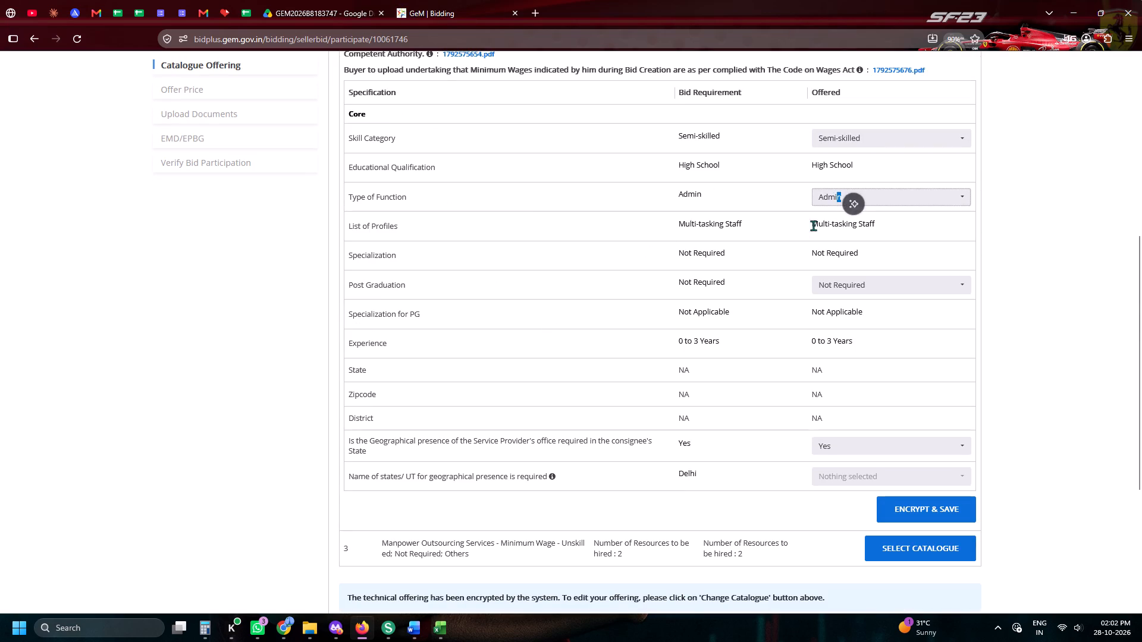
{"action": "left_click", "coordinate": [788, 234]}
{"action": "scroll", "coordinate": [795, 237], "scroll_direction": "down", "scroll_amount": 3}
{"action": "left_click", "coordinate": [826, 260]}
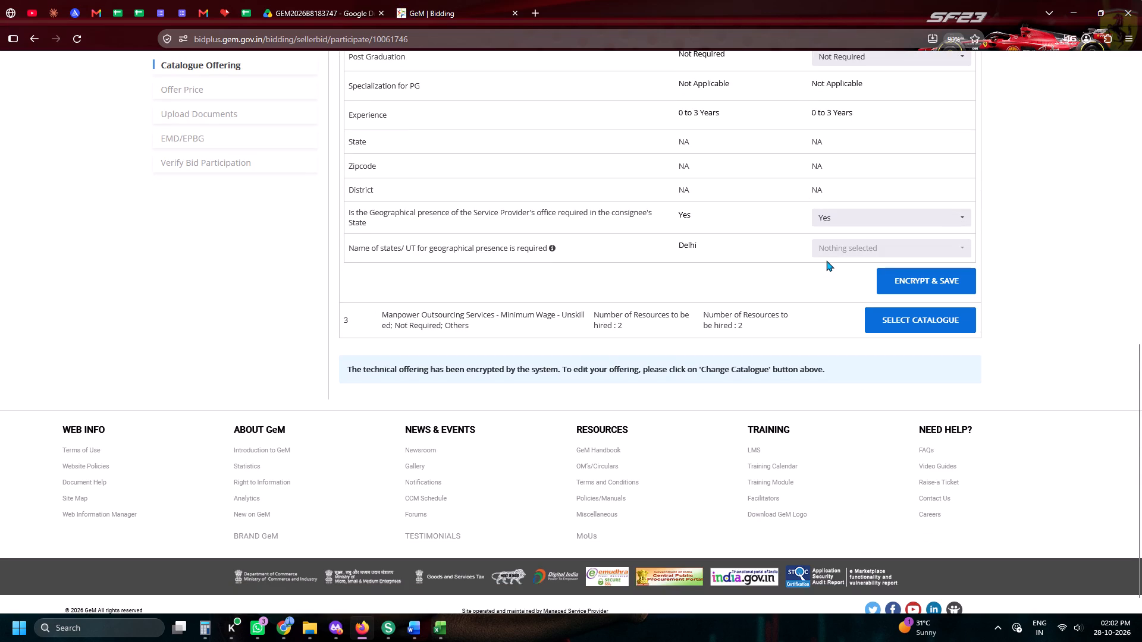
{"action": "key", "text": "d"}
{"action": "key", "text": "d"}
{"action": "left_click", "coordinate": [826, 250]}
{"action": "key", "text": "d"}
{"action": "key", "text": "d"}
{"action": "left_click", "coordinate": [826, 313]}
{"action": "left_click", "coordinate": [743, 294]}
{"action": "left_click", "coordinate": [874, 295]}
{"action": "left_click", "coordinate": [896, 282]}
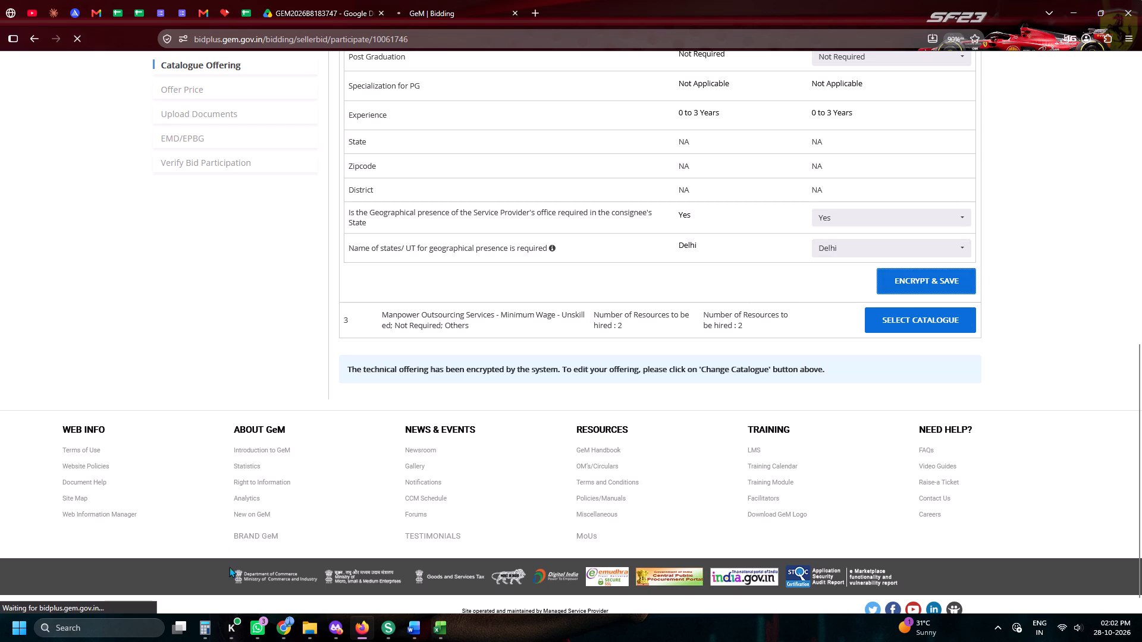
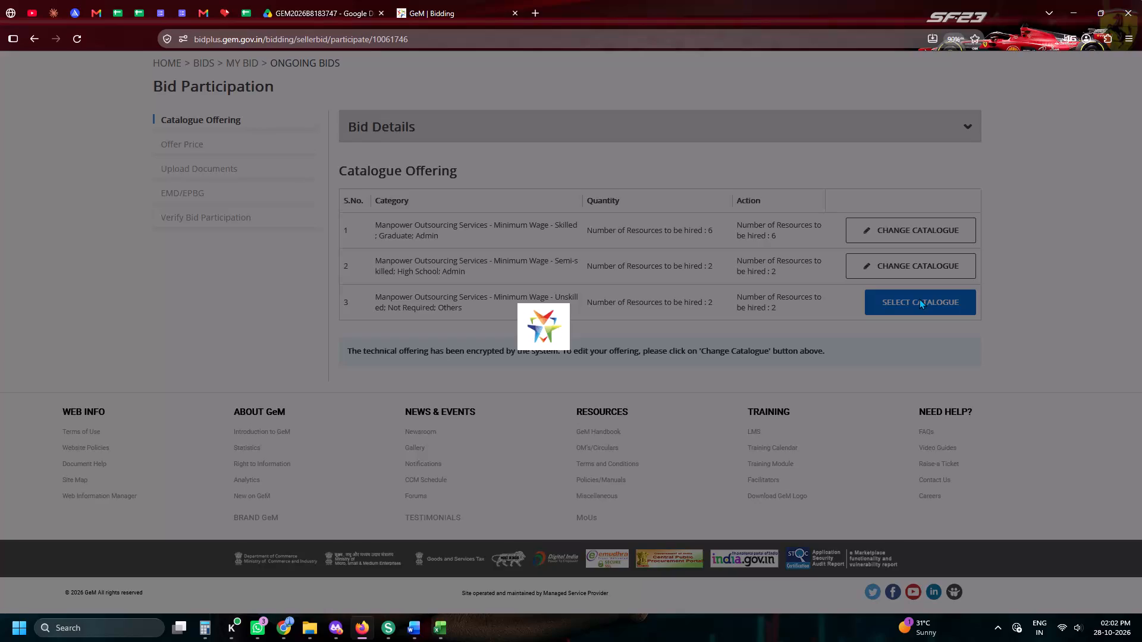
For the Unskilled Others catalogue, offer type of function Others and geographical presence Delhi, and encrypt and save it.
{"action": "double_click", "coordinate": [919, 298]}
{"action": "scroll", "coordinate": [898, 318], "scroll_direction": "down", "scroll_amount": 9}
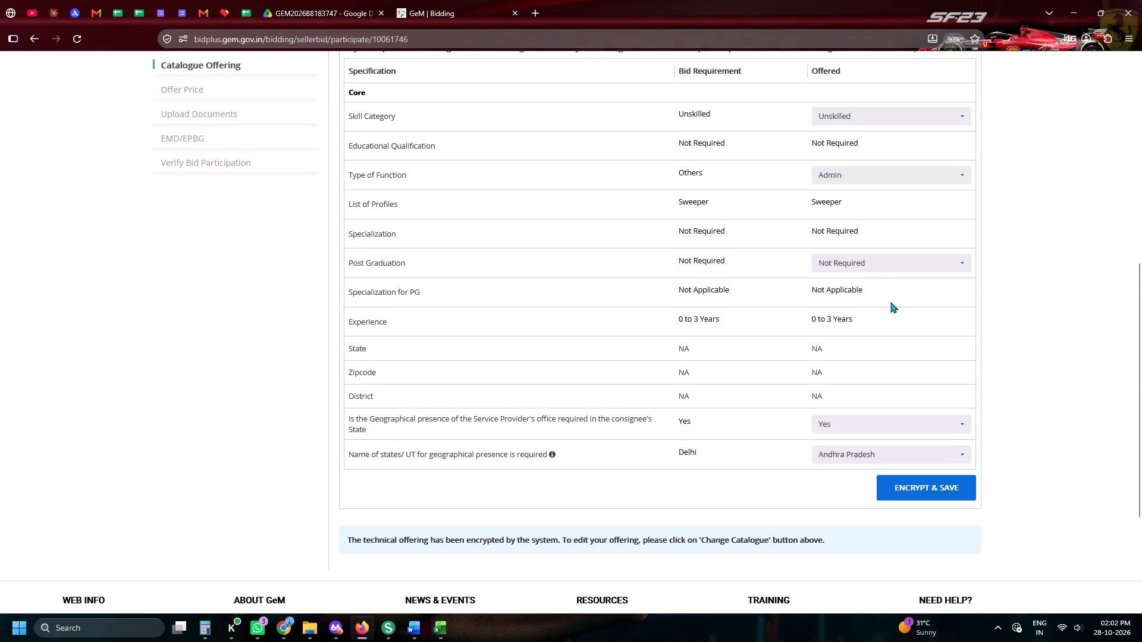
{"action": "left_click", "coordinate": [826, 157]}
{"action": "scroll", "coordinate": [841, 214], "scroll_direction": "down", "scroll_amount": 5}
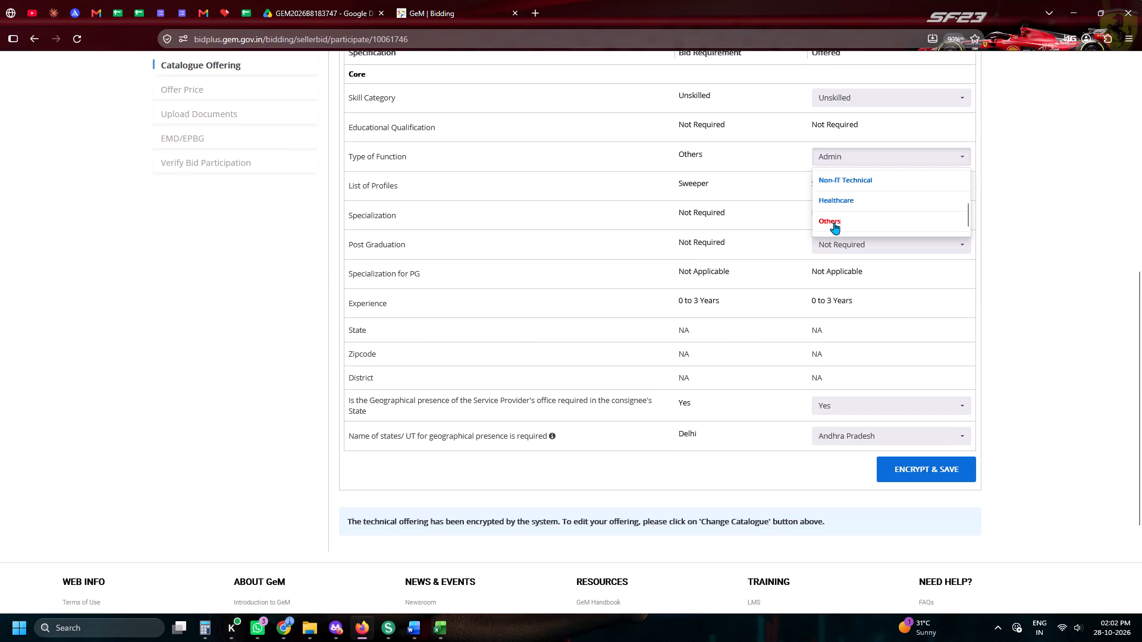
{"action": "left_click", "coordinate": [832, 224]}
{"action": "left_click", "coordinate": [830, 158]}
{"action": "scroll", "coordinate": [831, 212], "scroll_direction": "down", "scroll_amount": 5}
{"action": "left_click", "coordinate": [828, 220]}
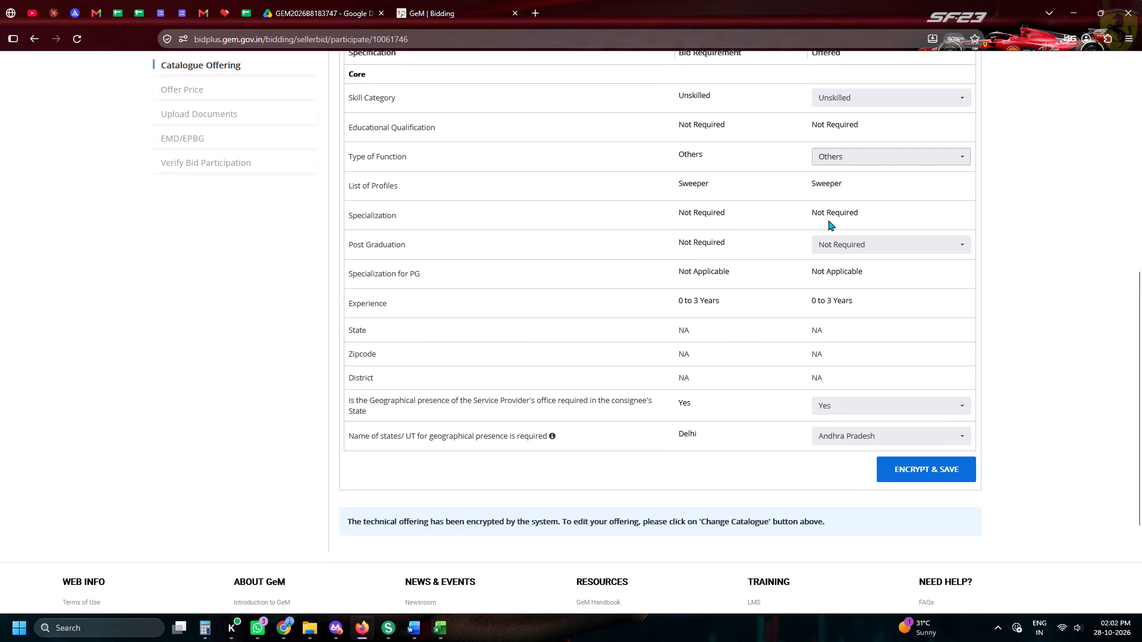
{"action": "scroll", "coordinate": [828, 220], "scroll_direction": "down", "scroll_amount": 4}
{"action": "left_click", "coordinate": [826, 264]}
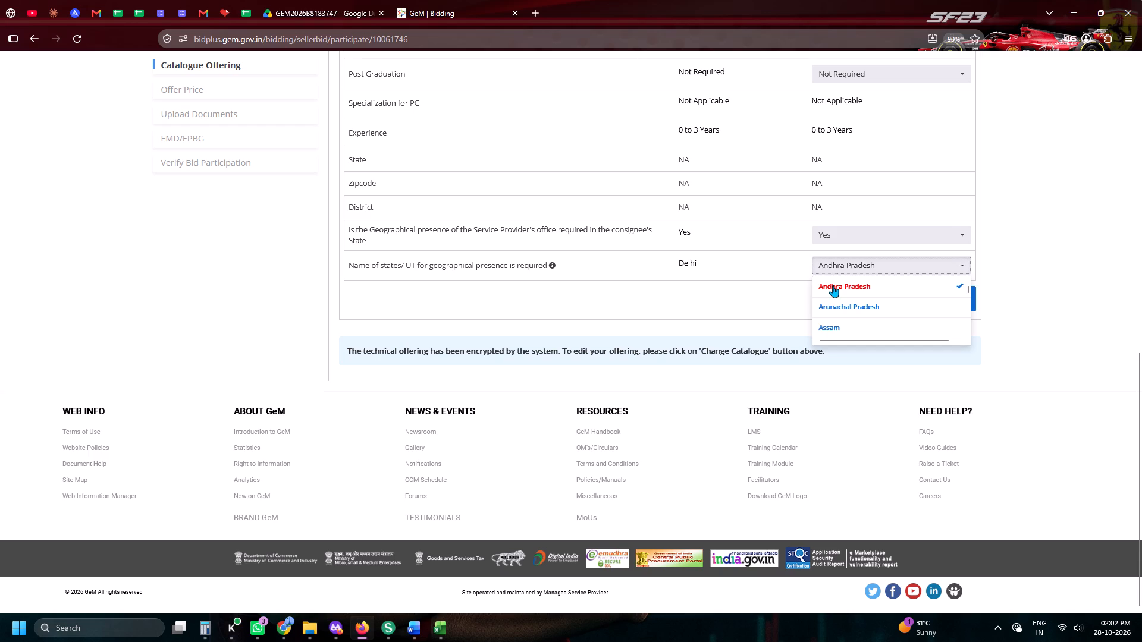
{"action": "left_click", "coordinate": [833, 285]}
{"action": "left_click", "coordinate": [801, 285]}
{"action": "left_click", "coordinate": [836, 263]}
{"action": "key", "text": "d"}
{"action": "key", "text": "d"}
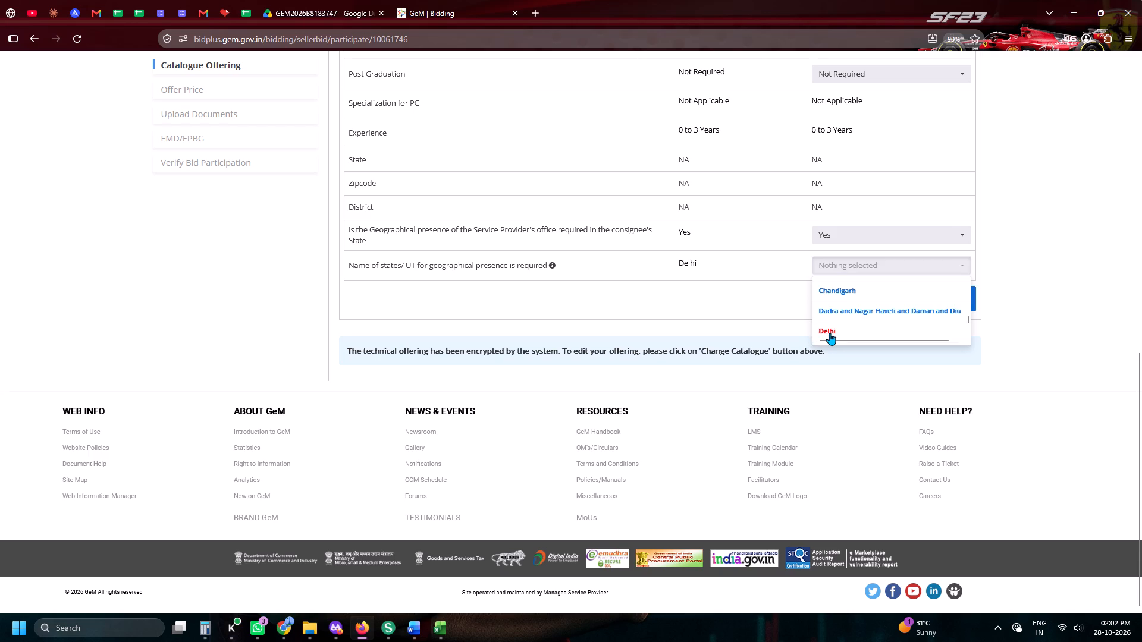
{"action": "left_click", "coordinate": [830, 333]}
{"action": "left_click", "coordinate": [777, 322]}
{"action": "left_click", "coordinate": [911, 303]}
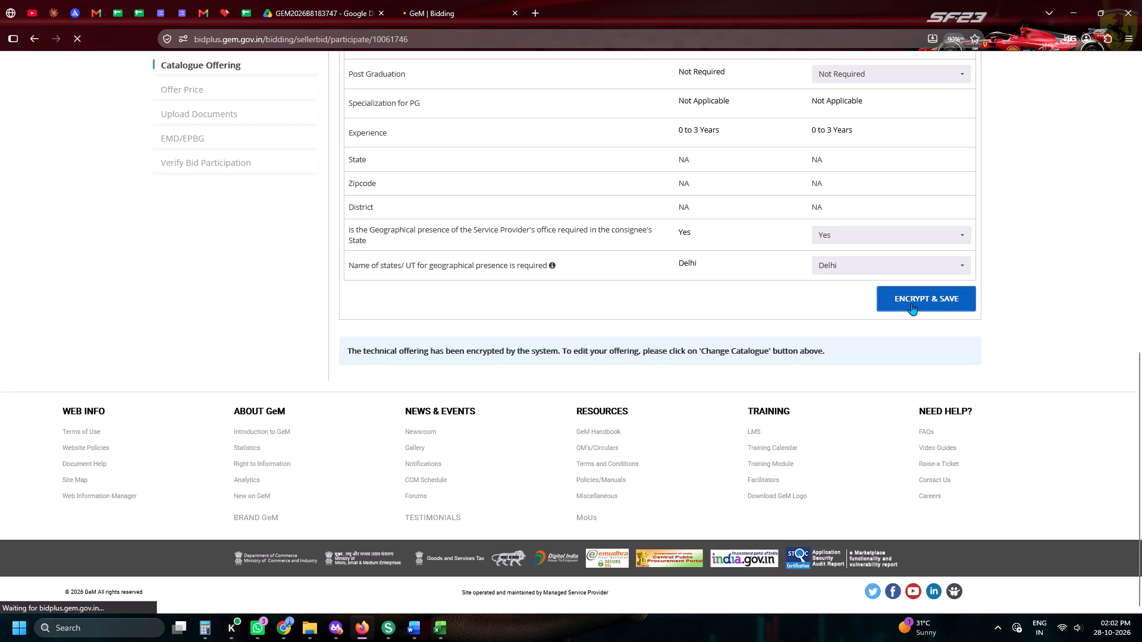
Continue to the offer price stage and enter a service charge percentage of 3.85 for all three manpower items.
{"action": "scroll", "coordinate": [911, 303], "scroll_direction": "down", "scroll_amount": 13}
{"action": "left_click", "coordinate": [911, 303]}
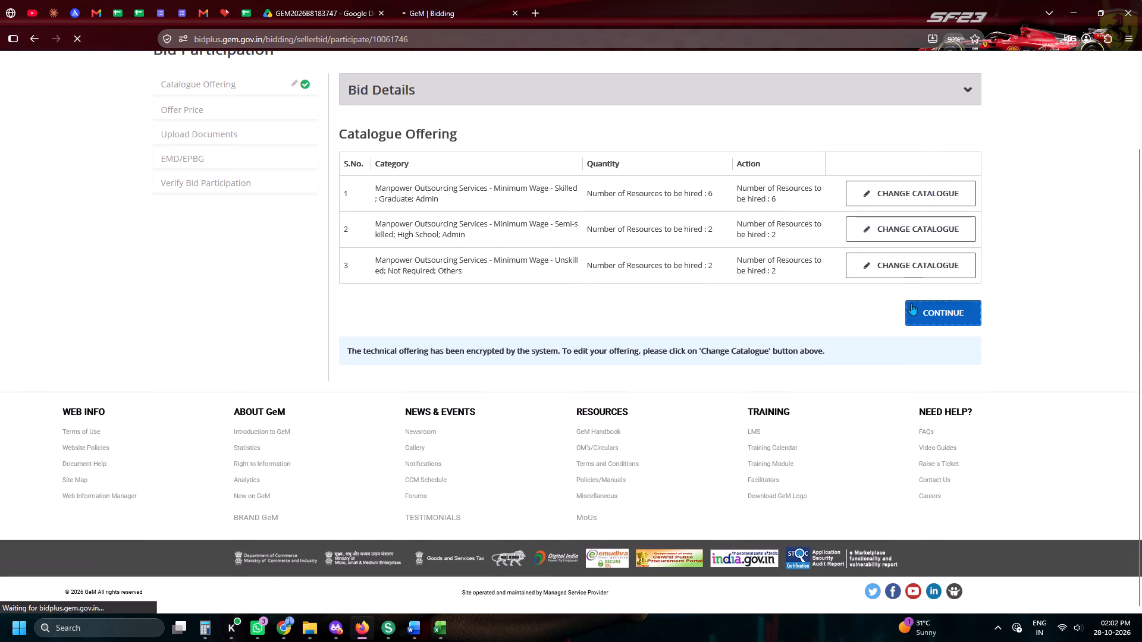
{"action": "scroll", "coordinate": [911, 303], "scroll_direction": "down", "scroll_amount": 6}
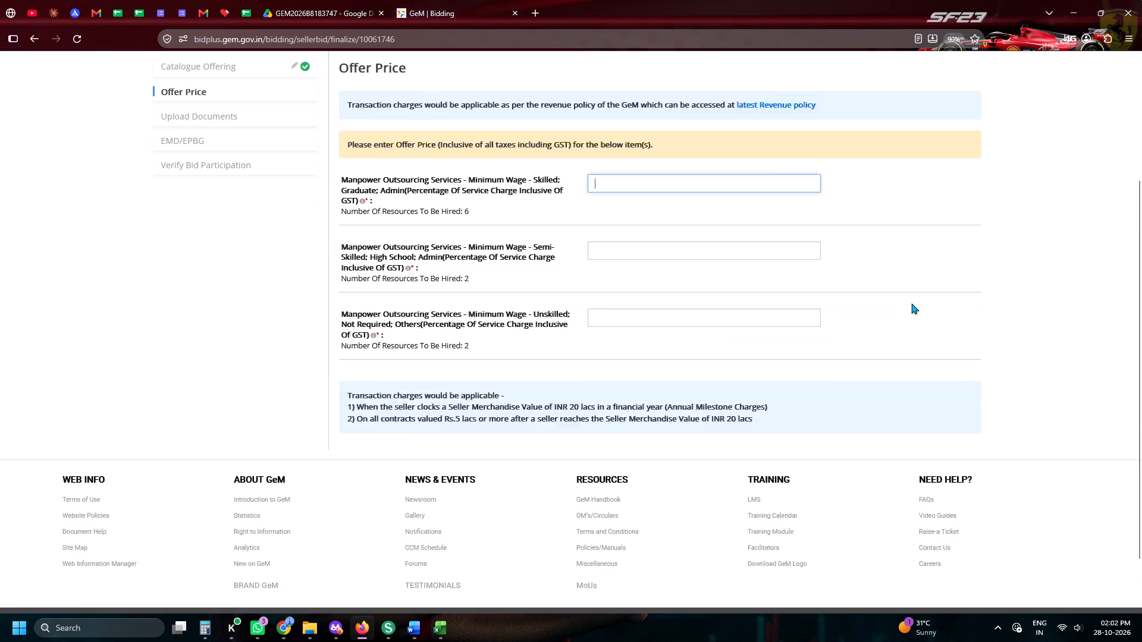
{"action": "type", "text": "3.85"}
{"action": "key", "text": "Tab"}
{"action": "type", "text": "3.85"}
{"action": "key", "text": "Tab"}
{"action": "type", "text": "3.85"}
{"action": "key", "text": "Tab"}
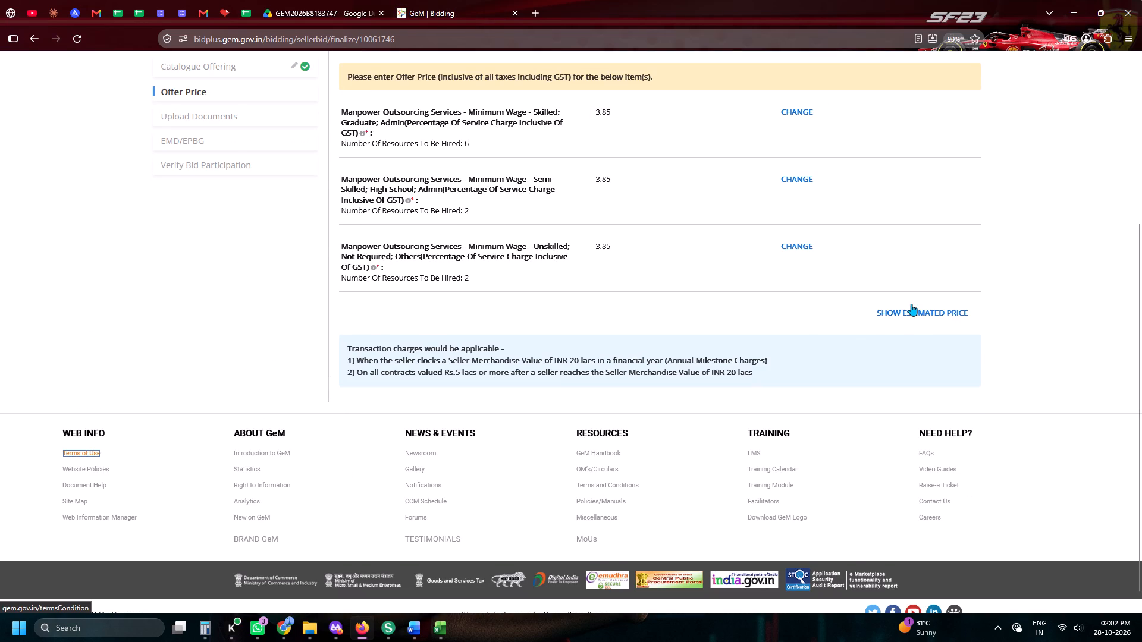
Show the estimated price for the quote and encrypt and save the offer price.
{"action": "left_click", "coordinate": [911, 304]}
{"action": "scroll", "coordinate": [806, 301], "scroll_direction": "down", "scroll_amount": 7}
{"action": "left_click", "coordinate": [779, 568]}
{"action": "left_click", "coordinate": [923, 345]}
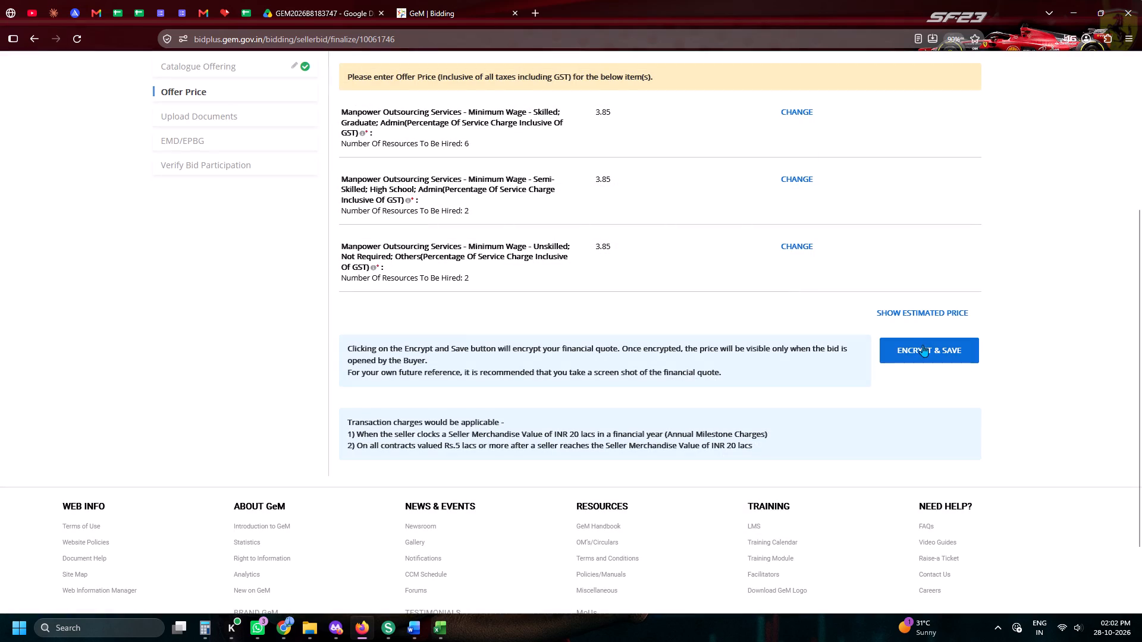
{"action": "left_click", "coordinate": [607, 359]}
From the bid's Drive folder, download the SCOPE OF WORK 01, RETENTION OF EXISTING RESOURCES 02, MINIMUM WAGES 03 and BUYER ADDED ATC 04 PDFs.
{"action": "left_click", "coordinate": [278, 0]}
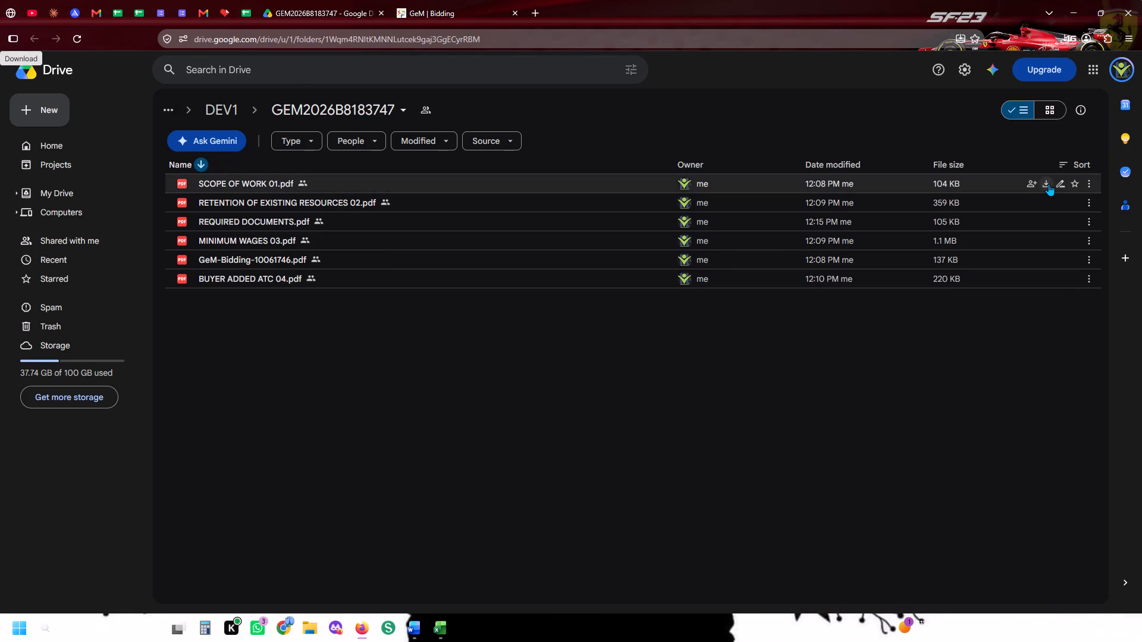
{"action": "left_click", "coordinate": [1049, 184]}
{"action": "left_click", "coordinate": [1047, 204]}
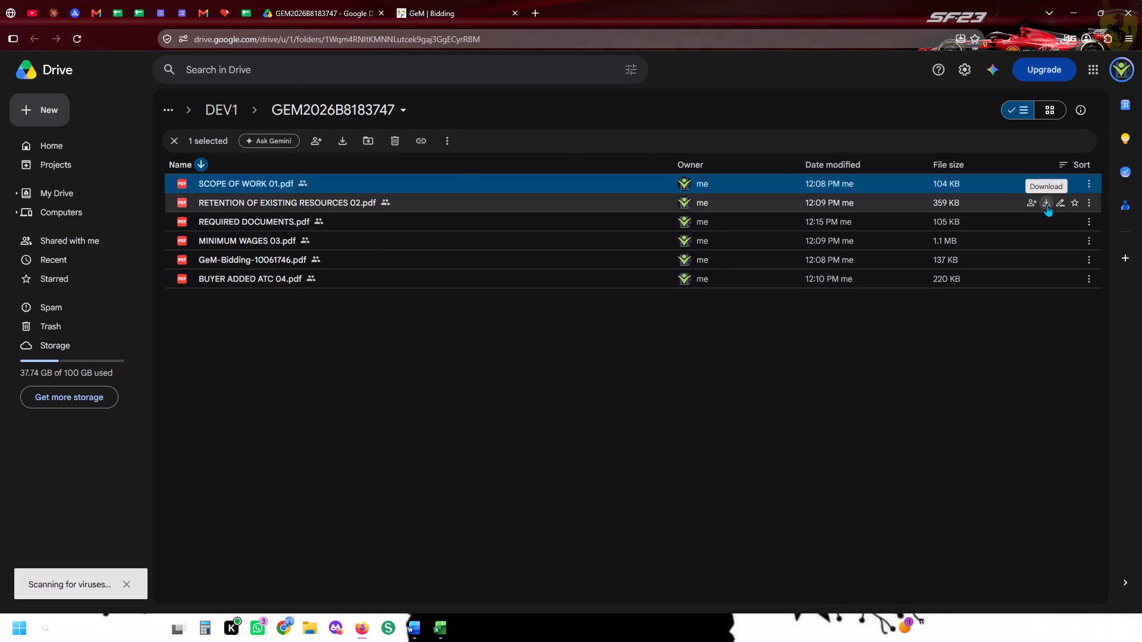
{"action": "left_click", "coordinate": [1044, 240]}
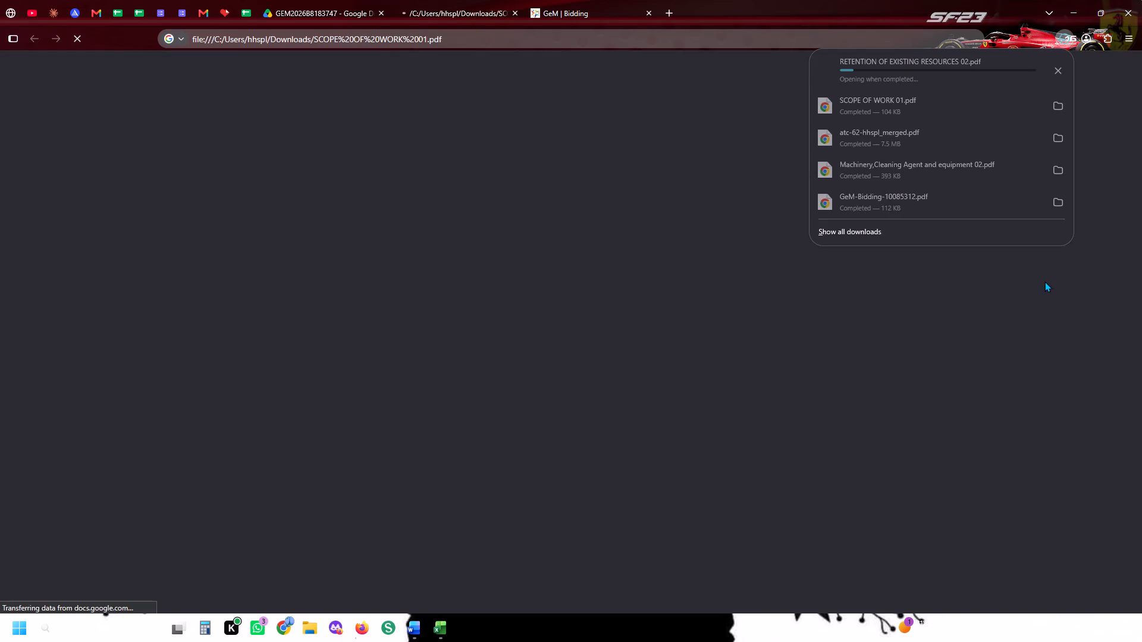
{"action": "left_click", "coordinate": [312, 0]}
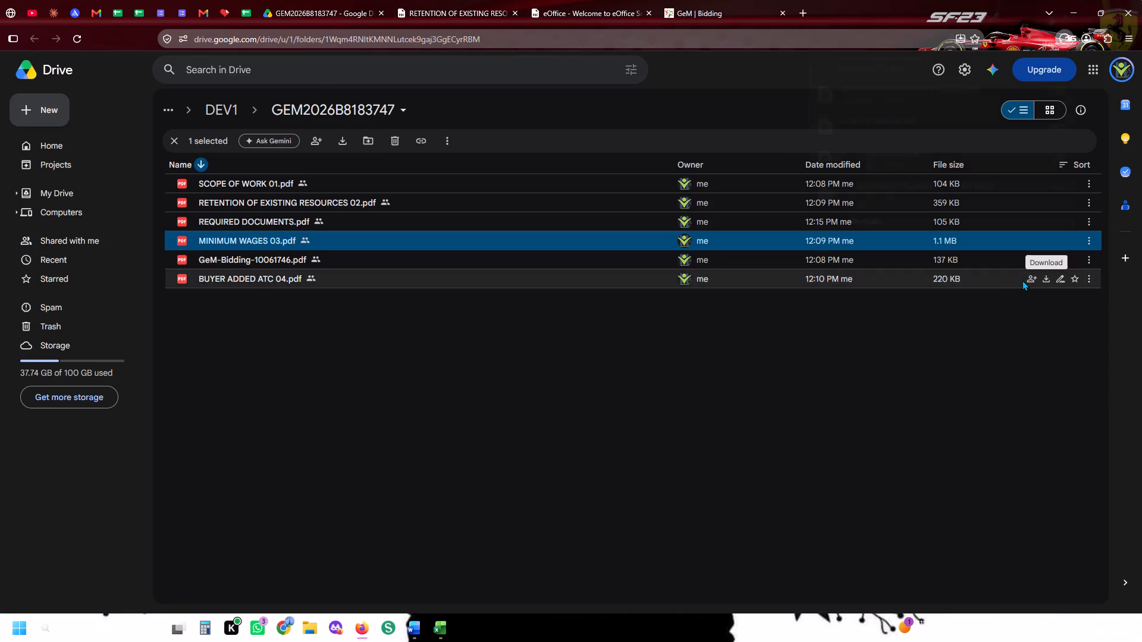
{"action": "left_click", "coordinate": [318, 0]}
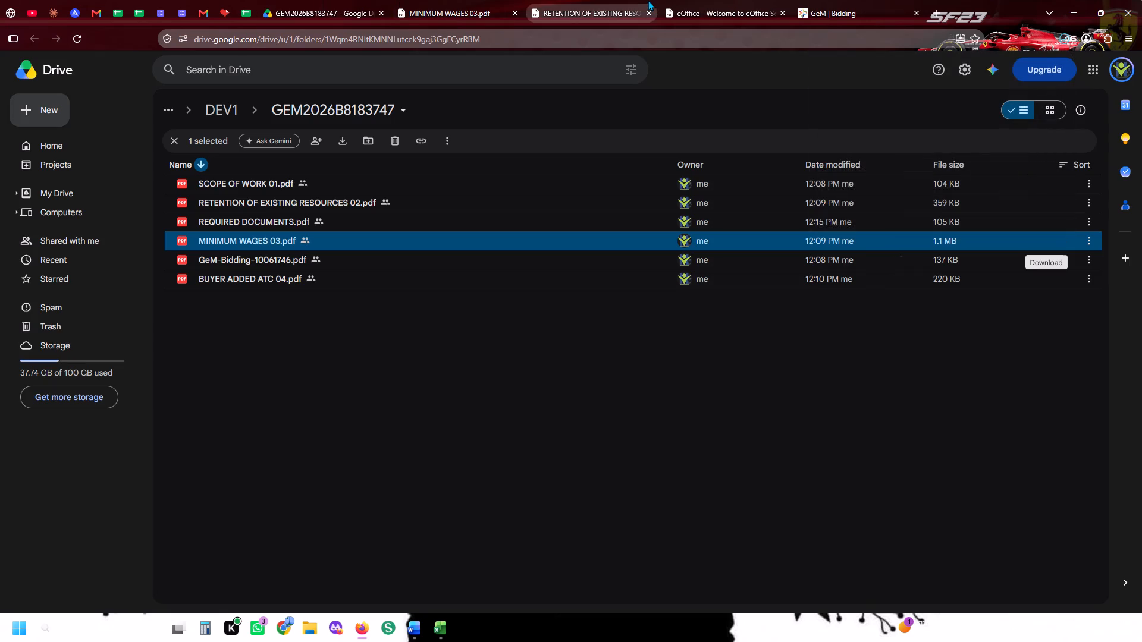
{"action": "left_click", "coordinate": [729, 0]}
{"action": "left_click", "coordinate": [580, 0]}
{"action": "left_click", "coordinate": [503, 0]}
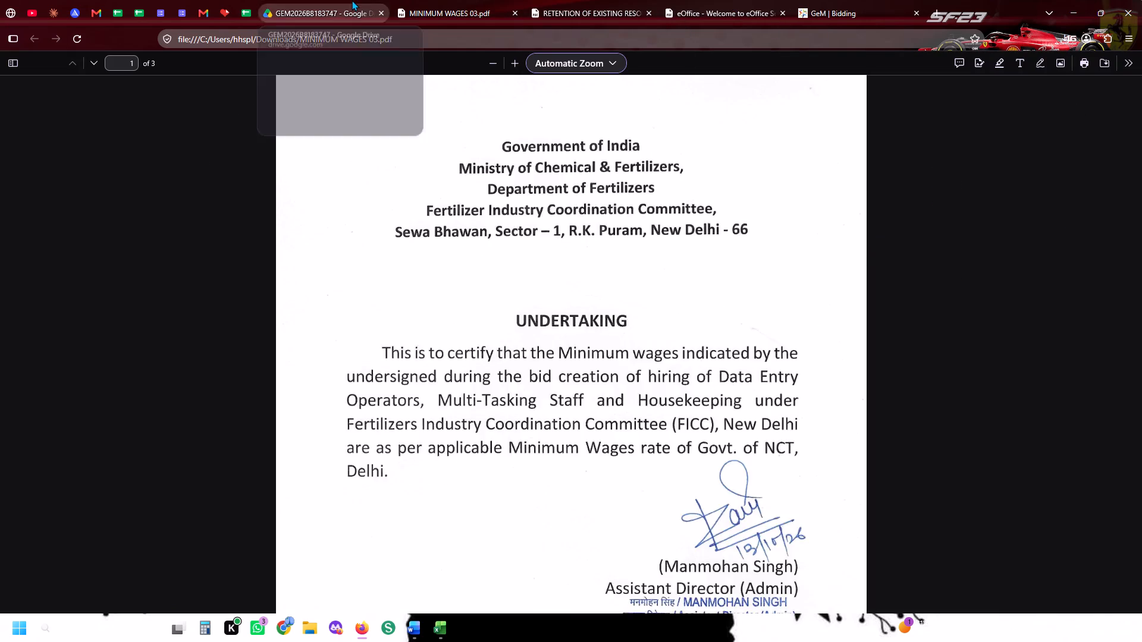
{"action": "left_click", "coordinate": [352, 0]}
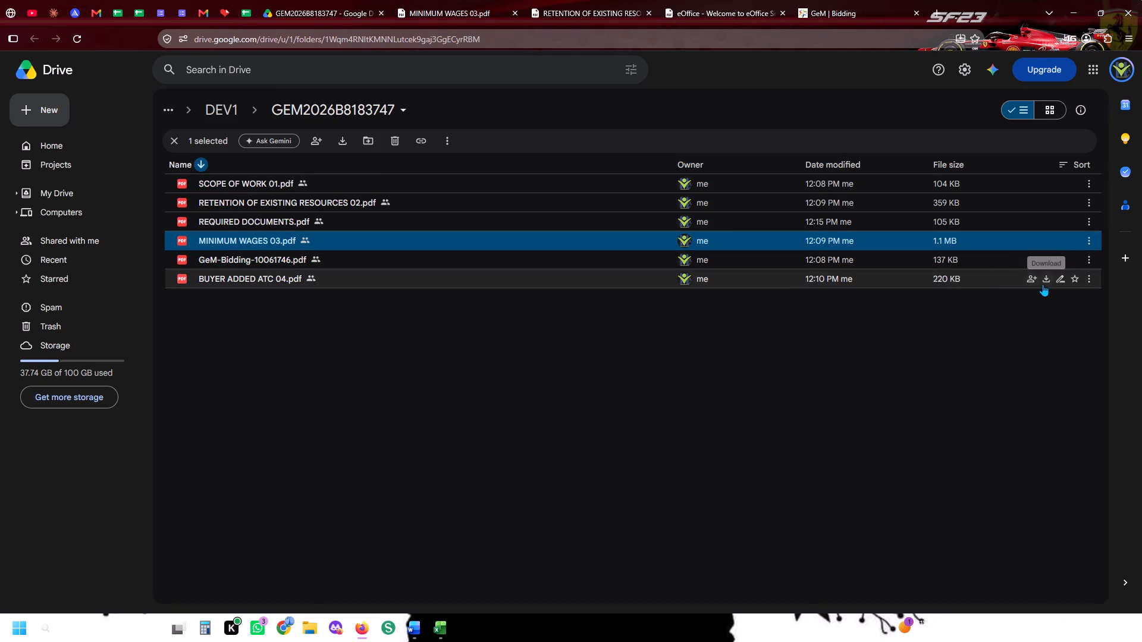
{"action": "left_click", "coordinate": [1047, 282]}
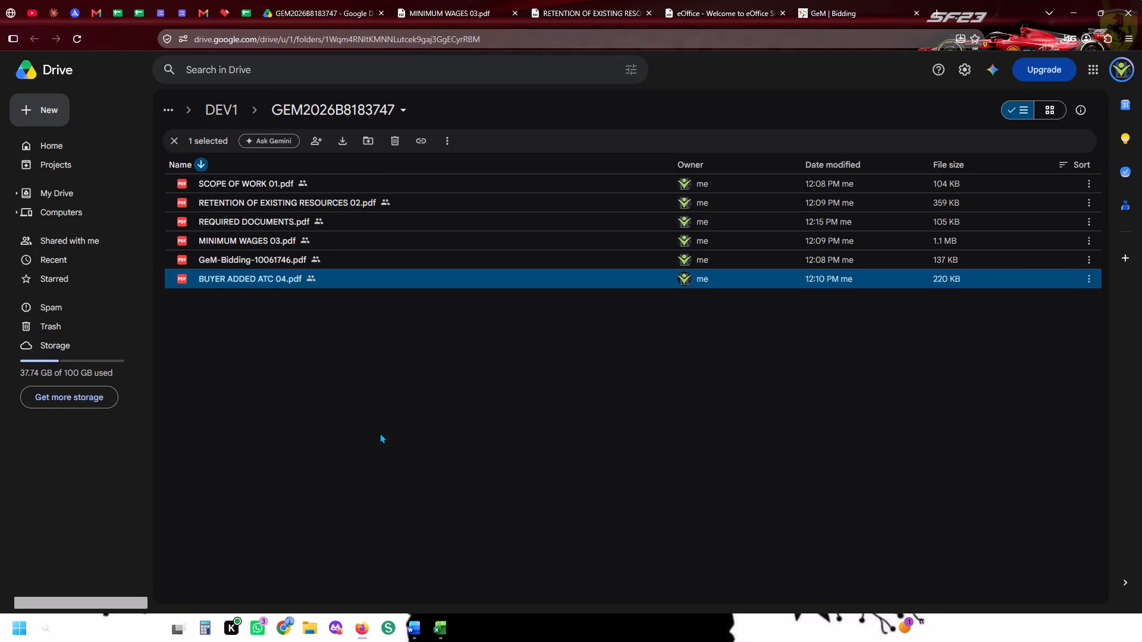
Switch to the private browser window, search Google for "RC MONSTAR/CARS IN 1K" and look through the results.
{"action": "left_click", "coordinate": [329, 641]}
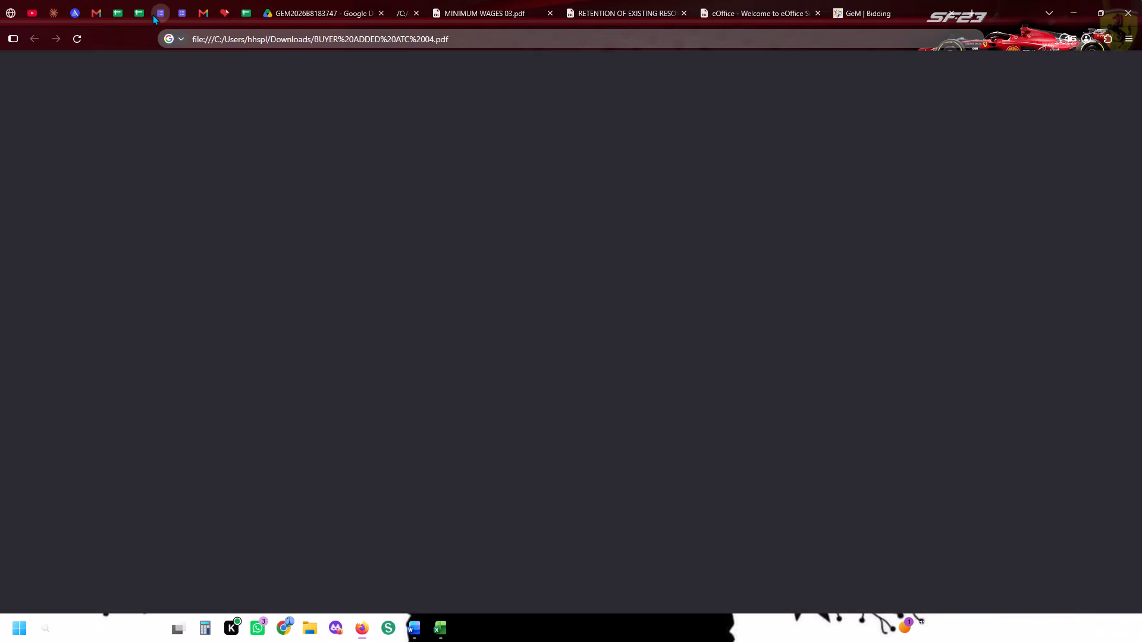
{"action": "key", "text": "alt+Tab"}
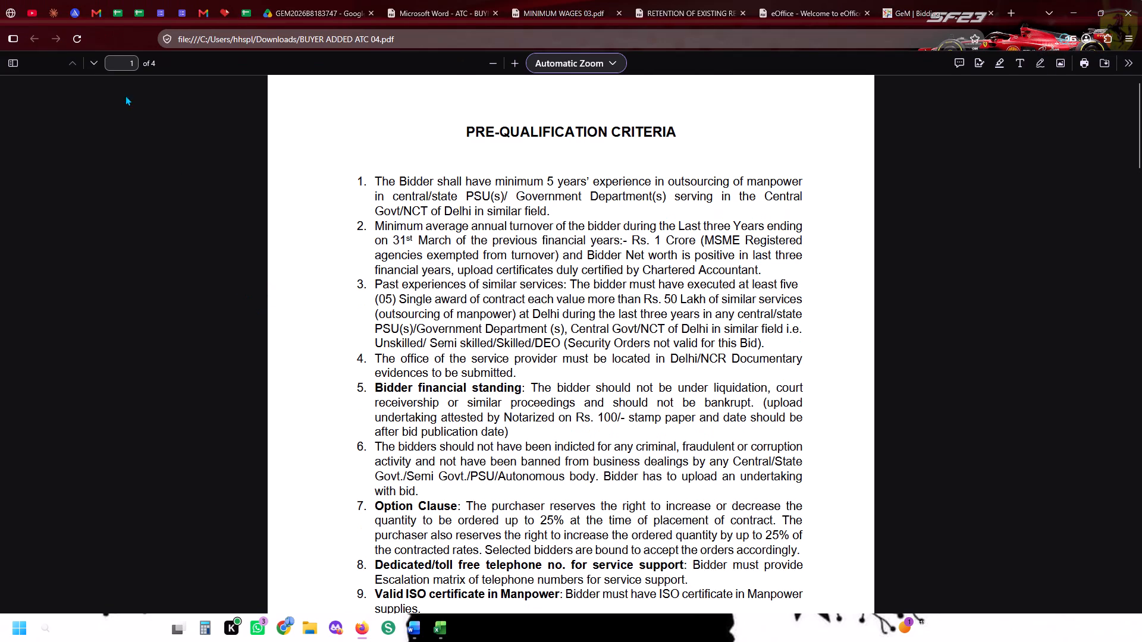
{"action": "left_click", "coordinate": [74, 39]}
{"action": "left_click", "coordinate": [140, 17]}
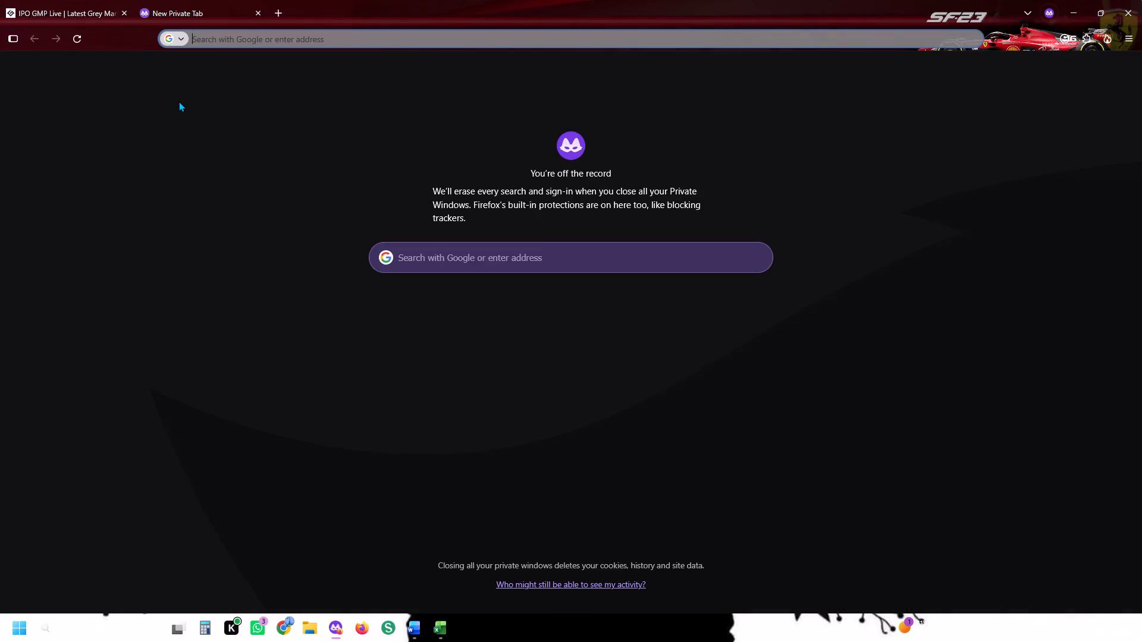
{"action": "type", "text": "FL"}
{"action": "key", "text": "BackSpace"}
{"action": "key", "text": "BackSpace"}
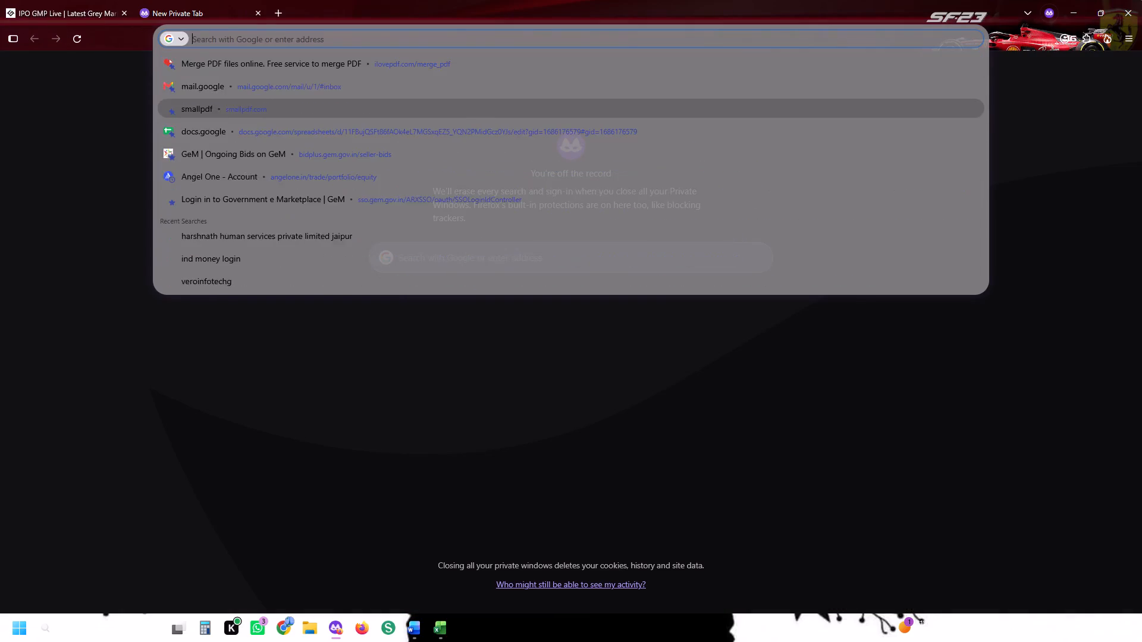
{"action": "type", "text": "RC CAR"}
{"action": "key", "text": "BackSpace"}
{"action": "key", "text": "BackSpace"}
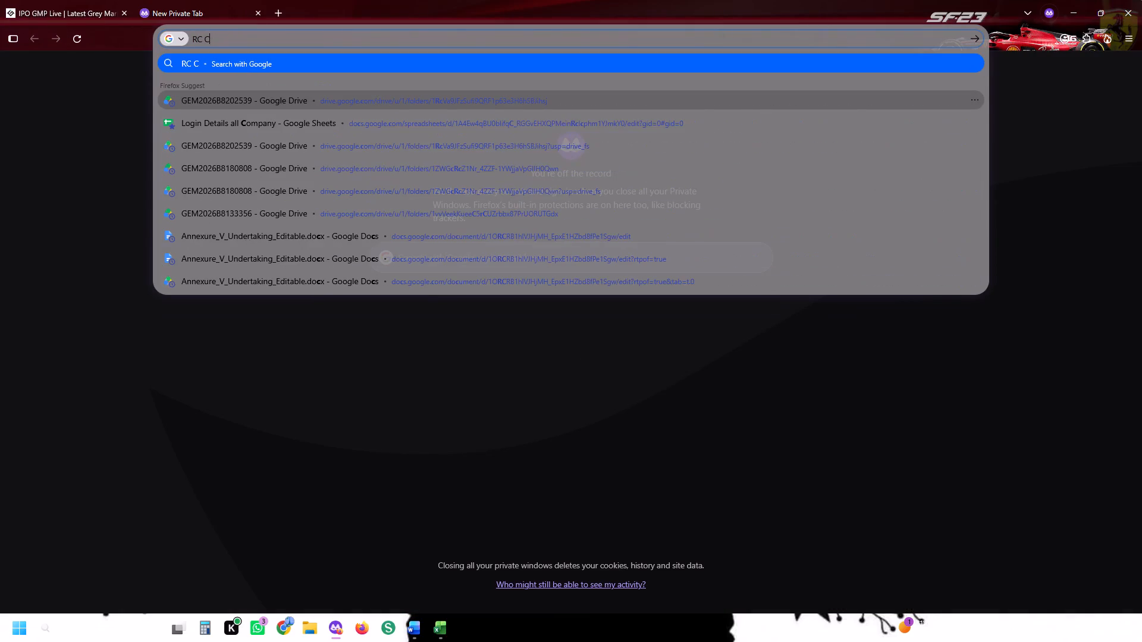
{"action": "key", "text": "BackSpace"}
{"action": "type", "text": "MONSTAR CA"}
{"action": "key", "text": "BackSpace"}
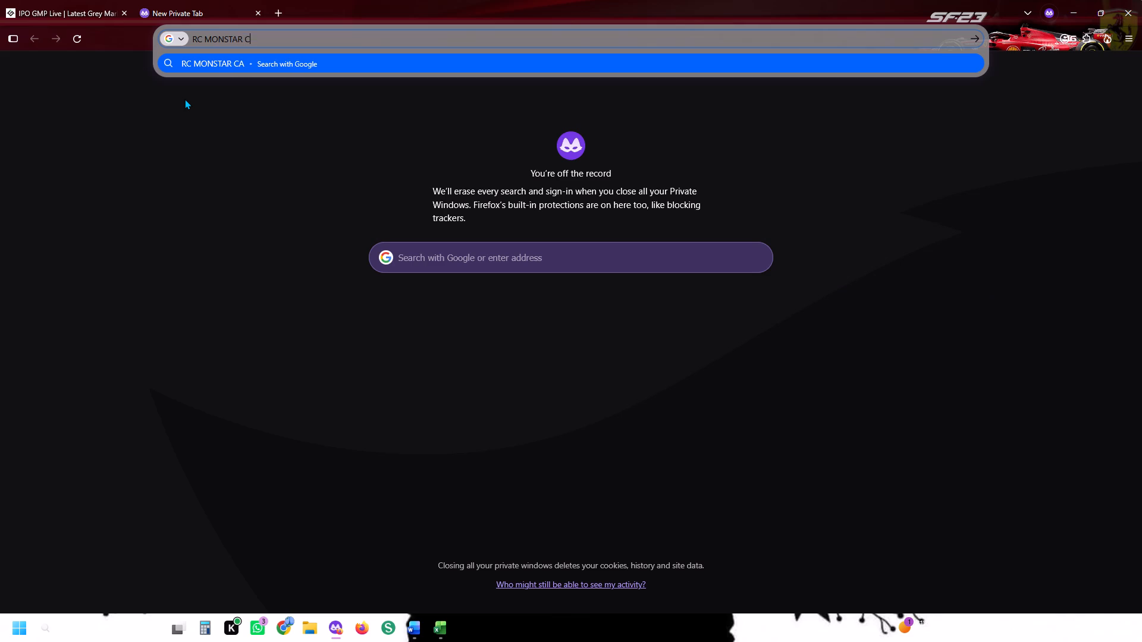
{"action": "key", "text": "BackSpace"}
{"action": "key", "text": "BackSpace"}
{"action": "type", "text": "/CARS"}
{"action": "key", "text": "space"}
{"action": "type", "text": "IN 1K"}
{"action": "key", "text": "Return"}
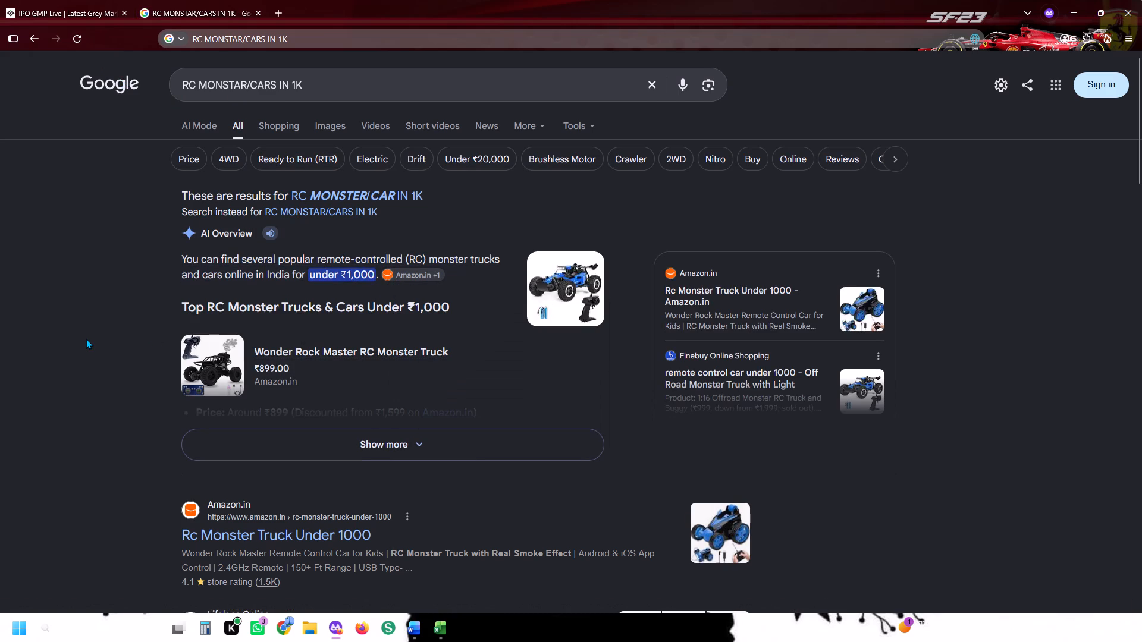
{"action": "scroll", "coordinate": [86, 338], "scroll_direction": "down", "scroll_amount": 4}
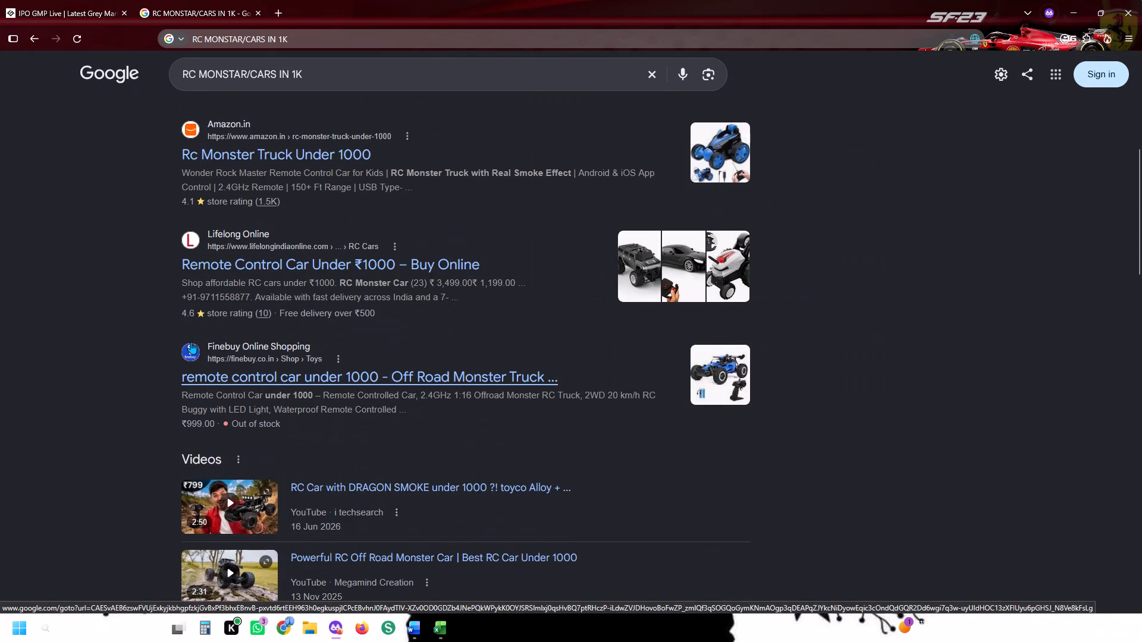
{"action": "scroll", "coordinate": [191, 342], "scroll_direction": "down", "scroll_amount": 4}
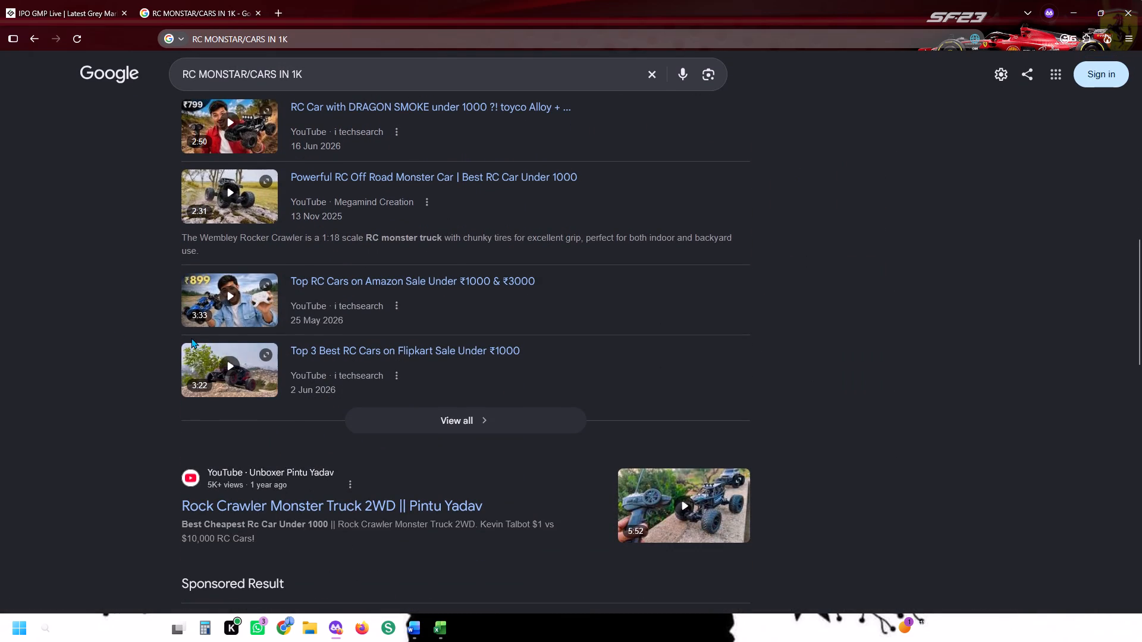
Look further through the search results and open Flipkart's Remote Control Car listing.
{"action": "scroll", "coordinate": [191, 338], "scroll_direction": "down", "scroll_amount": 4}
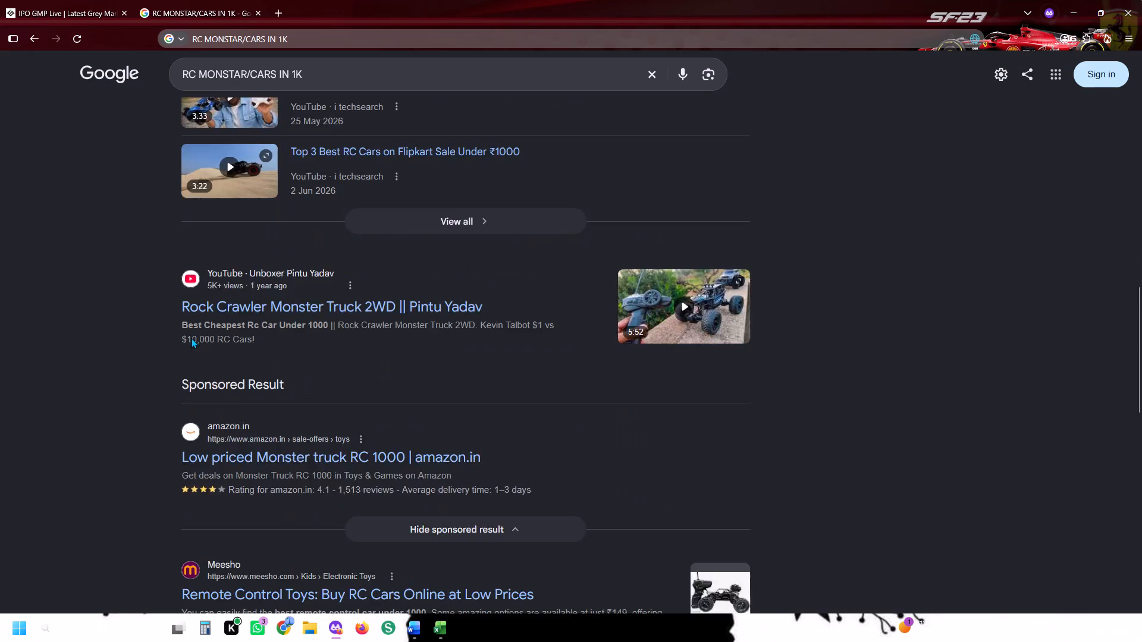
{"action": "scroll", "coordinate": [191, 338], "scroll_direction": "up", "scroll_amount": 1}
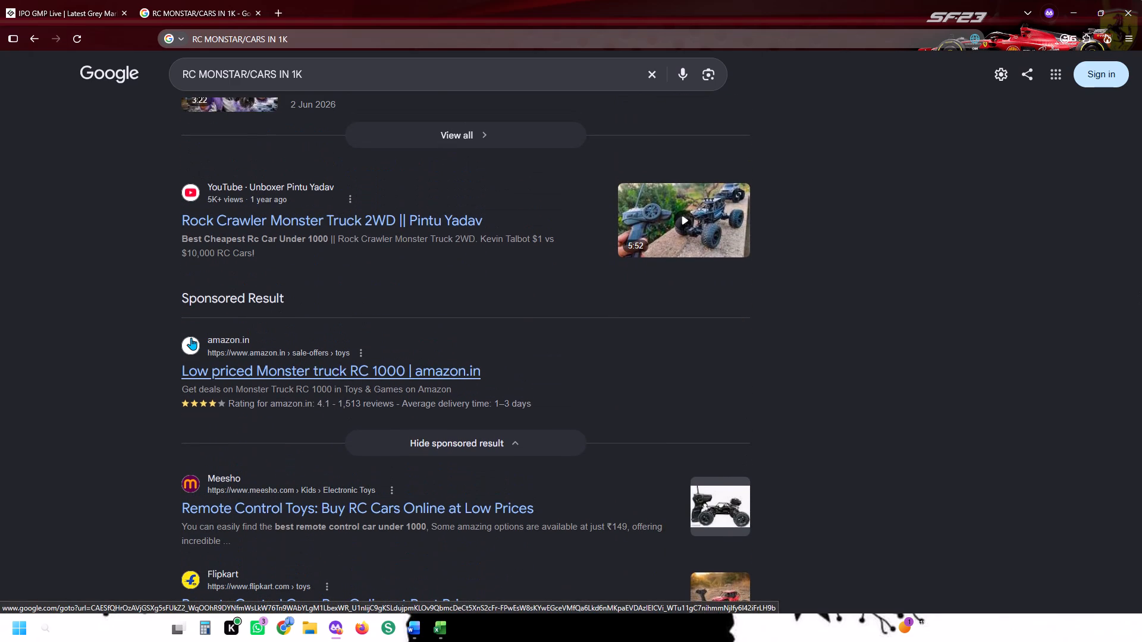
{"action": "scroll", "coordinate": [191, 338], "scroll_direction": "down", "scroll_amount": 2}
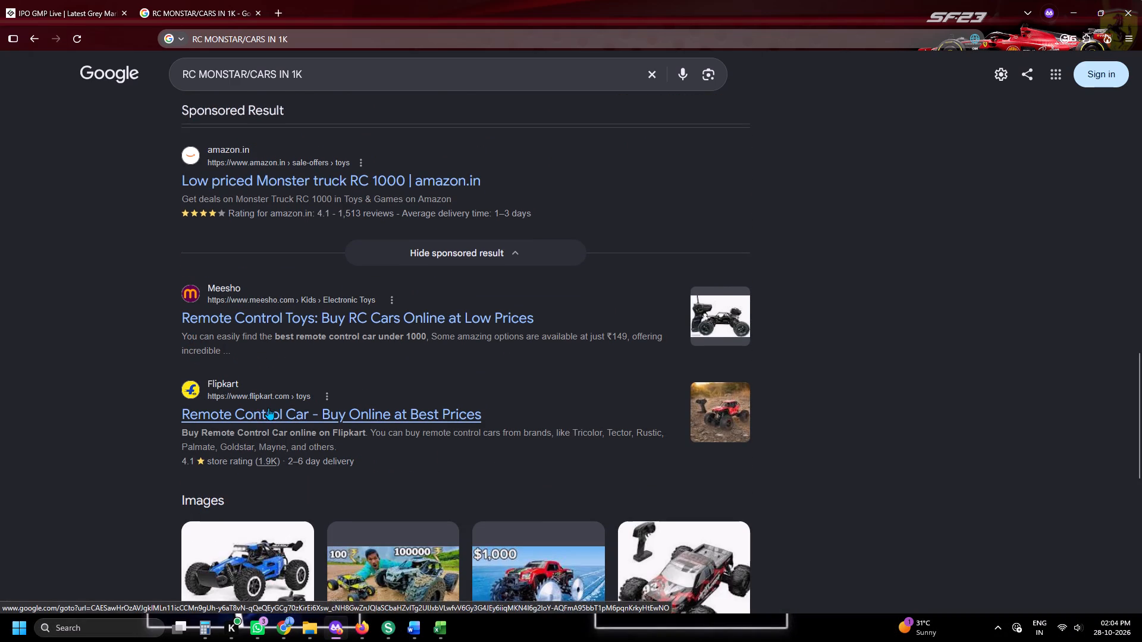
{"action": "left_click", "coordinate": [268, 408]}
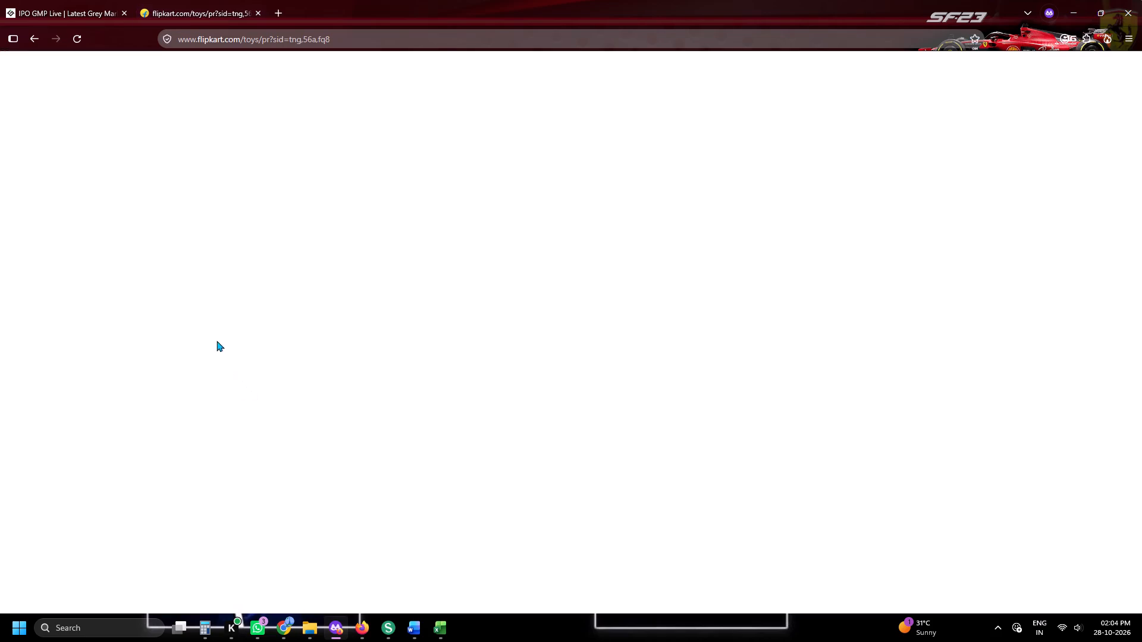
Check the system quick settings with the brightness and volume controls, and return to the Flipkart page.
{"action": "left_click", "coordinate": [1075, 628]}
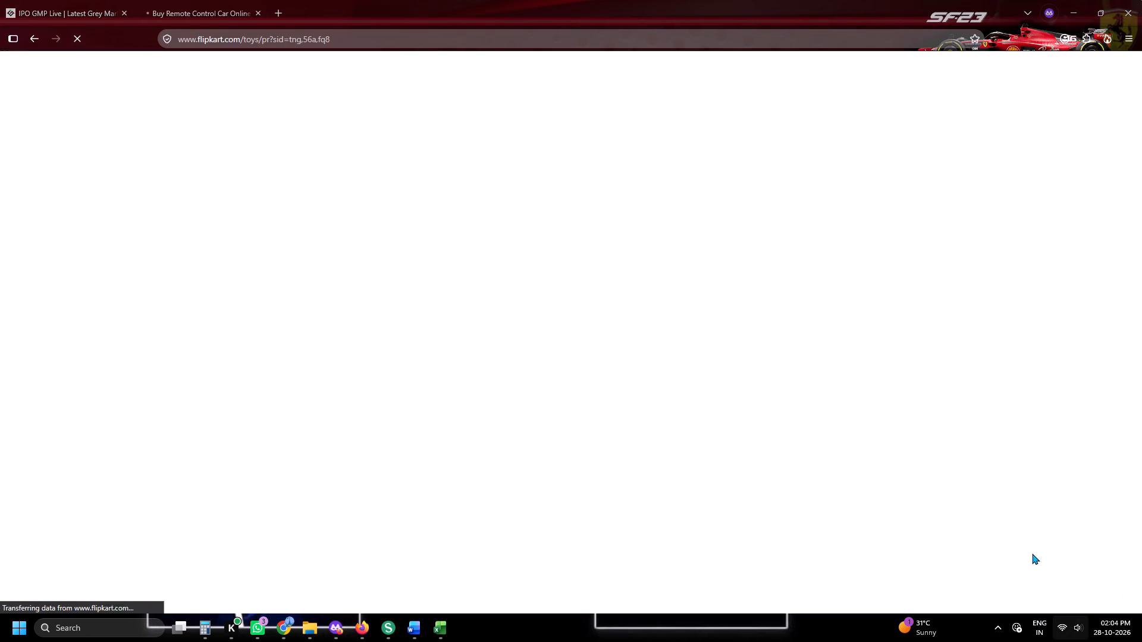
{"action": "scroll", "coordinate": [990, 520], "scroll_direction": "down", "scroll_amount": 5}
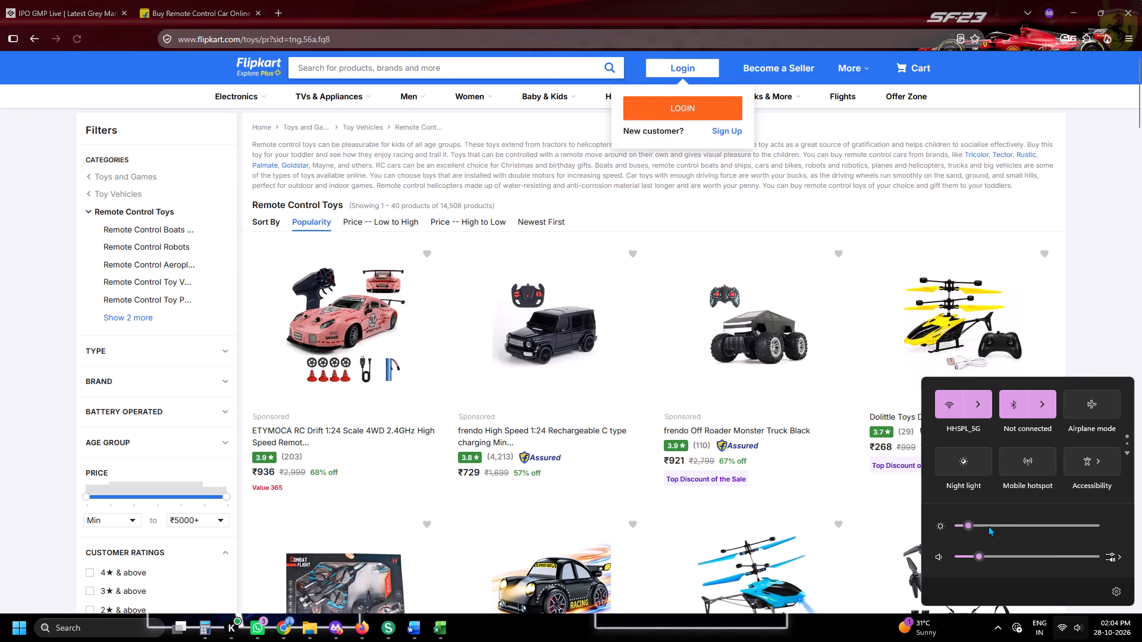
{"action": "scroll", "coordinate": [516, 368], "scroll_direction": "down", "scroll_amount": 4}
{"action": "left_click", "coordinate": [0, 260]}
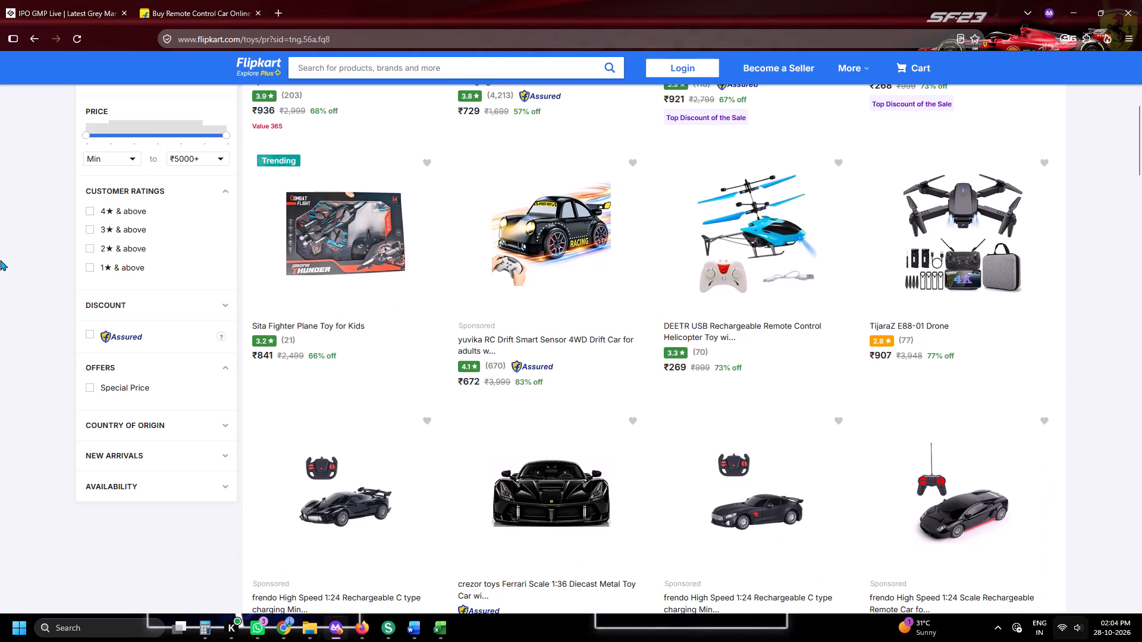
From Flipkart's Remote Control Toys listing, open the TijaraZ E88-01 Drone and examine its pictures, delivery details and reviews.
{"action": "scroll", "coordinate": [782, 345], "scroll_direction": "down", "scroll_amount": 3}
{"action": "scroll", "coordinate": [782, 345], "scroll_direction": "up", "scroll_amount": 2}
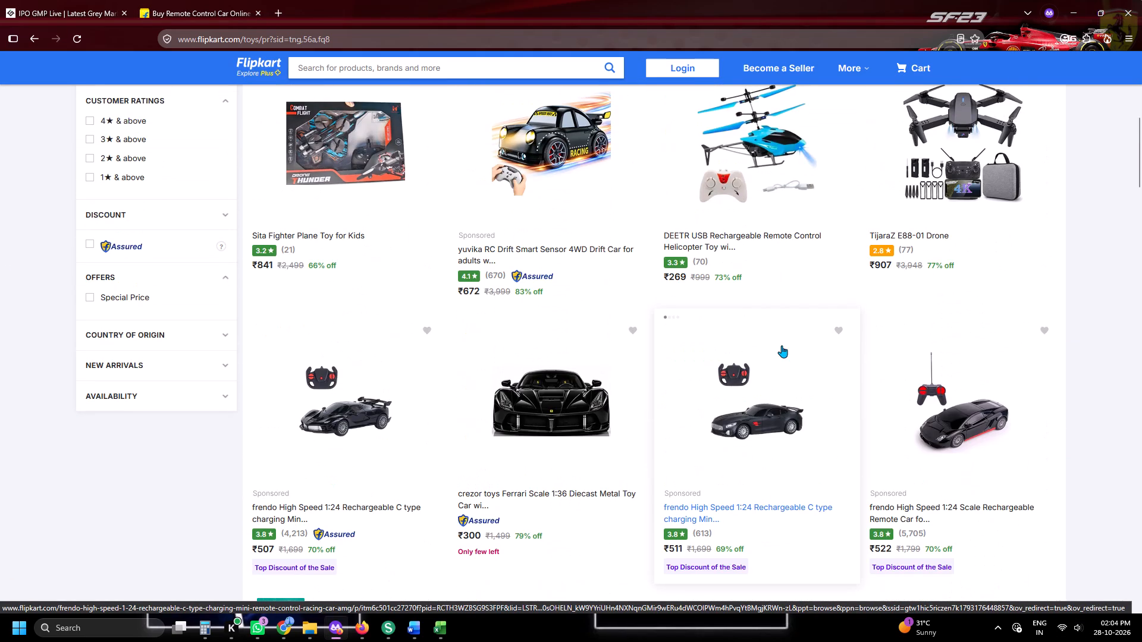
{"action": "scroll", "coordinate": [940, 281], "scroll_direction": "up", "scroll_amount": 2}
{"action": "left_click", "coordinate": [939, 335]}
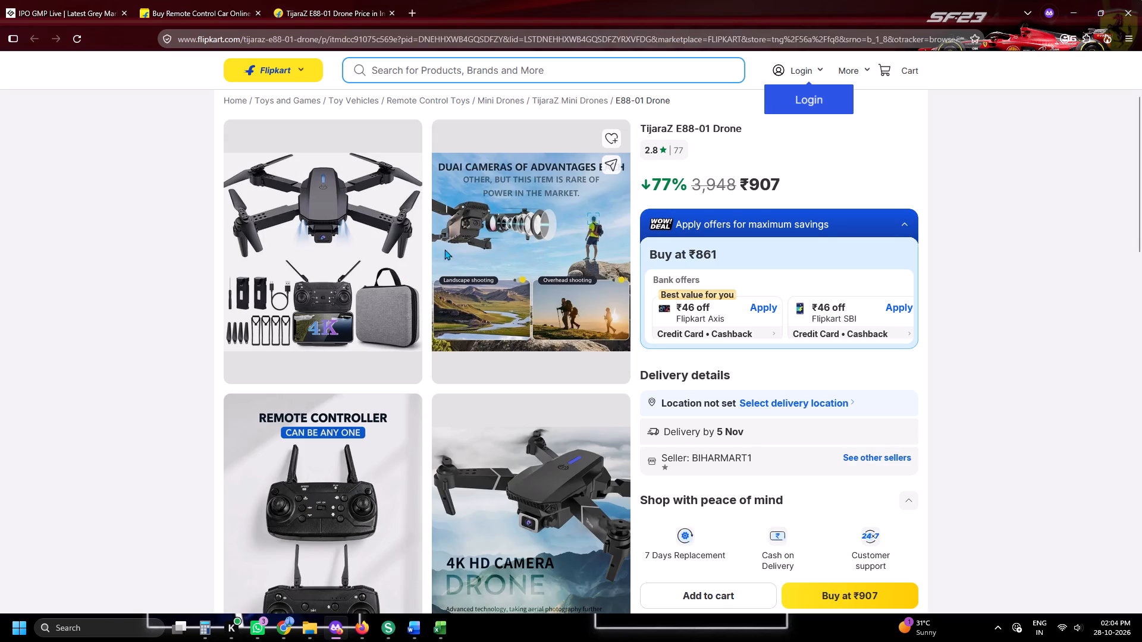
{"action": "scroll", "coordinate": [555, 263], "scroll_direction": "down", "scroll_amount": 2}
{"action": "scroll", "coordinate": [503, 331], "scroll_direction": "down", "scroll_amount": 1}
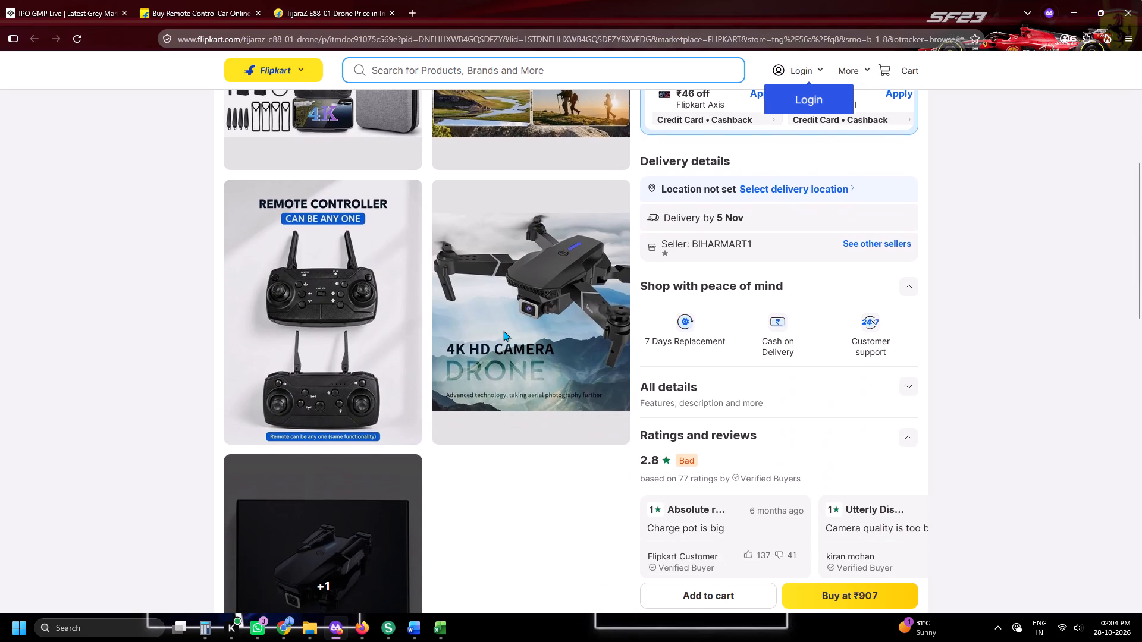
{"action": "scroll", "coordinate": [503, 331], "scroll_direction": "down", "scroll_amount": 4}
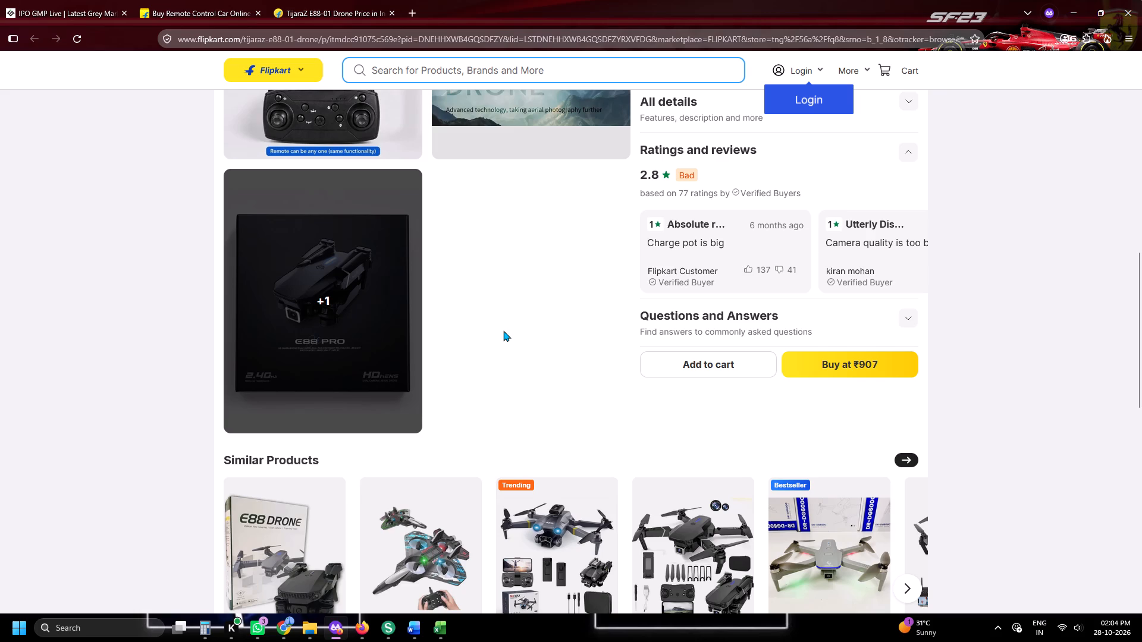
{"action": "scroll", "coordinate": [503, 331], "scroll_direction": "up", "scroll_amount": 4}
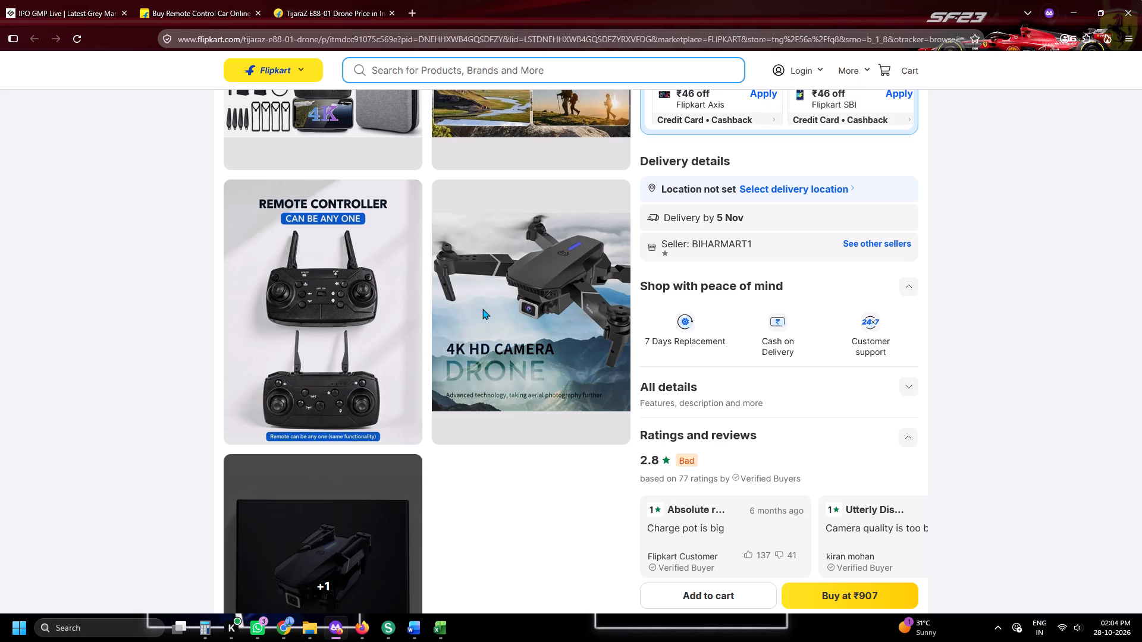
Examine the ratings, reviews and offers of the TijaraZ E88-01 Drone on Flipkart, and open the Sita Fighter Plane Toy for Kids page.
{"action": "left_click_drag", "start_coordinate": [679, 459], "coordinate": [692, 458]}
{"action": "scroll", "coordinate": [695, 398], "scroll_direction": "down", "scroll_amount": 2}
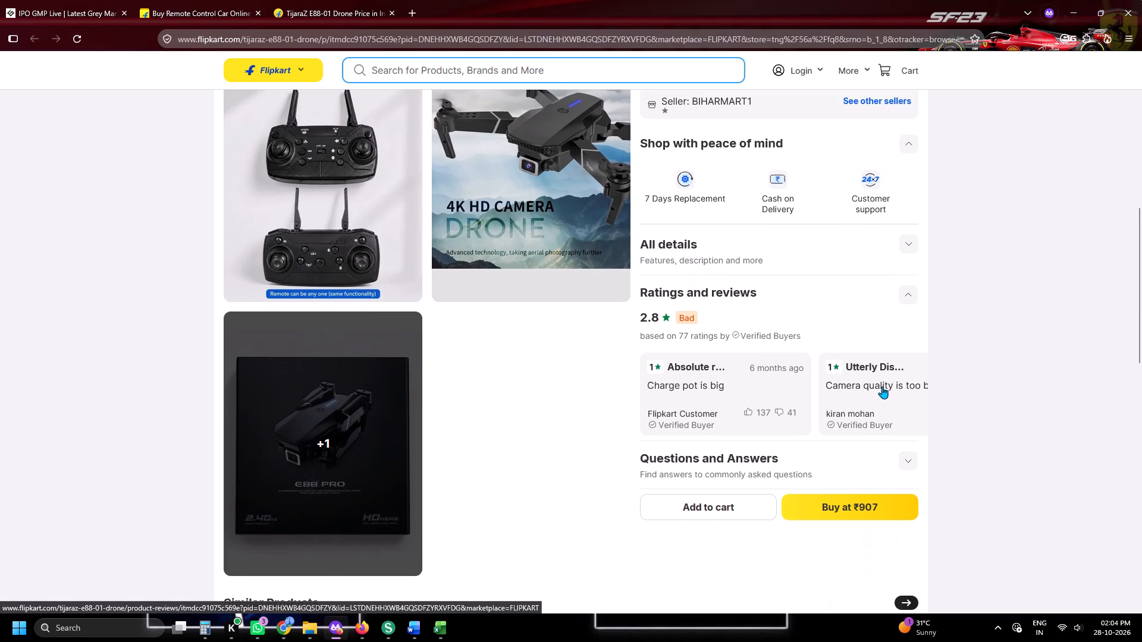
{"action": "left_click_drag", "start_coordinate": [869, 401], "coordinate": [765, 399]}
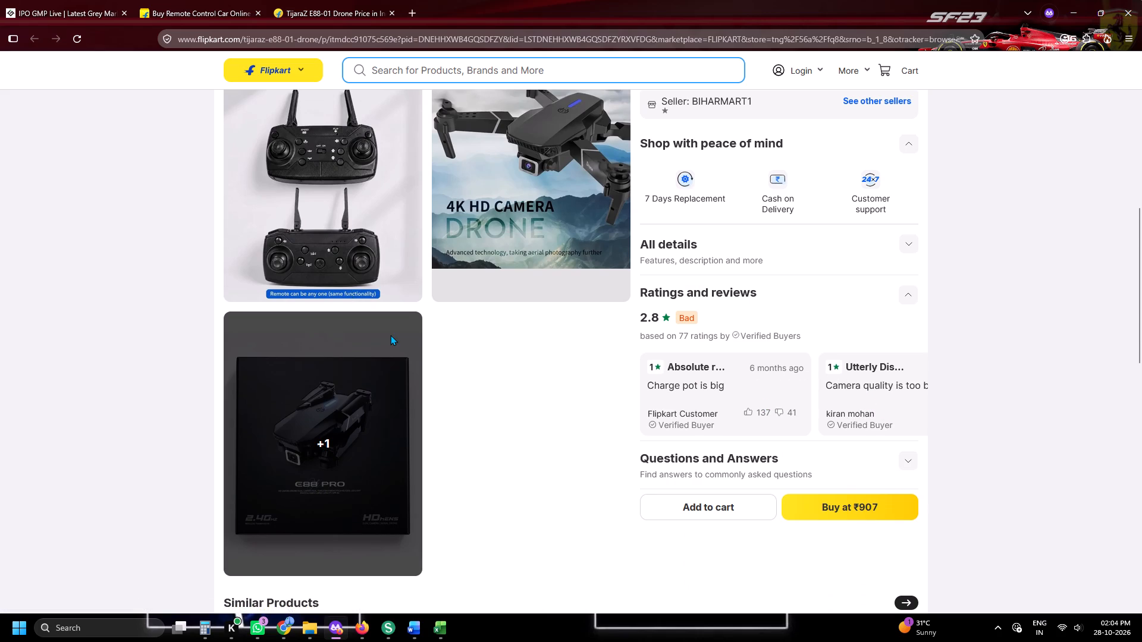
{"action": "scroll", "coordinate": [390, 335], "scroll_direction": "up", "scroll_amount": 4}
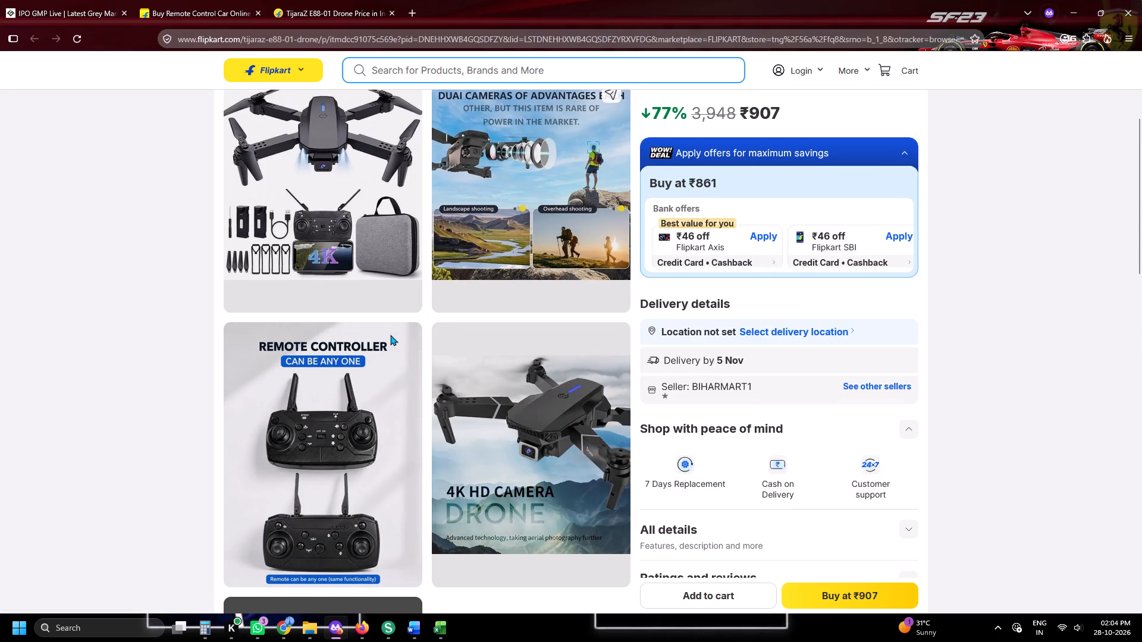
{"action": "left_click", "coordinate": [201, 0]}
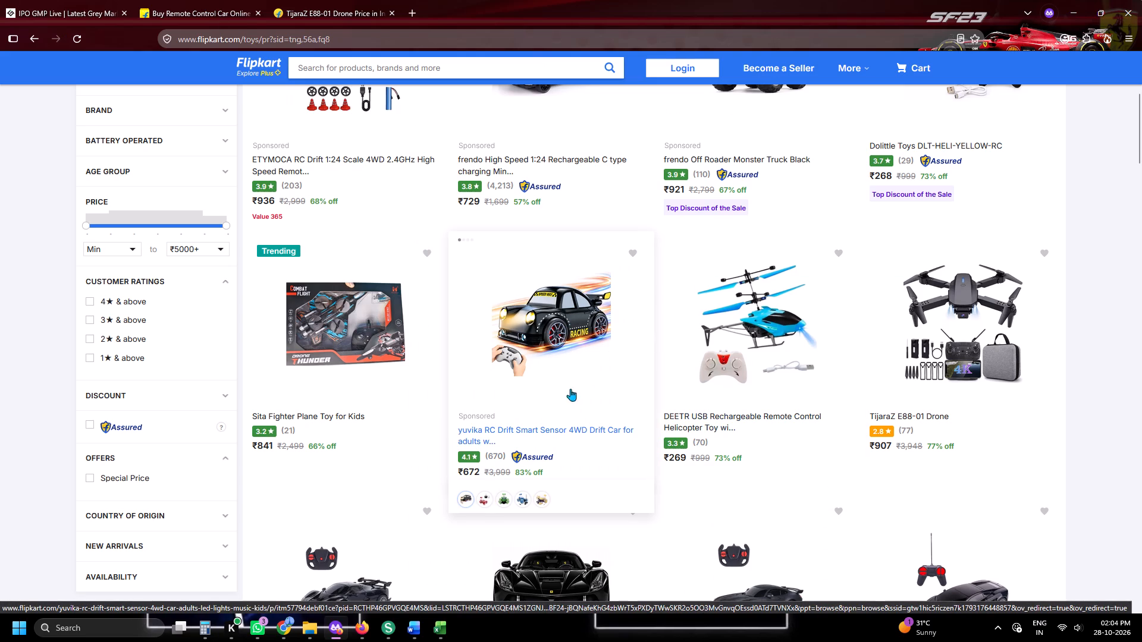
{"action": "left_click", "coordinate": [369, 332]}
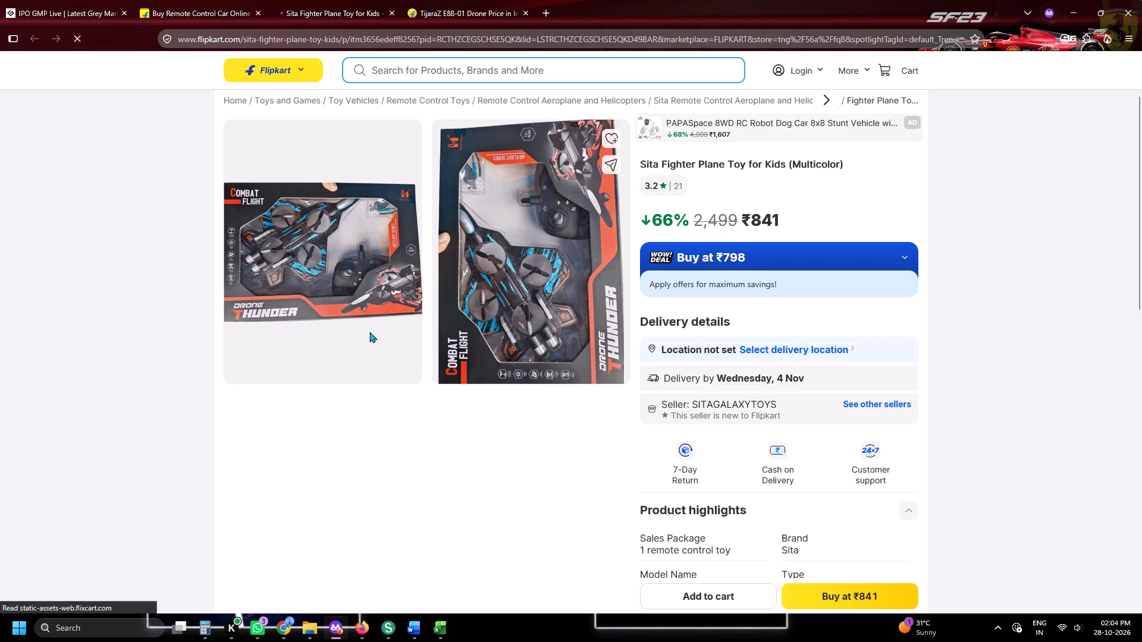
{"action": "scroll", "coordinate": [411, 369], "scroll_direction": "up", "scroll_amount": 1}
{"action": "scroll", "coordinate": [361, 294], "scroll_direction": "up", "scroll_amount": 2}
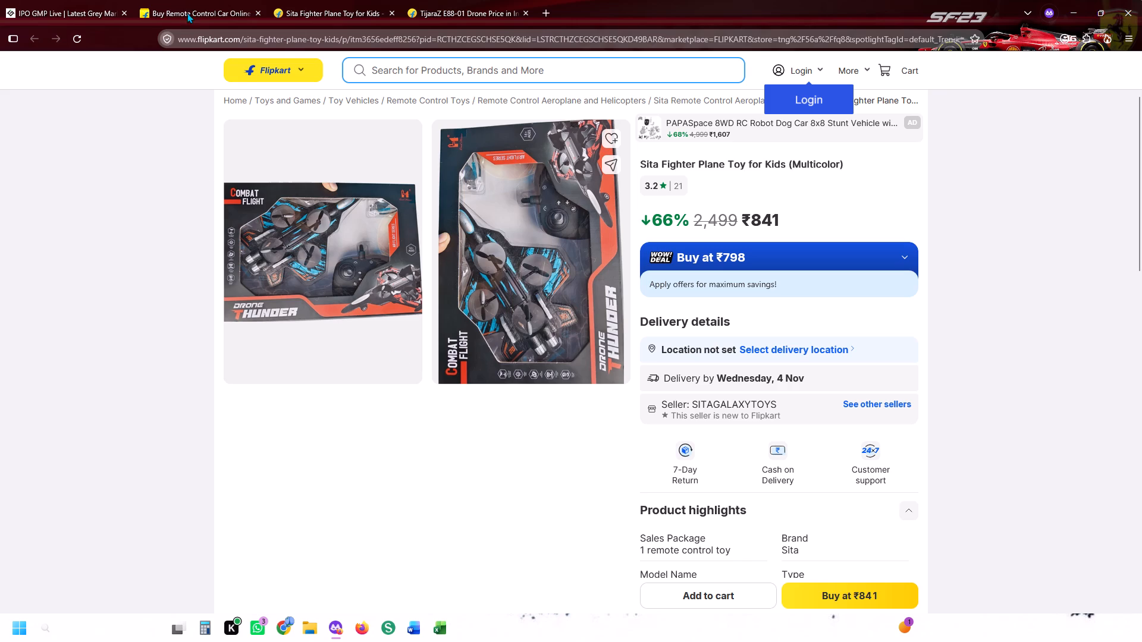
Return to Flipkart's remote control toys listing and browse its products and customer reviews.
{"action": "left_click", "coordinate": [224, 0]}
{"action": "scroll", "coordinate": [441, 269], "scroll_direction": "down", "scroll_amount": 4}
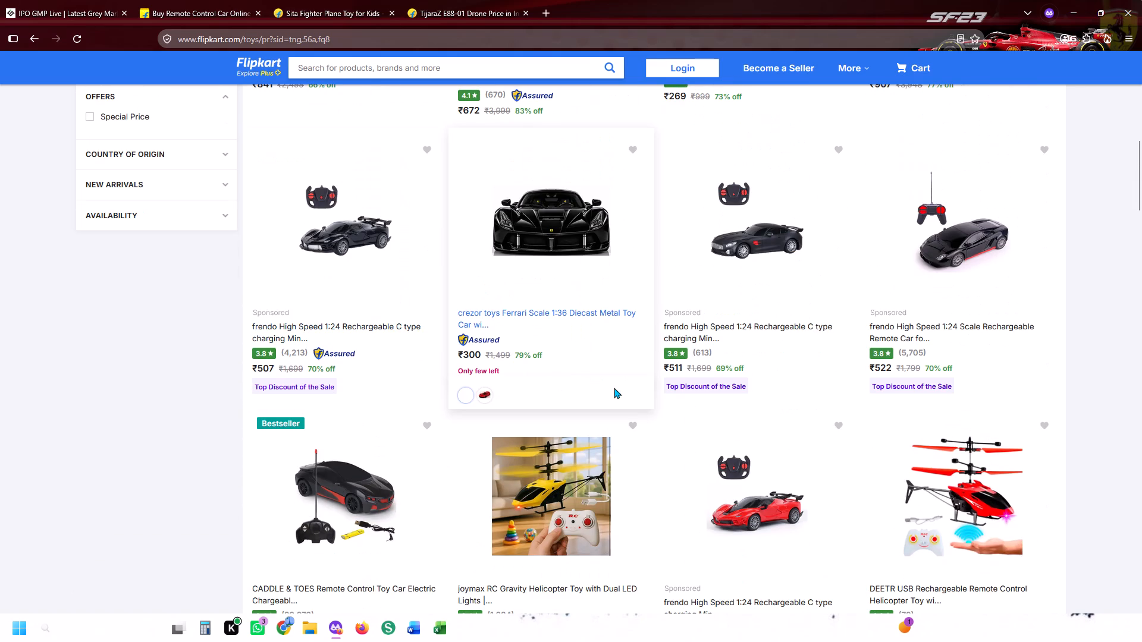
{"action": "scroll", "coordinate": [614, 388], "scroll_direction": "down", "scroll_amount": 20}
{"action": "scroll", "coordinate": [614, 388], "scroll_direction": "down", "scroll_amount": 6}
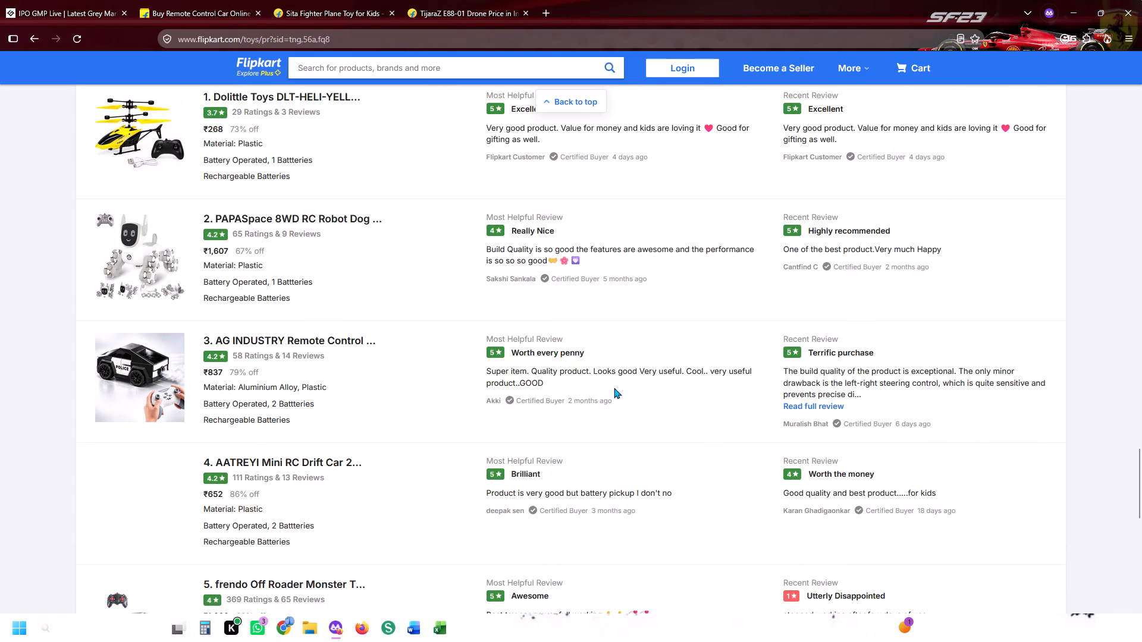
Search Flipkart for "RS CARS" and browse the toy cars on the first results page.
{"action": "left_click", "coordinate": [453, 68]}
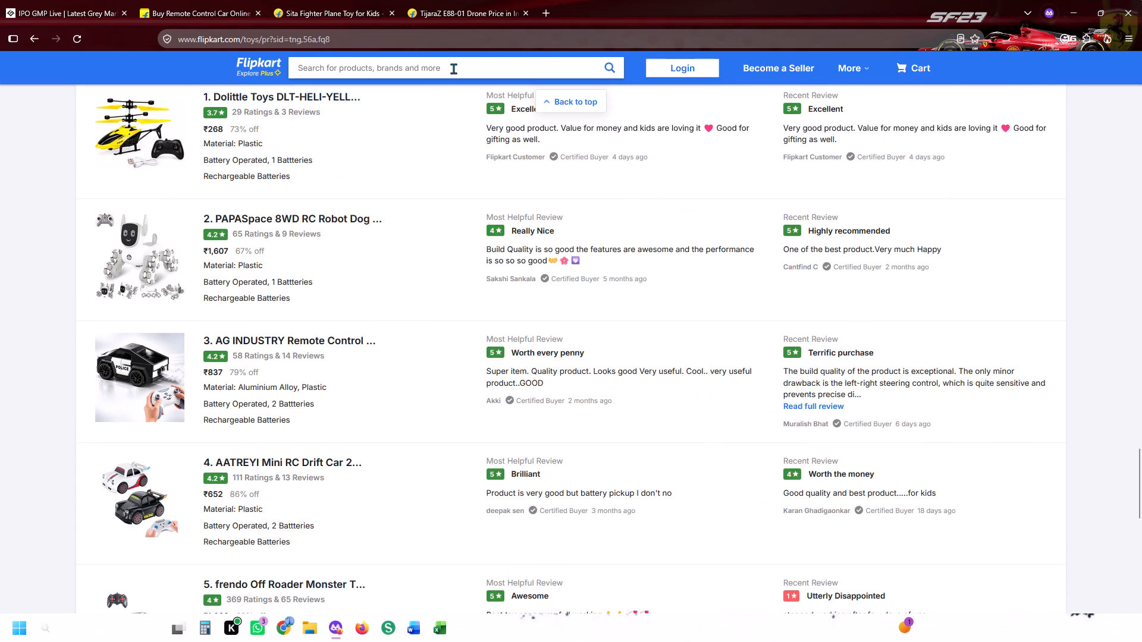
{"action": "type", "text": "RS CAS"}
{"action": "key", "text": "s"}
{"action": "key", "text": "Return"}
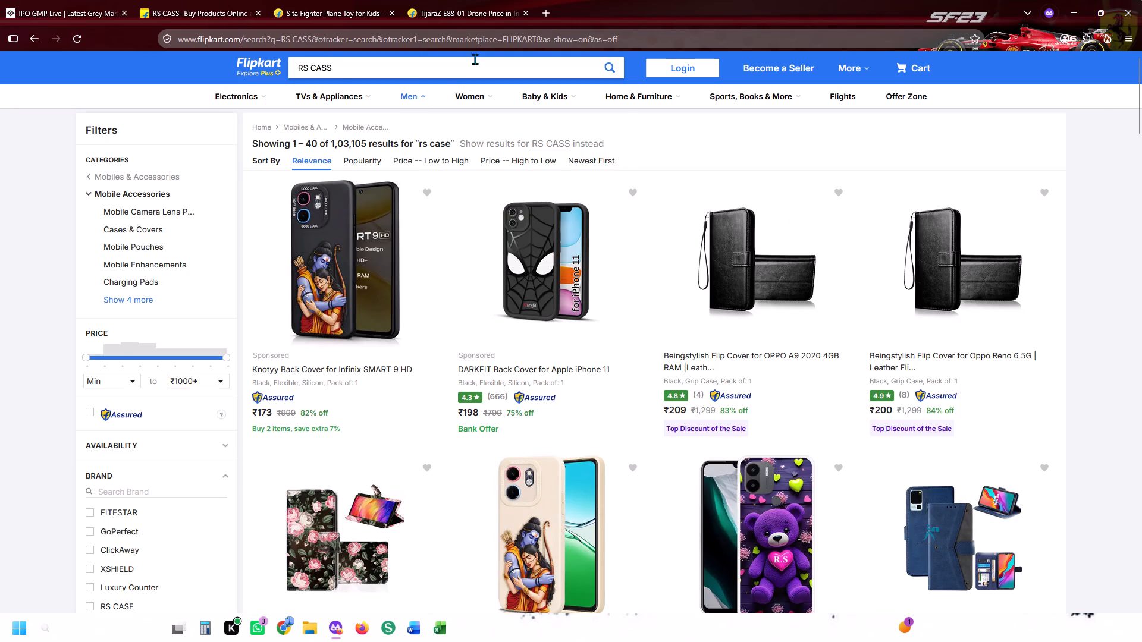
{"action": "left_click", "coordinate": [474, 64]}
{"action": "key", "text": "BackSpace"}
{"action": "key", "text": "BackSpace"}
{"action": "type", "text": "RS"}
{"action": "key", "text": "Return"}
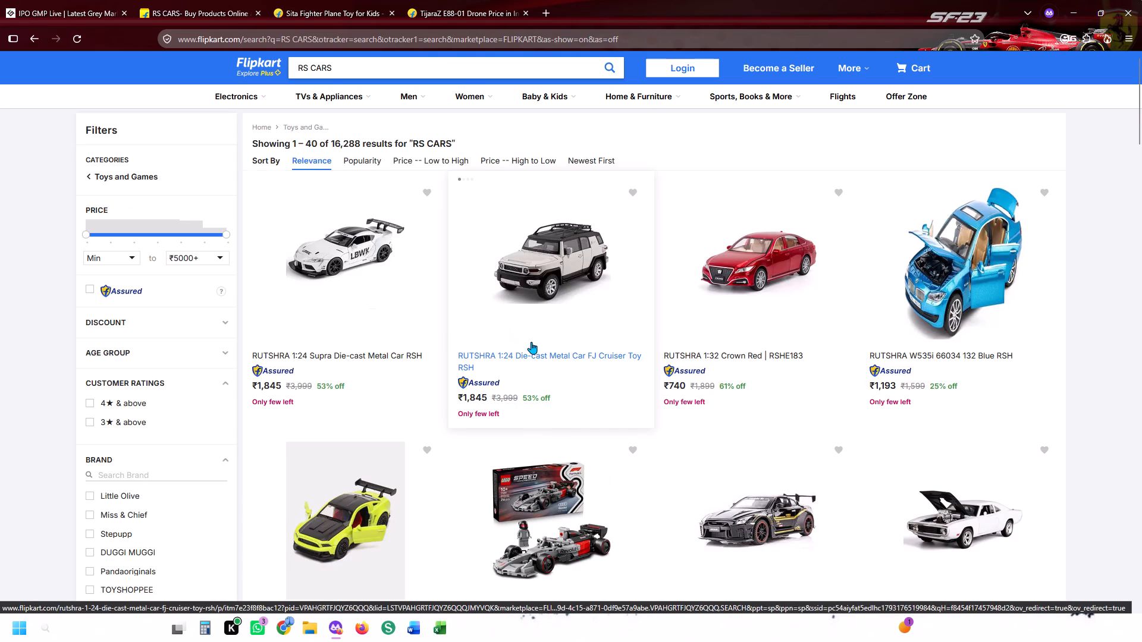
{"action": "scroll", "coordinate": [536, 341], "scroll_direction": "down", "scroll_amount": 4}
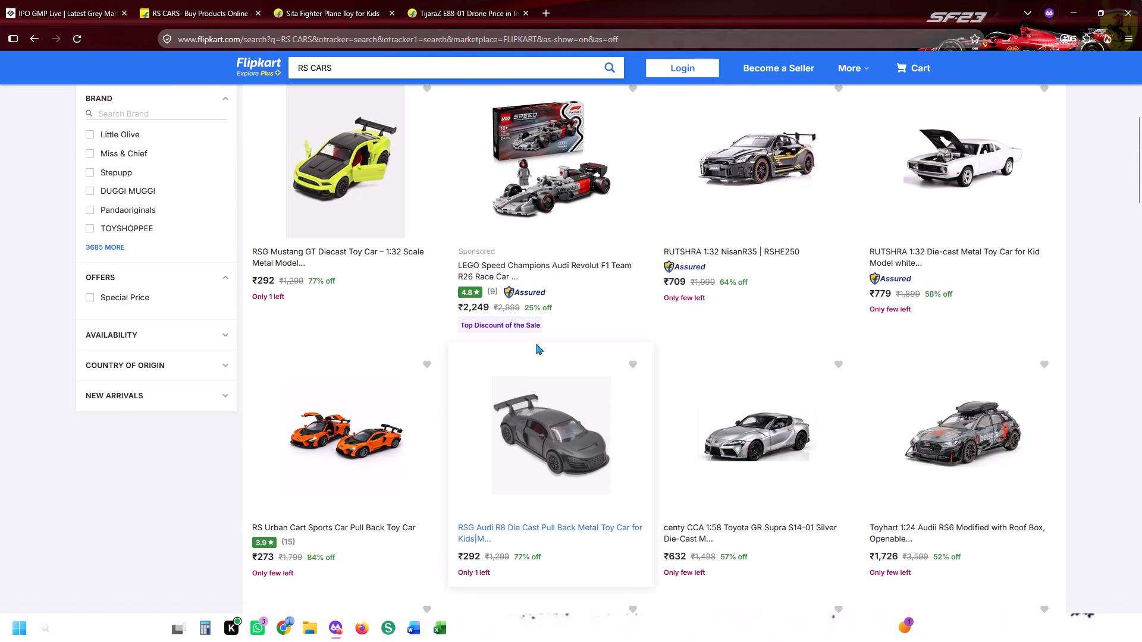
{"action": "scroll", "coordinate": [536, 344], "scroll_direction": "down", "scroll_amount": 10}
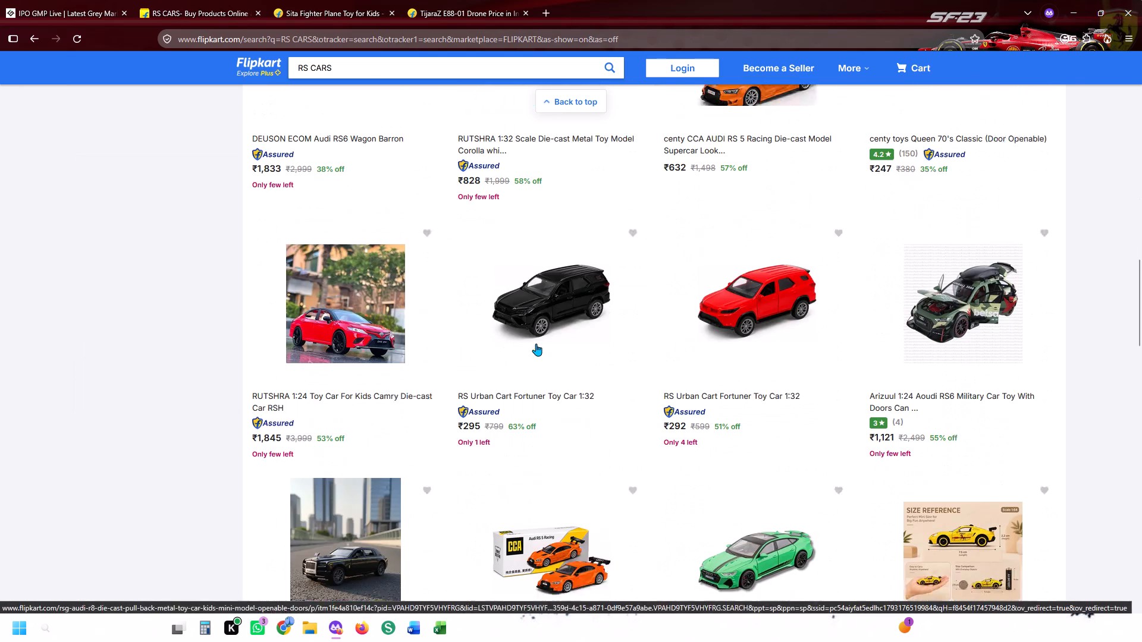
{"action": "scroll", "coordinate": [532, 332], "scroll_direction": "down", "scroll_amount": 6}
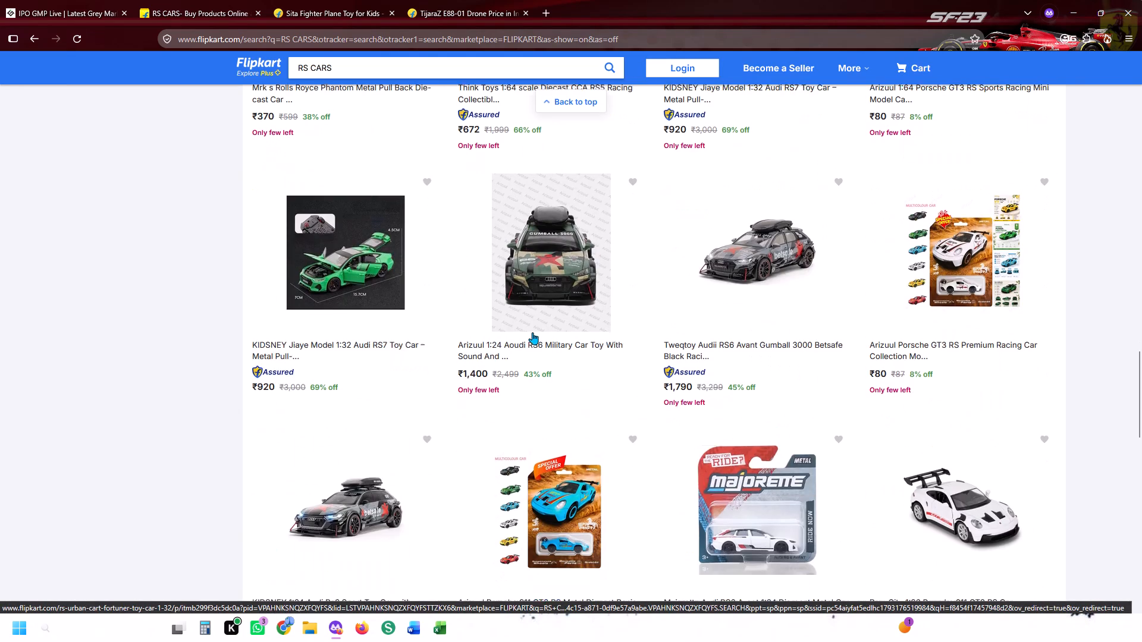
{"action": "scroll", "coordinate": [532, 332], "scroll_direction": "down", "scroll_amount": 6}
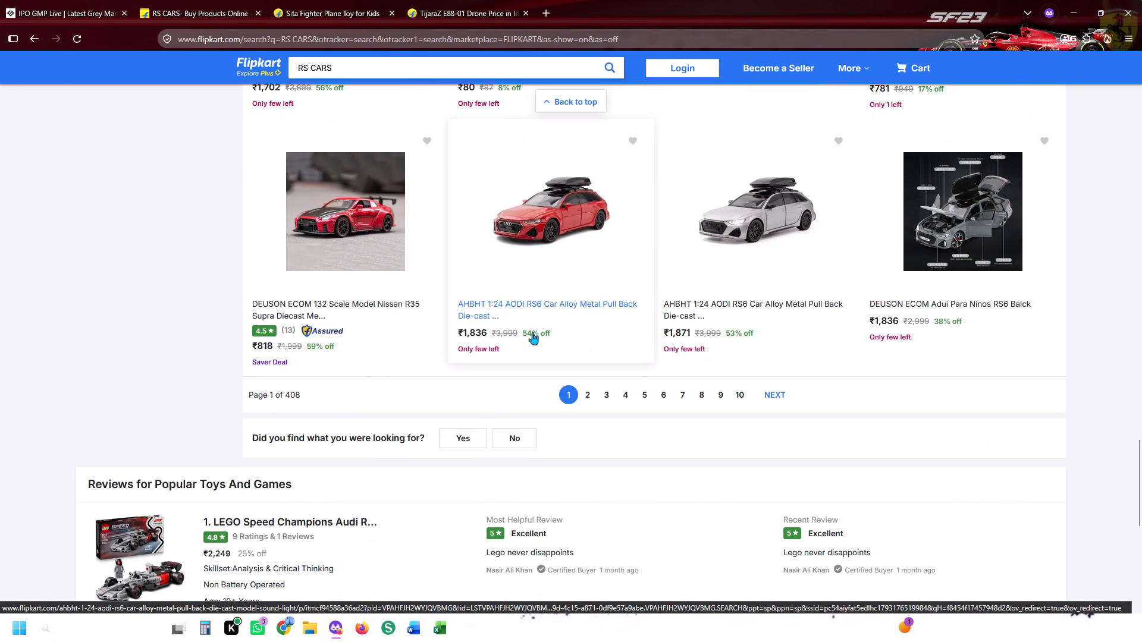
On the second results page, view the LEGO Speed Champions McLaren F1 Team MCL38 set, return and browse the remaining toy cars.
{"action": "left_click", "coordinate": [587, 391]}
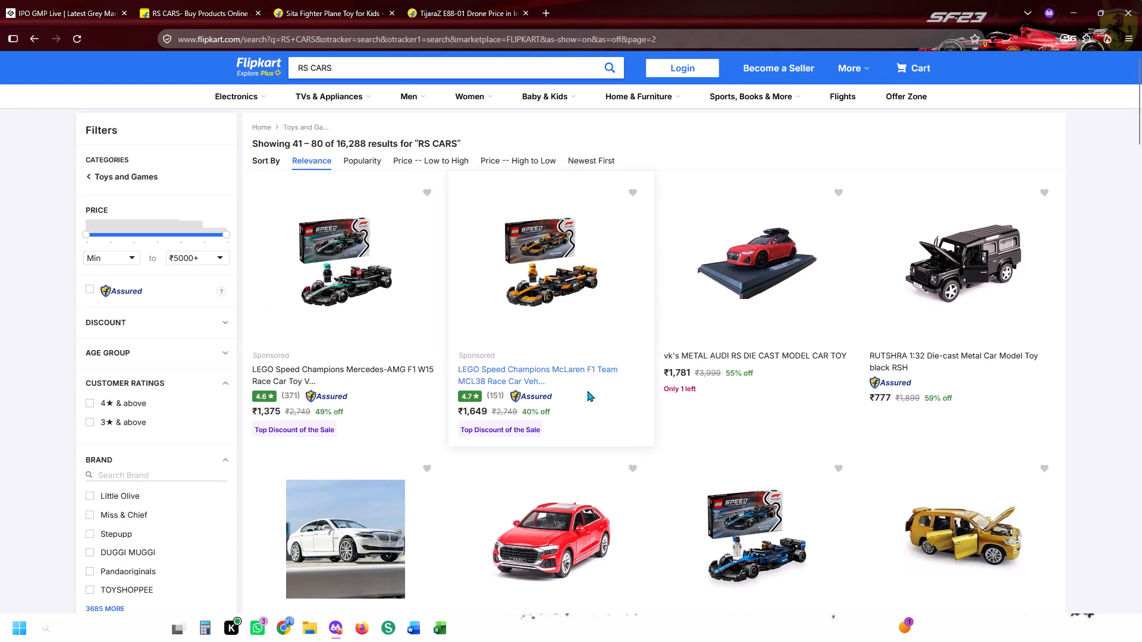
{"action": "left_click", "coordinate": [534, 286]}
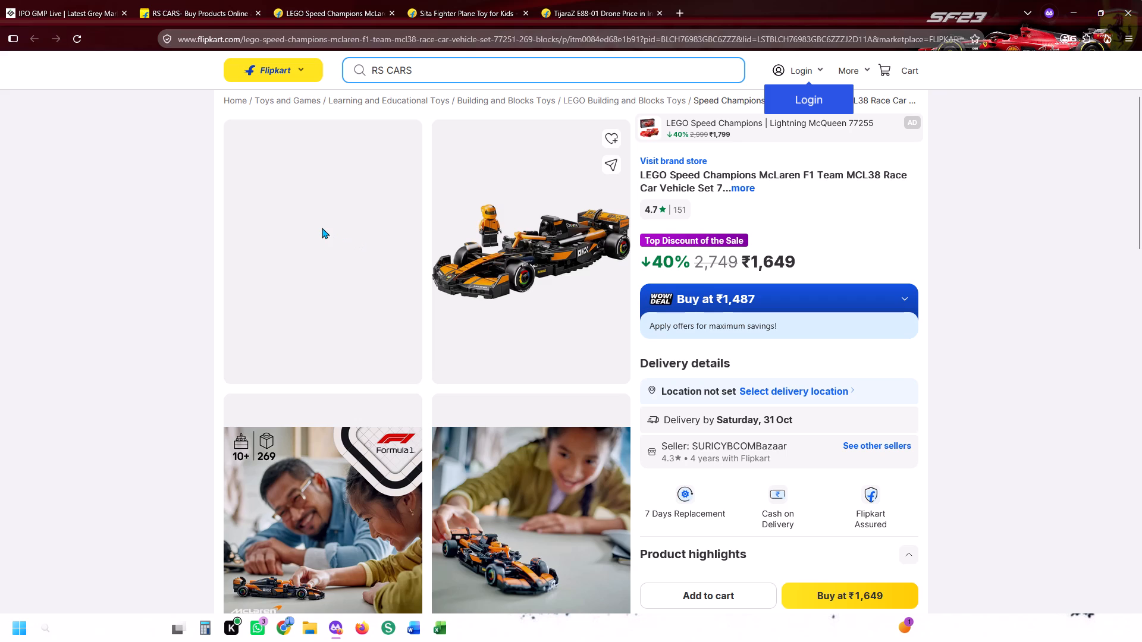
{"action": "left_click", "coordinate": [394, 0]}
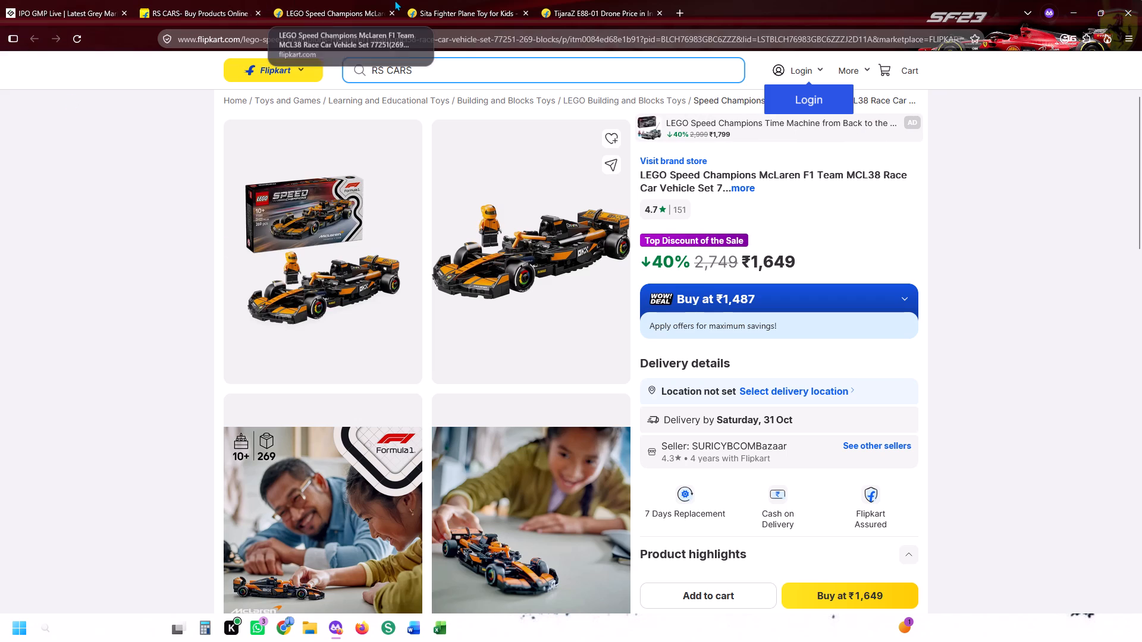
{"action": "left_click", "coordinate": [331, 5]}
{"action": "left_click", "coordinate": [215, 0]}
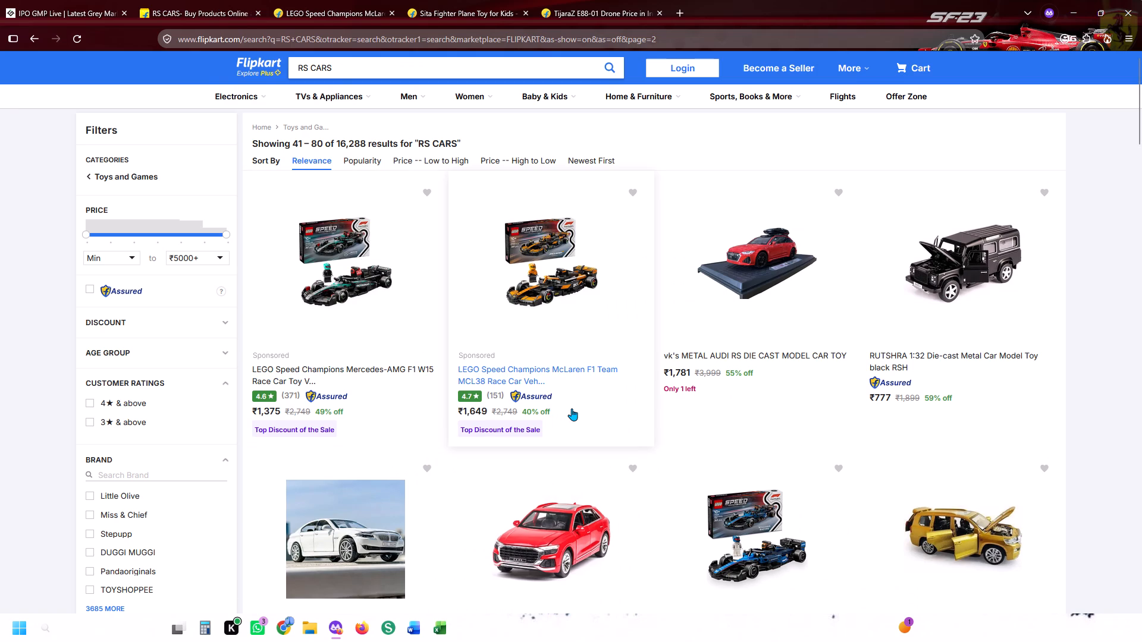
{"action": "scroll", "coordinate": [572, 408], "scroll_direction": "down", "scroll_amount": 6}
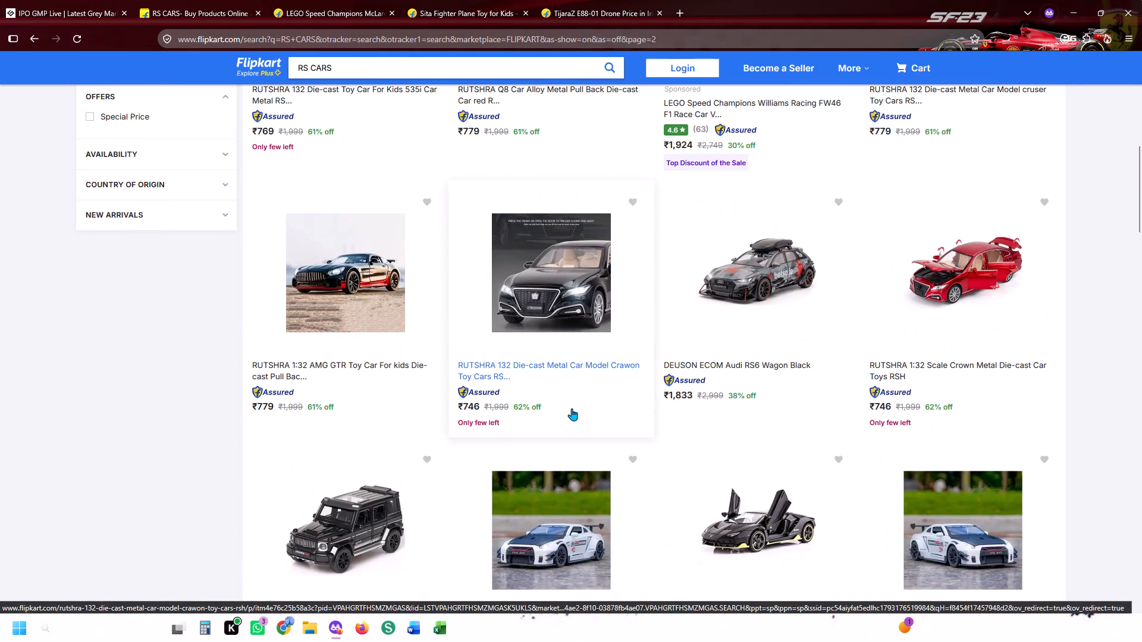
{"action": "scroll", "coordinate": [572, 408], "scroll_direction": "down", "scroll_amount": 13}
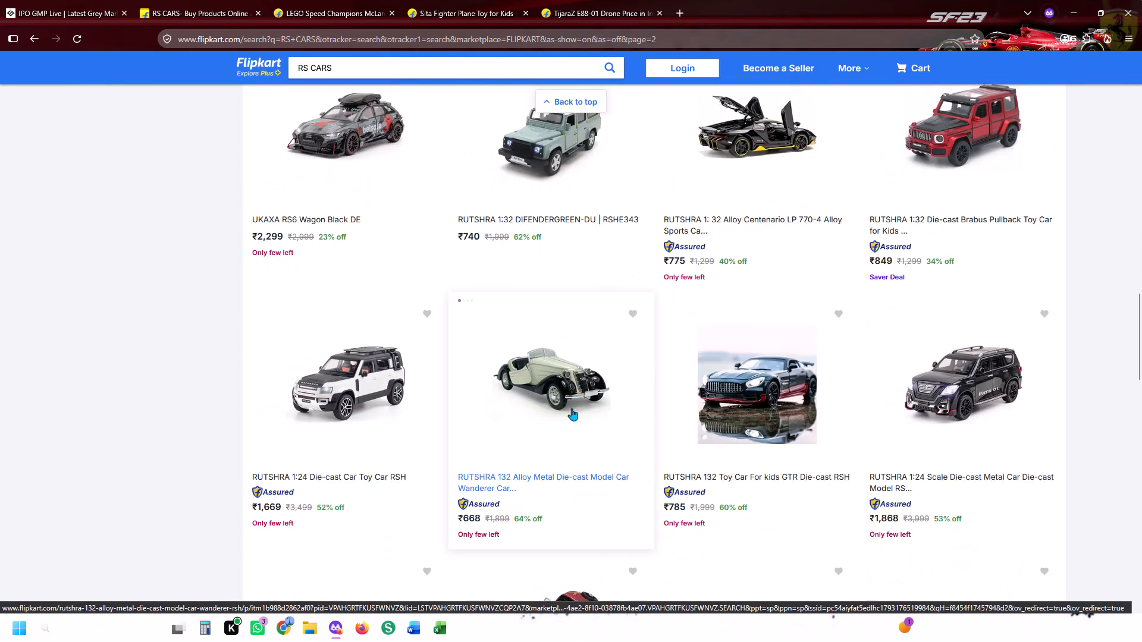
{"action": "scroll", "coordinate": [572, 408], "scroll_direction": "down", "scroll_amount": 6}
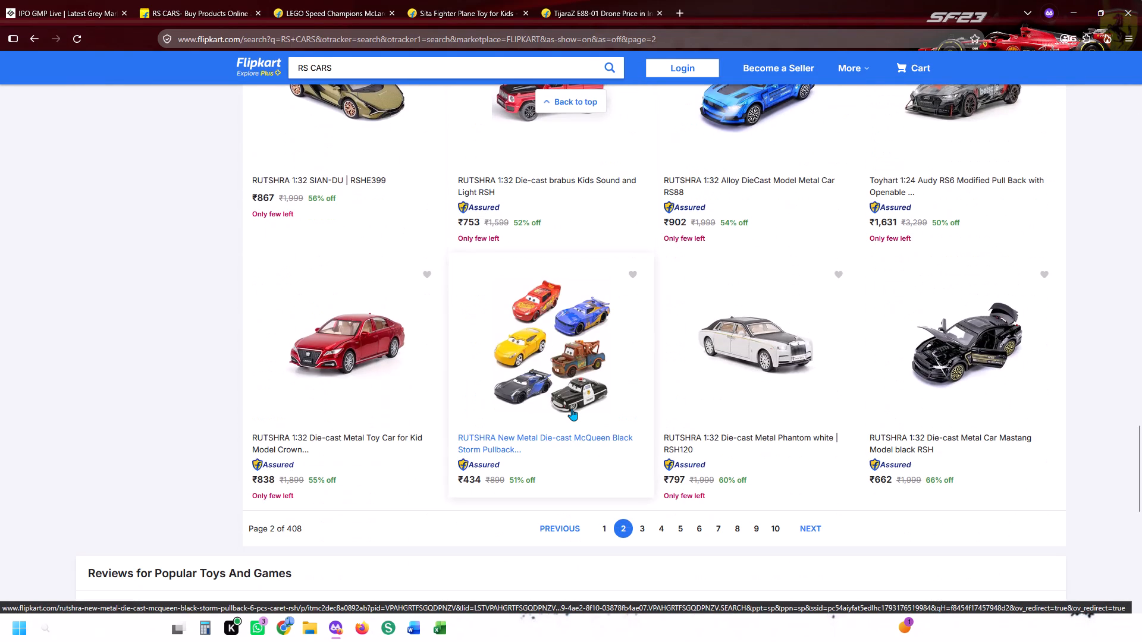
On the third results page, view the RUTSHRA 1:32 Diecast Model F&F Car RS50, return and browse the remaining cars and reviews.
{"action": "left_click", "coordinate": [648, 532]}
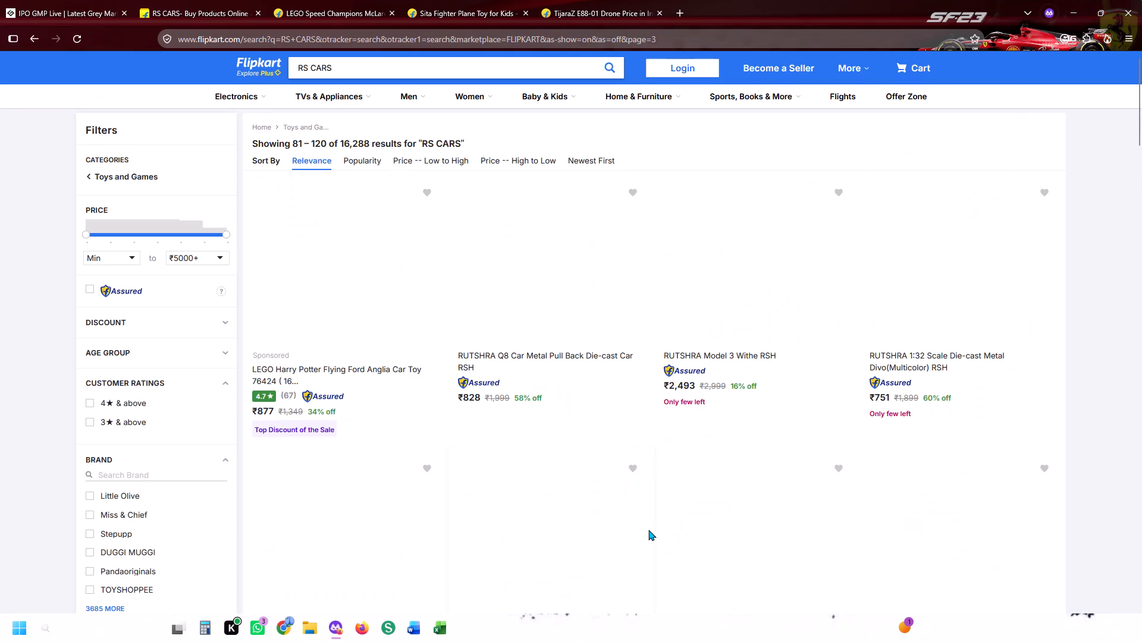
{"action": "scroll", "coordinate": [648, 527], "scroll_direction": "down", "scroll_amount": 3}
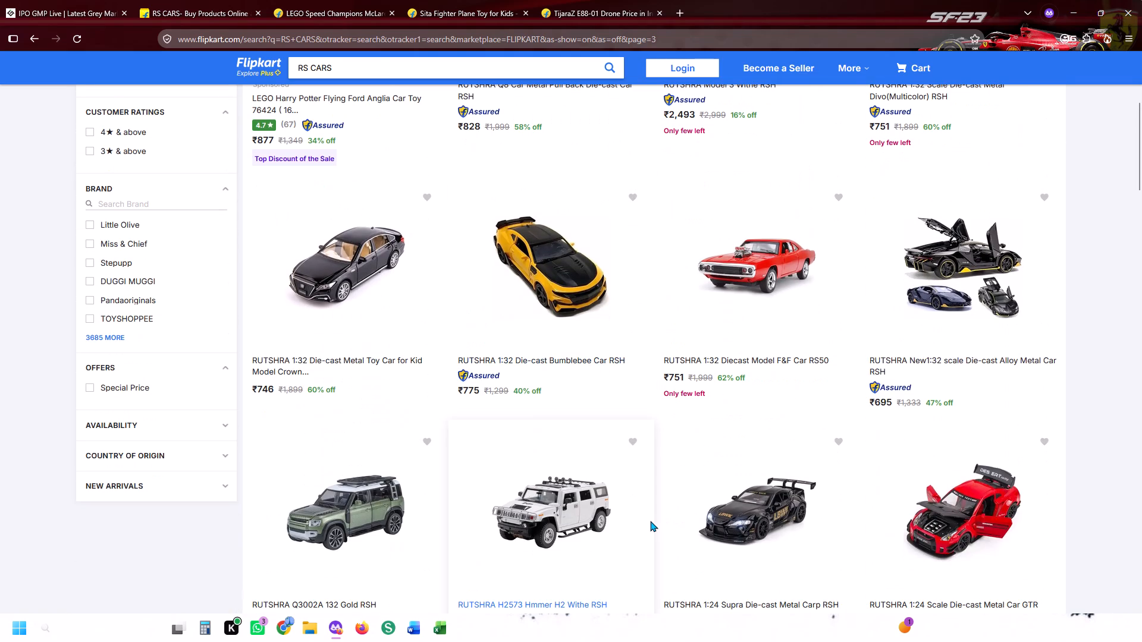
{"action": "left_click", "coordinate": [754, 225]}
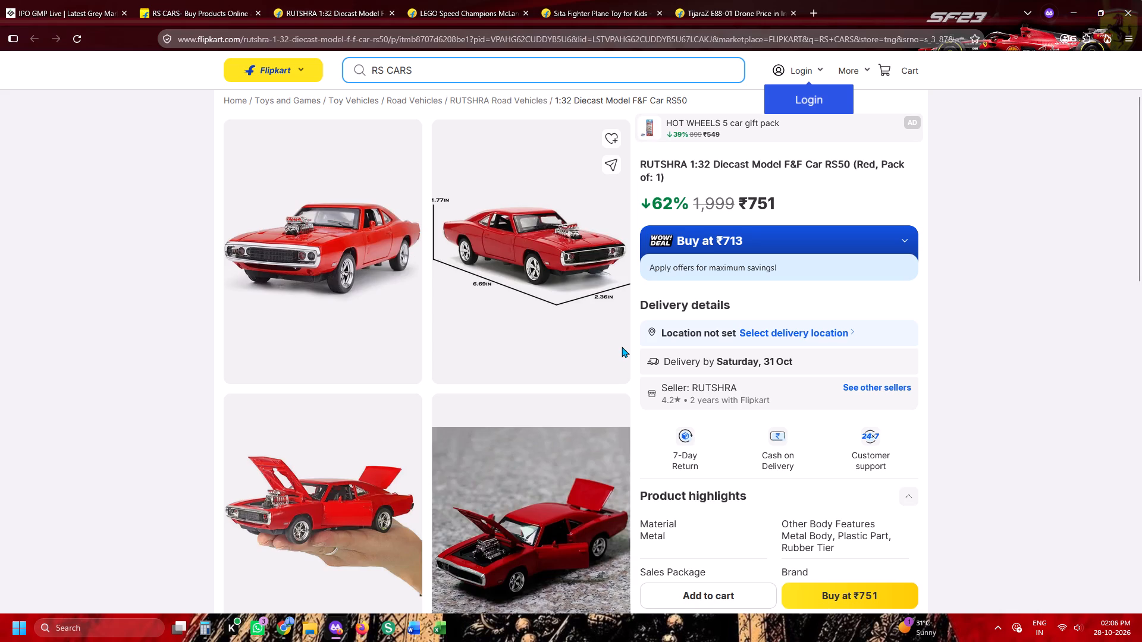
{"action": "left_click", "coordinate": [292, 0]}
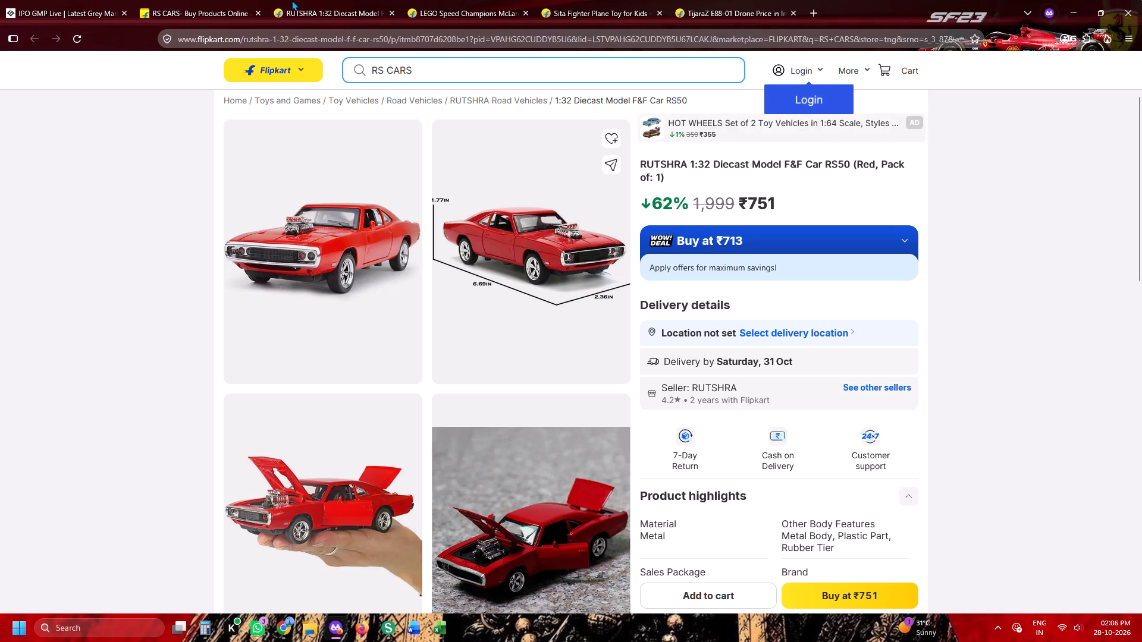
{"action": "left_click", "coordinate": [242, 0]}
{"action": "scroll", "coordinate": [653, 500], "scroll_direction": "down", "scroll_amount": 11}
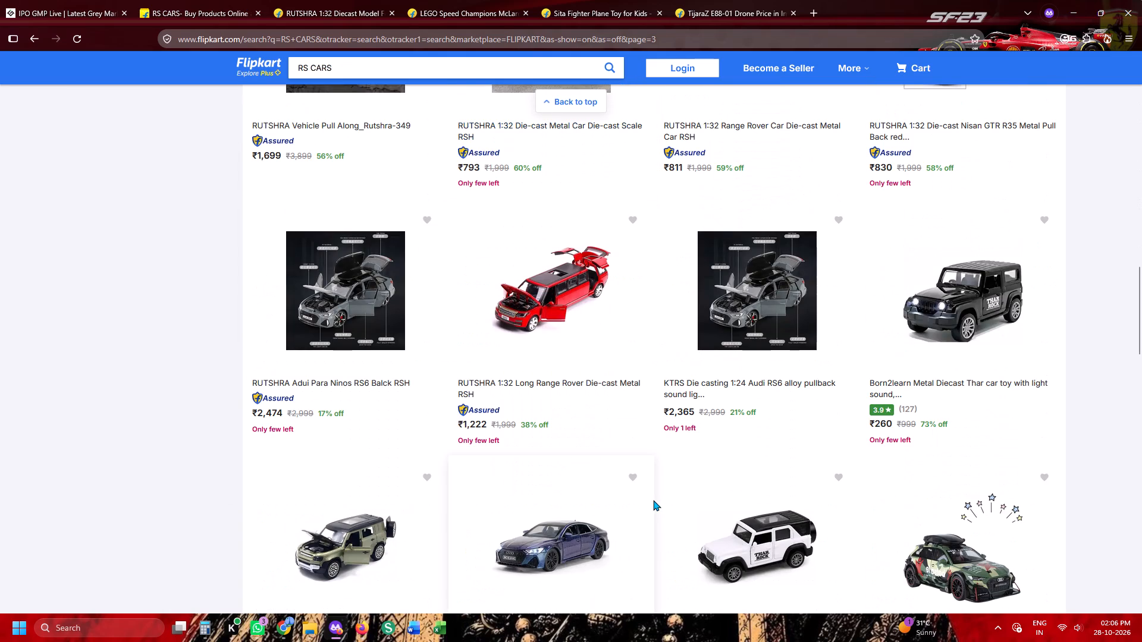
{"action": "scroll", "coordinate": [653, 500], "scroll_direction": "down", "scroll_amount": 5}
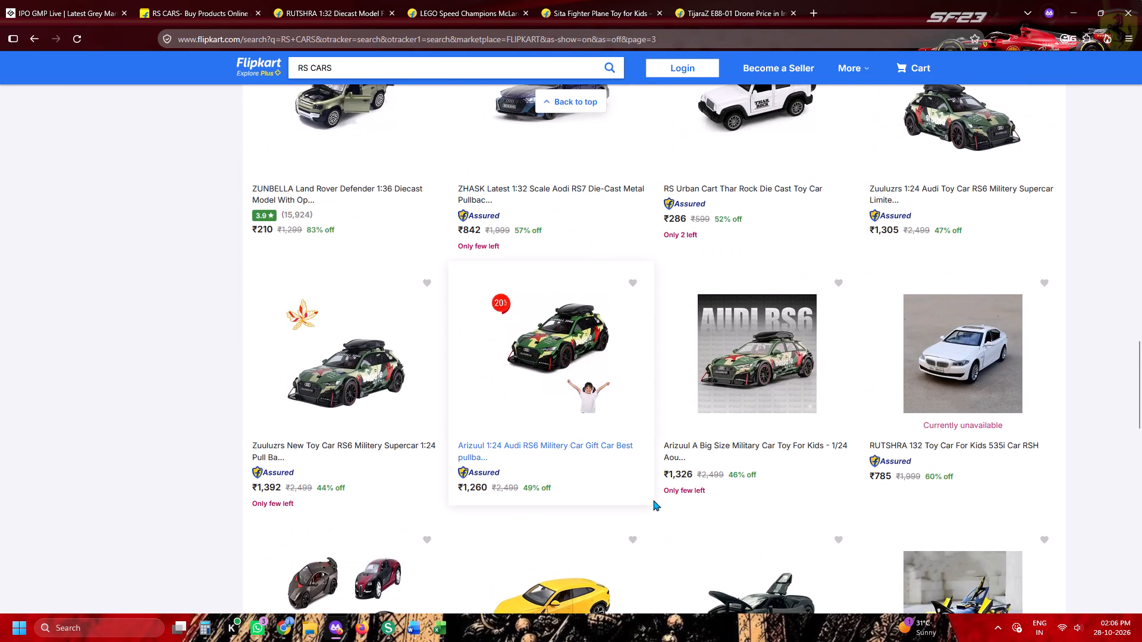
{"action": "scroll", "coordinate": [653, 500], "scroll_direction": "down", "scroll_amount": 4}
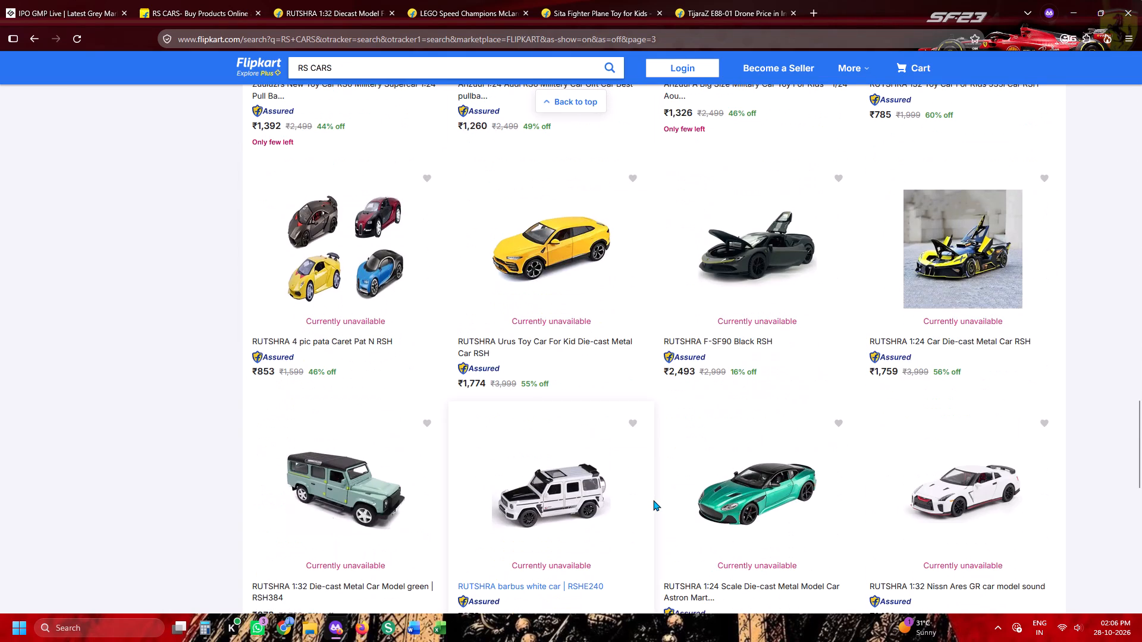
{"action": "scroll", "coordinate": [653, 500], "scroll_direction": "down", "scroll_amount": 5}
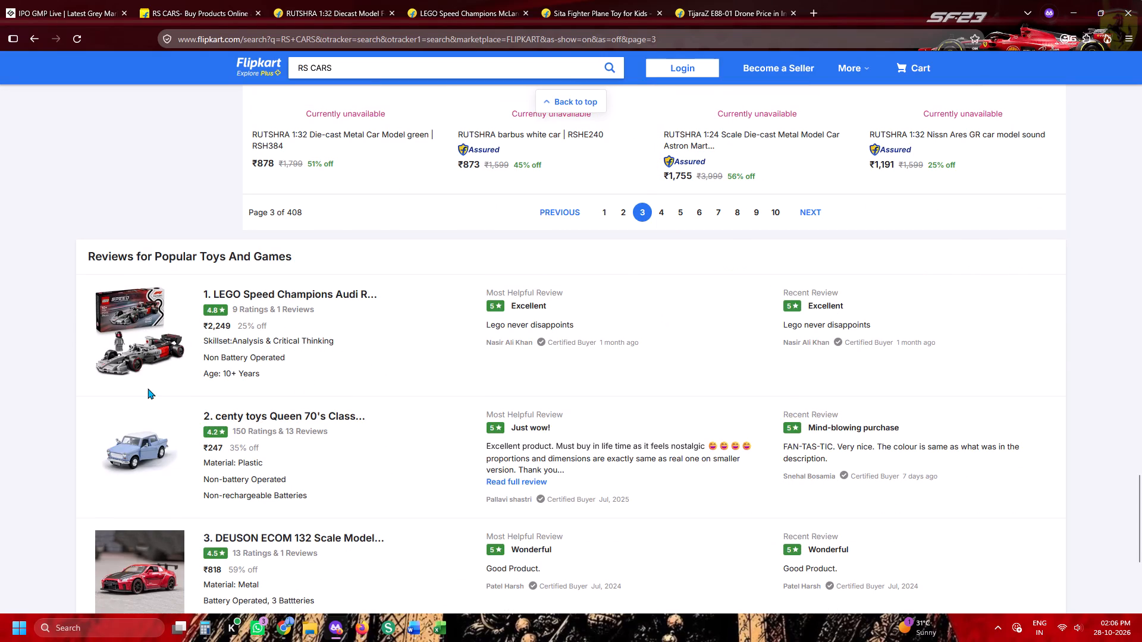
{"action": "scroll", "coordinate": [576, 319], "scroll_direction": "down", "scroll_amount": 4}
{"action": "scroll", "coordinate": [576, 326], "scroll_direction": "up", "scroll_amount": 5}
From the fifth results page, open the InfiniTots Die Cast Metal Cars 10 Pcs Set and examine its highlights, reviews and similar products.
{"action": "left_click", "coordinate": [673, 398]}
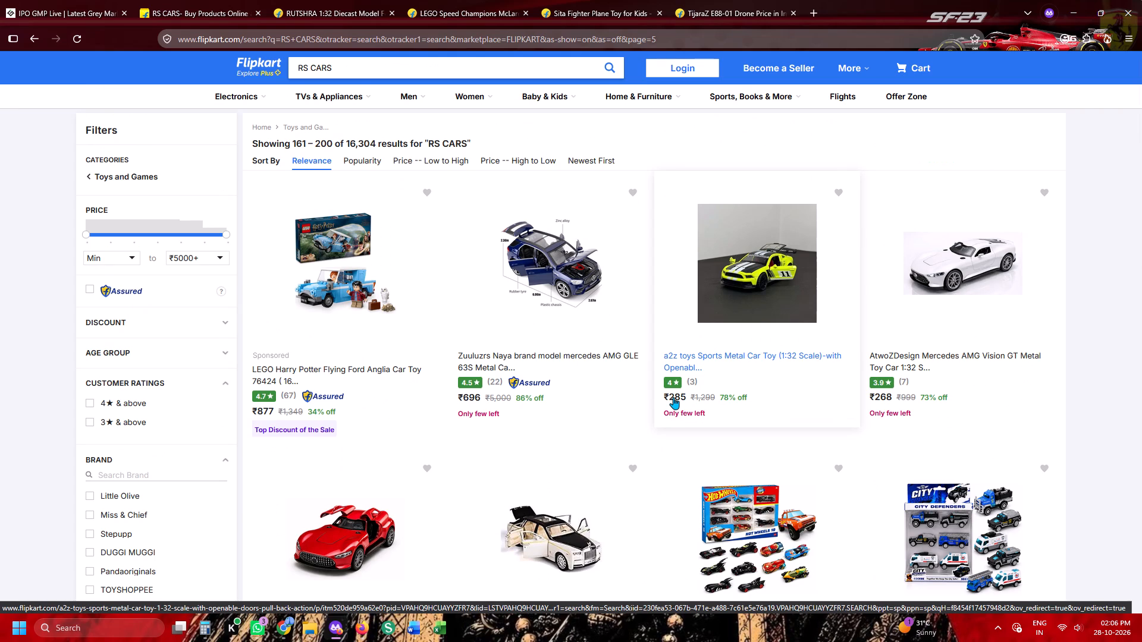
{"action": "scroll", "coordinate": [673, 397], "scroll_direction": "down", "scroll_amount": 6}
{"action": "scroll", "coordinate": [673, 397], "scroll_direction": "up", "scroll_amount": 2}
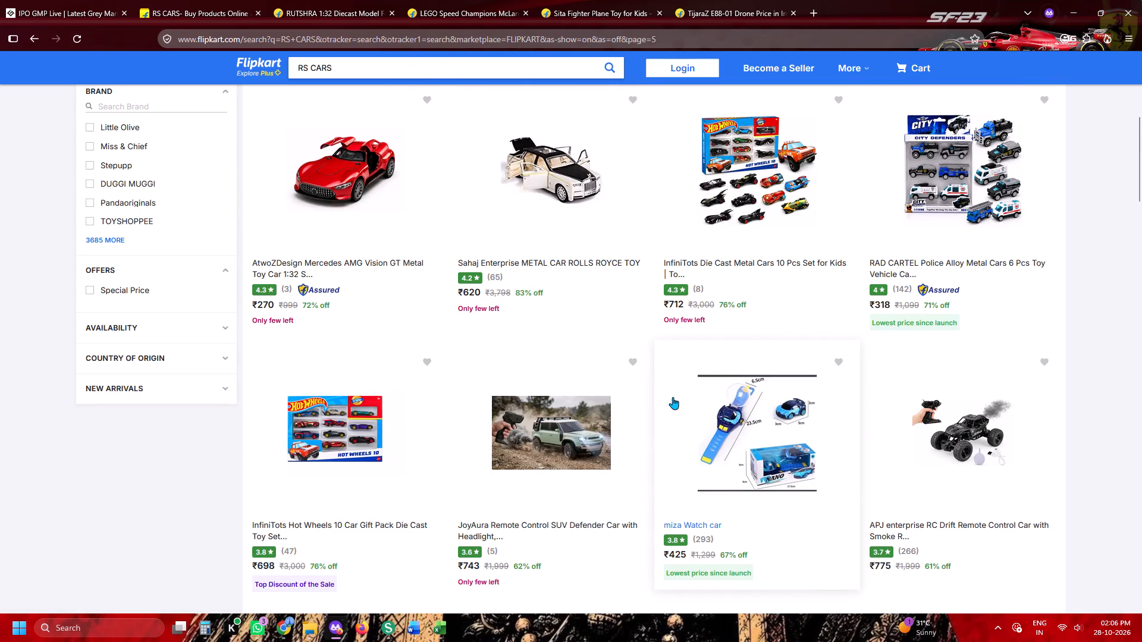
{"action": "left_click", "coordinate": [733, 193]}
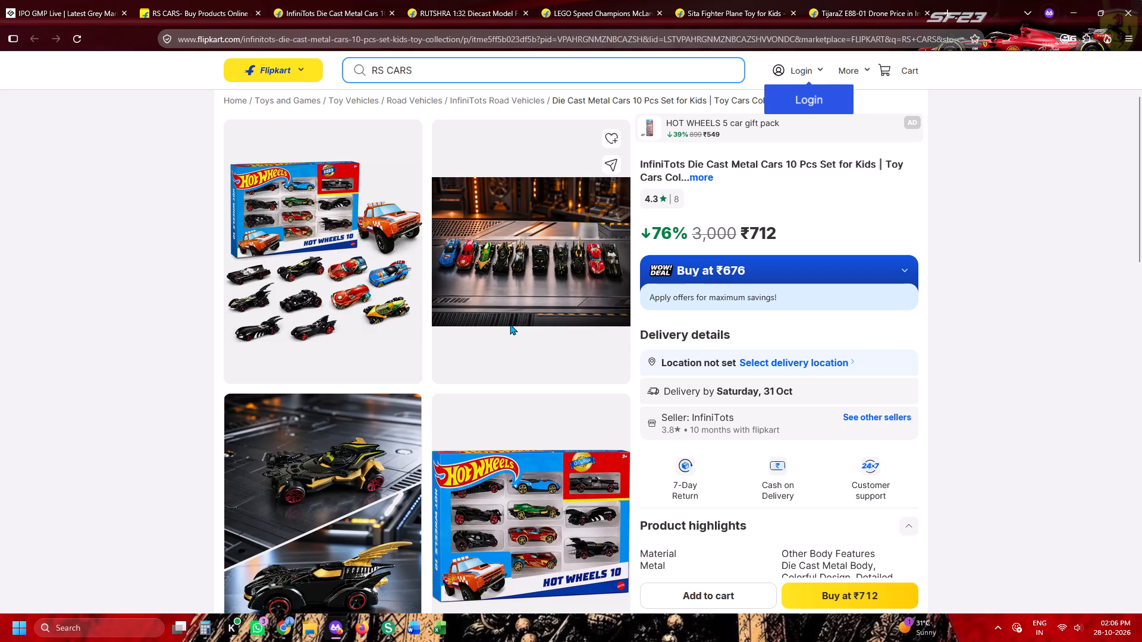
{"action": "scroll", "coordinate": [510, 324], "scroll_direction": "down", "scroll_amount": 3}
{"action": "scroll", "coordinate": [595, 425], "scroll_direction": "down", "scroll_amount": 5}
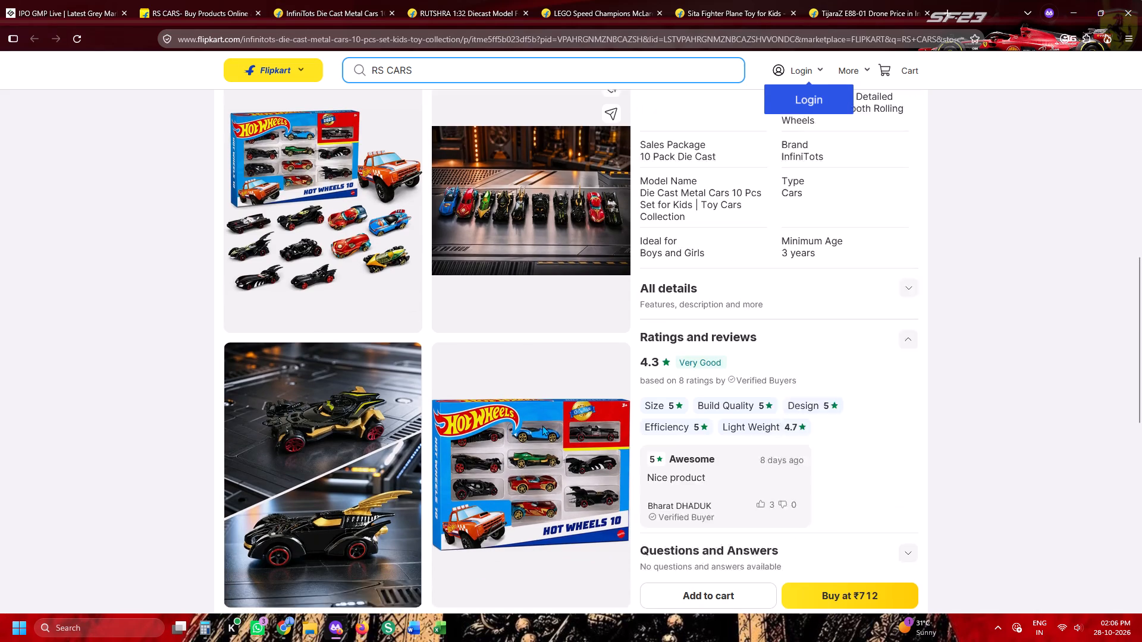
{"action": "scroll", "coordinate": [371, 417], "scroll_direction": "down", "scroll_amount": 3}
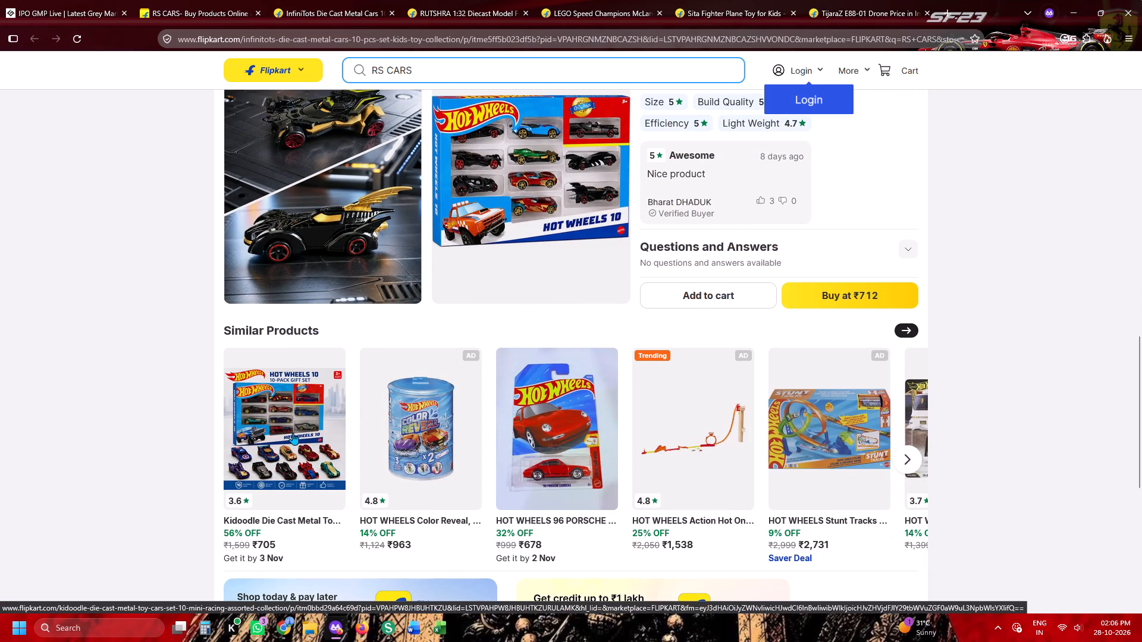
{"action": "scroll", "coordinate": [452, 420], "scroll_direction": "down", "scroll_amount": 2}
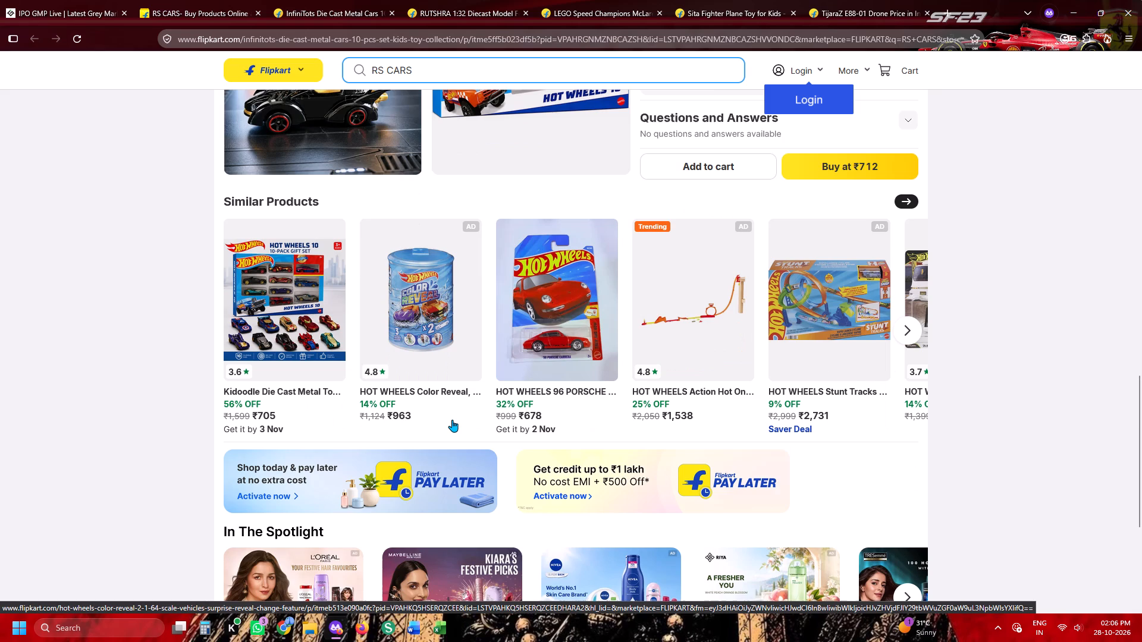
{"action": "scroll", "coordinate": [452, 420], "scroll_direction": "down", "scroll_amount": 4}
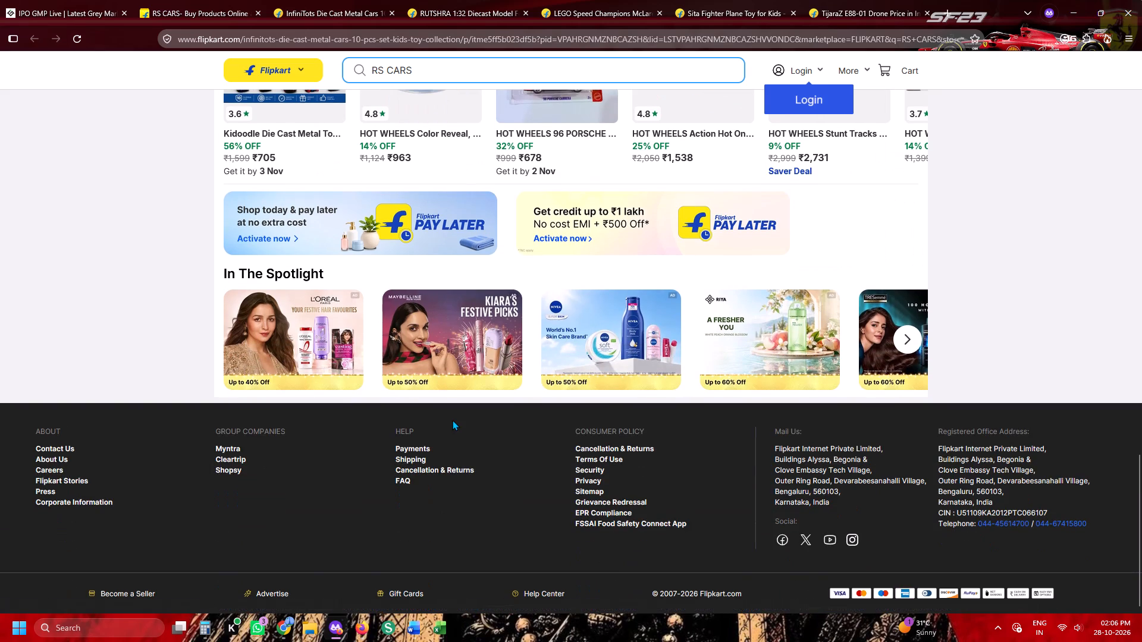
{"action": "scroll", "coordinate": [452, 420], "scroll_direction": "up", "scroll_amount": 14}
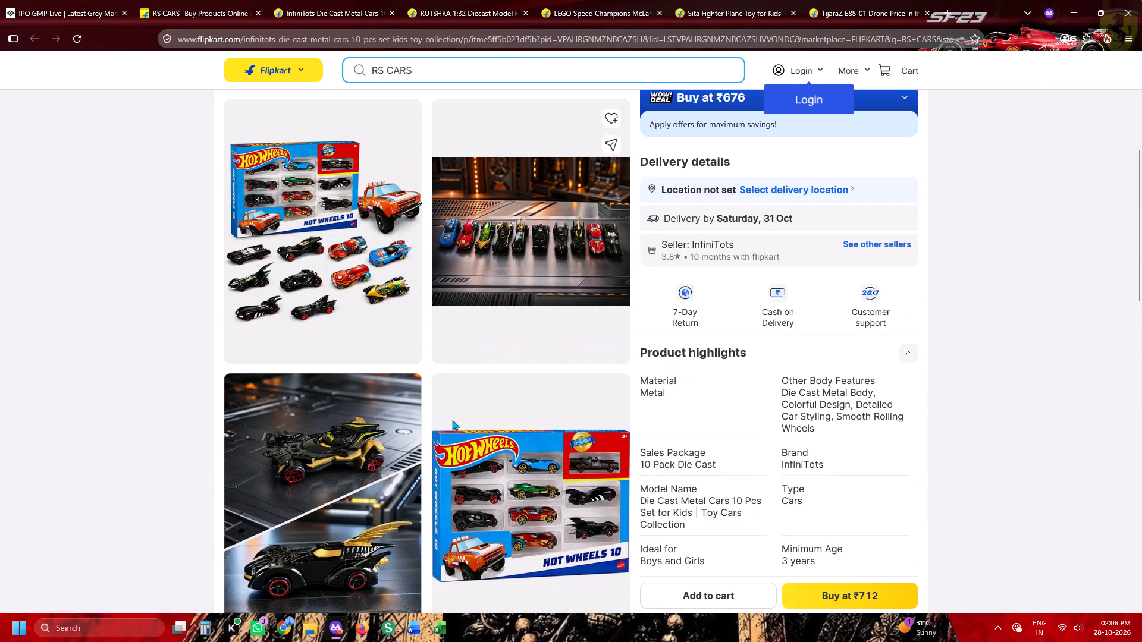
{"action": "scroll", "coordinate": [452, 420], "scroll_direction": "up", "scroll_amount": 6}
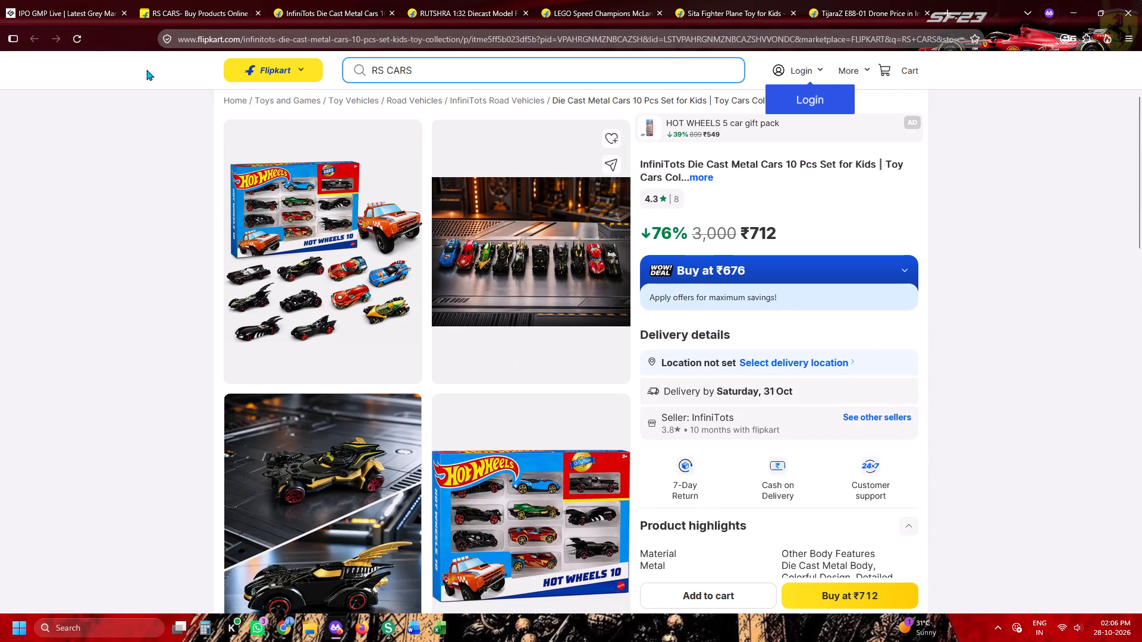
Return to the RS CARS results and browse the rest of the fifth page.
{"action": "left_click", "coordinate": [188, 14]}
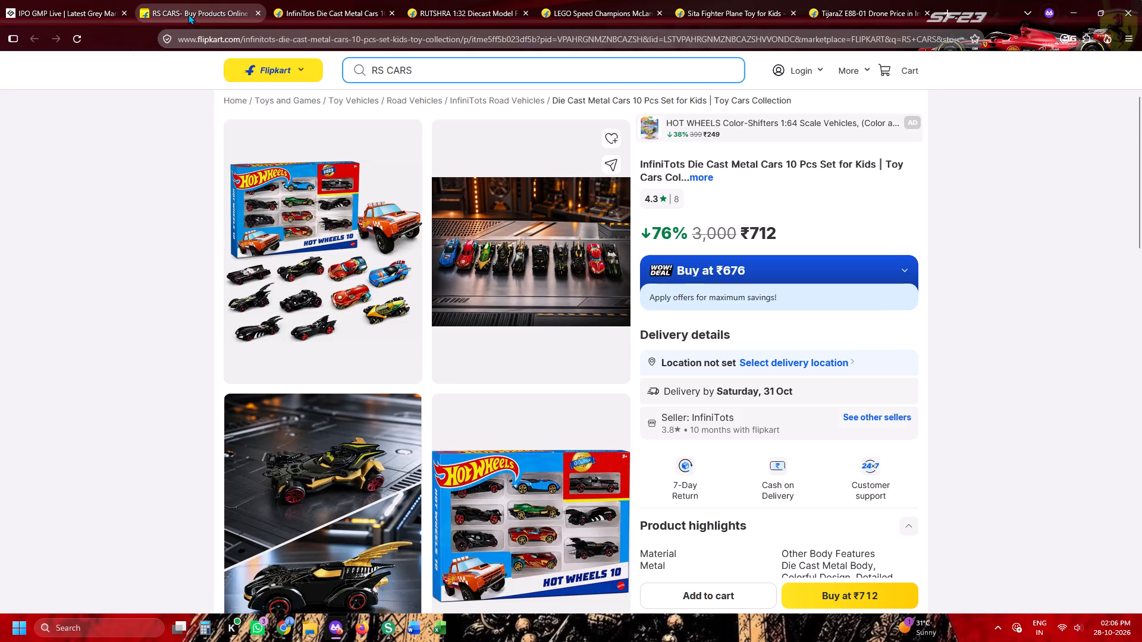
{"action": "scroll", "coordinate": [535, 350], "scroll_direction": "down", "scroll_amount": 6}
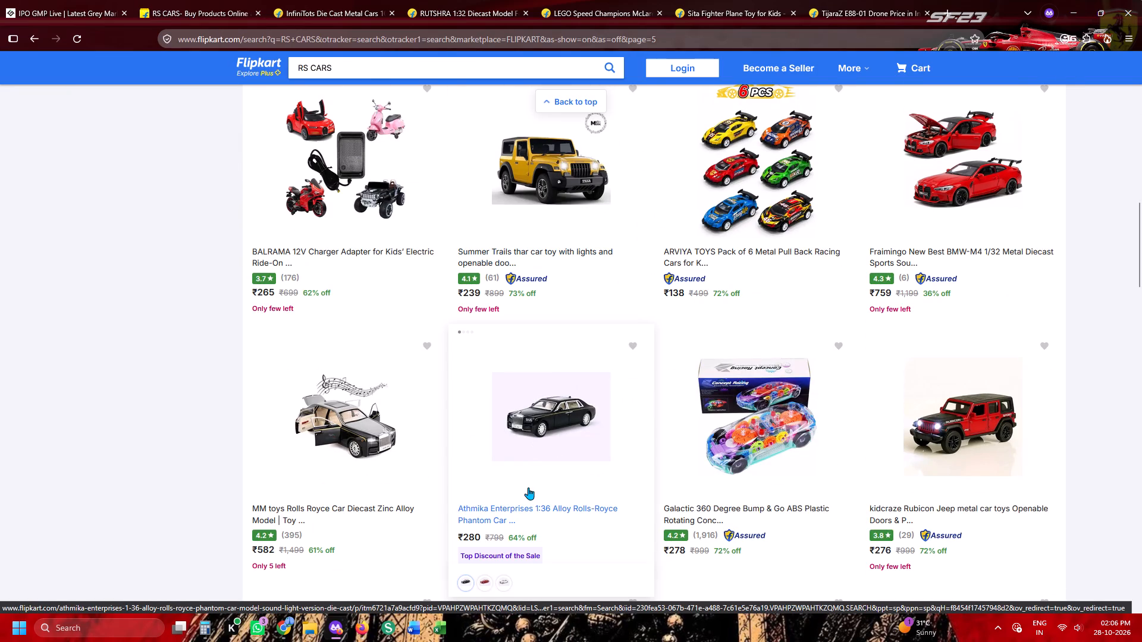
{"action": "scroll", "coordinate": [528, 480], "scroll_direction": "down", "scroll_amount": 6}
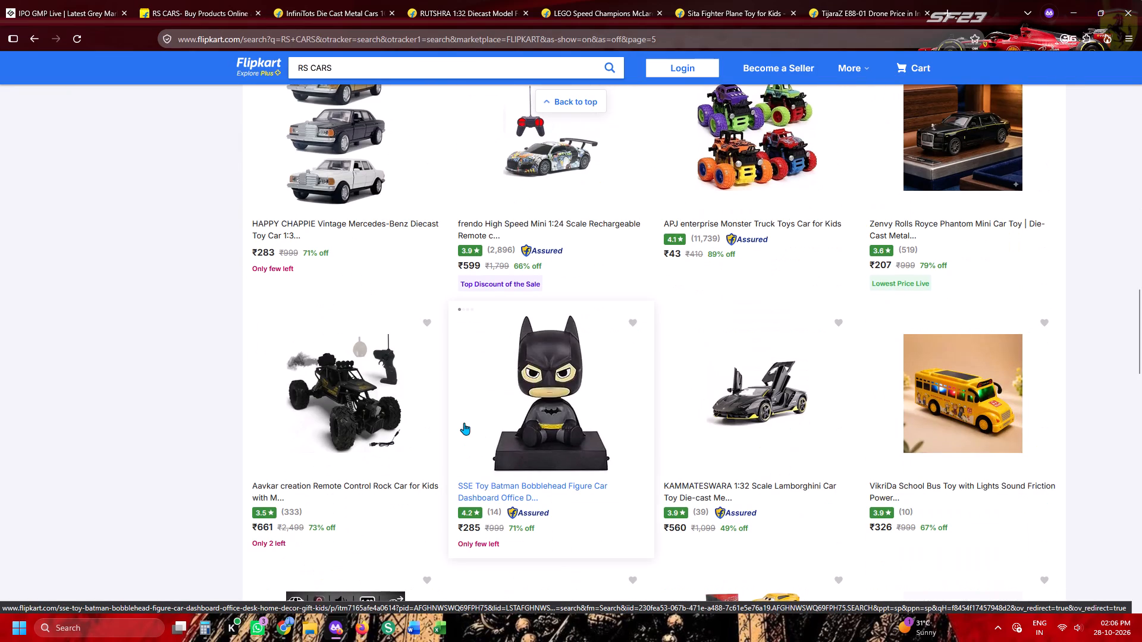
{"action": "scroll", "coordinate": [464, 423], "scroll_direction": "down", "scroll_amount": 11}
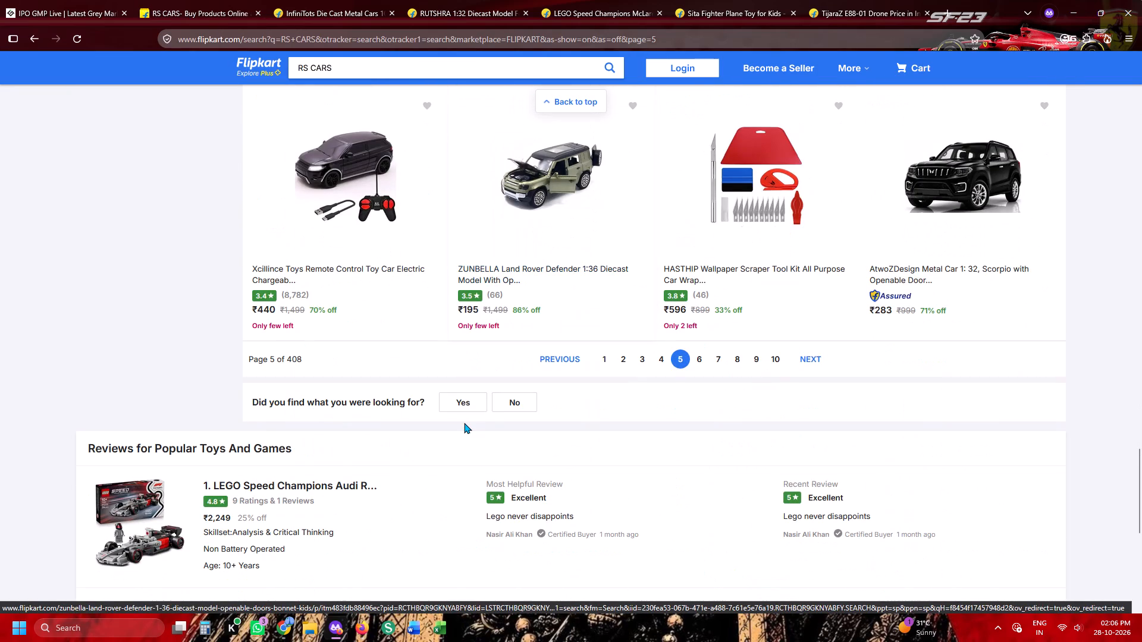
Browse the sixth results page and open the Toofun Remote Control RC Rock Crawler Car Toy product page.
{"action": "left_click", "coordinate": [696, 361]}
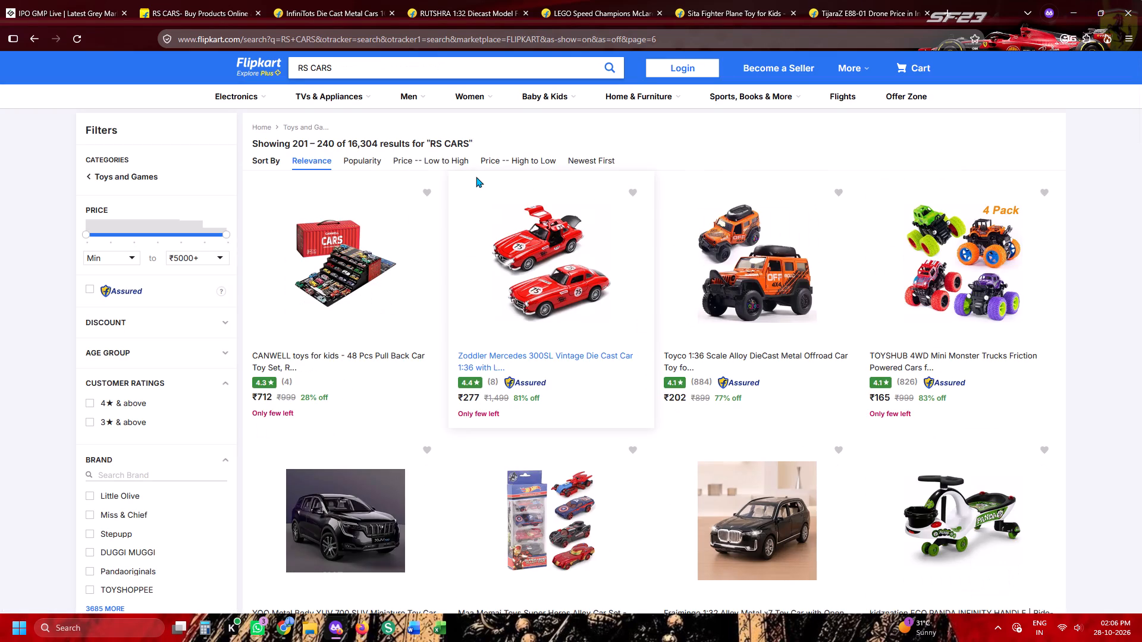
{"action": "scroll", "coordinate": [476, 177], "scroll_direction": "down", "scroll_amount": 5}
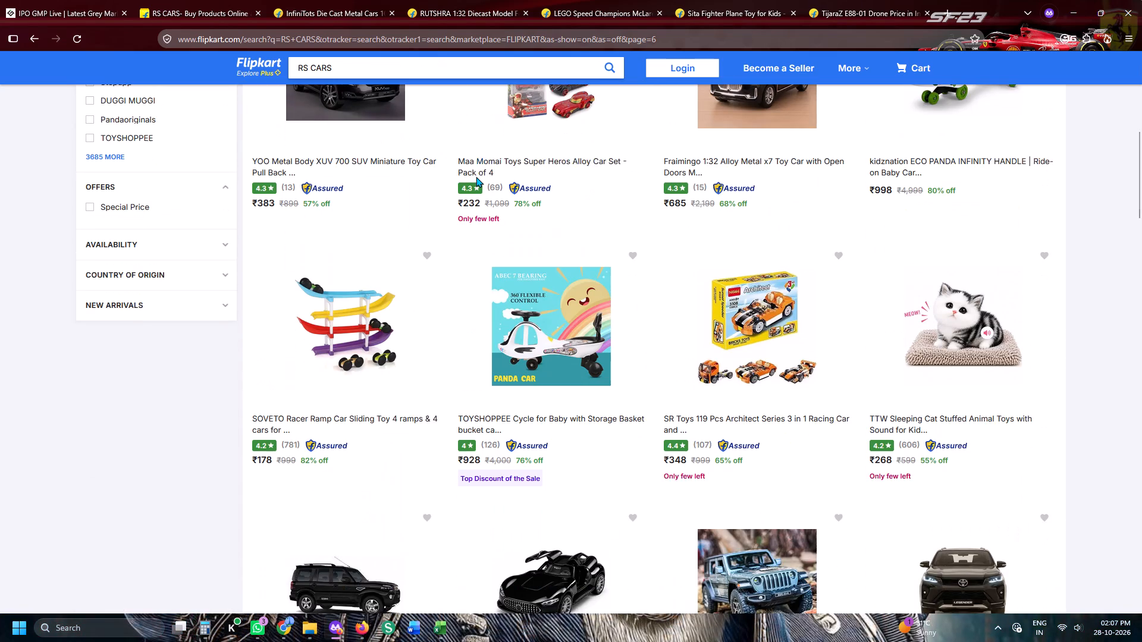
{"action": "scroll", "coordinate": [476, 177], "scroll_direction": "down", "scroll_amount": 2}
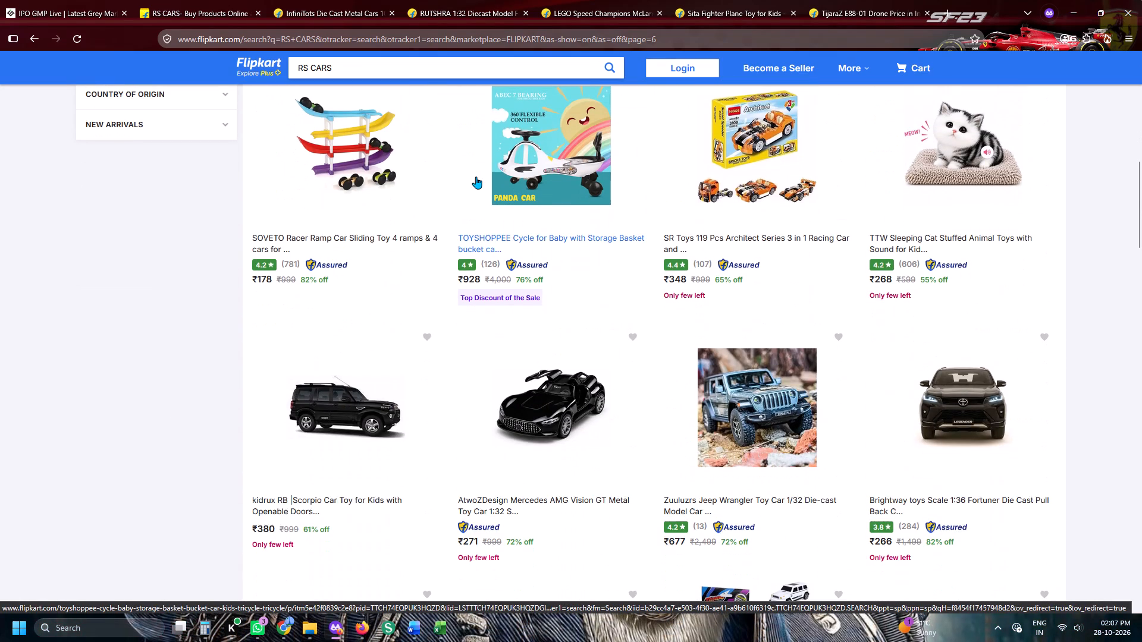
{"action": "scroll", "coordinate": [476, 177], "scroll_direction": "down", "scroll_amount": 6}
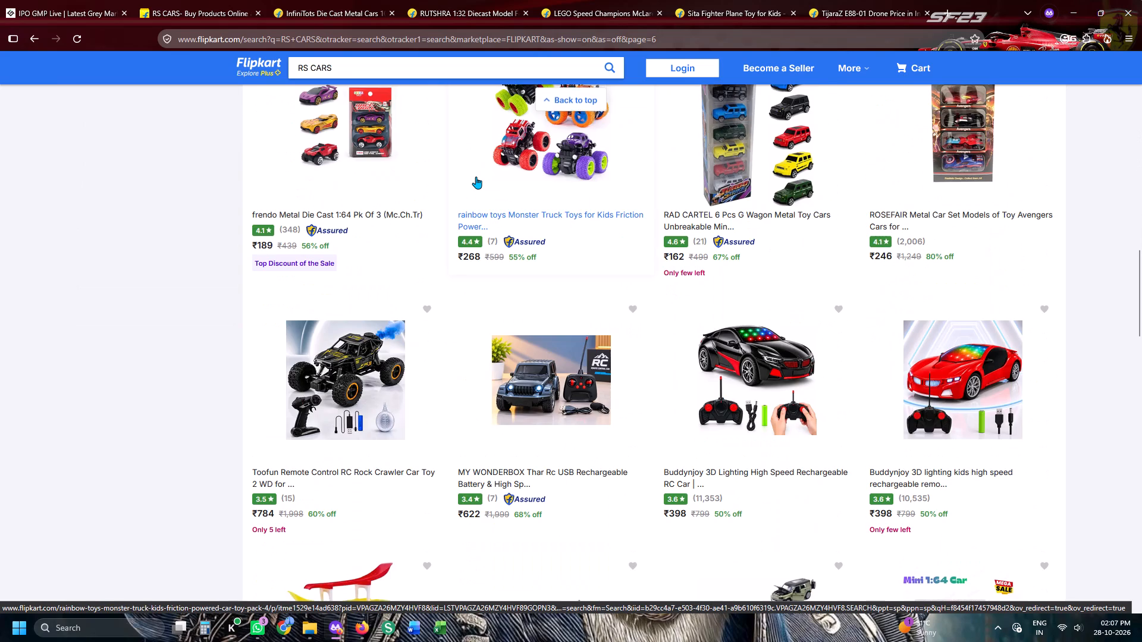
{"action": "left_click", "coordinate": [376, 394]}
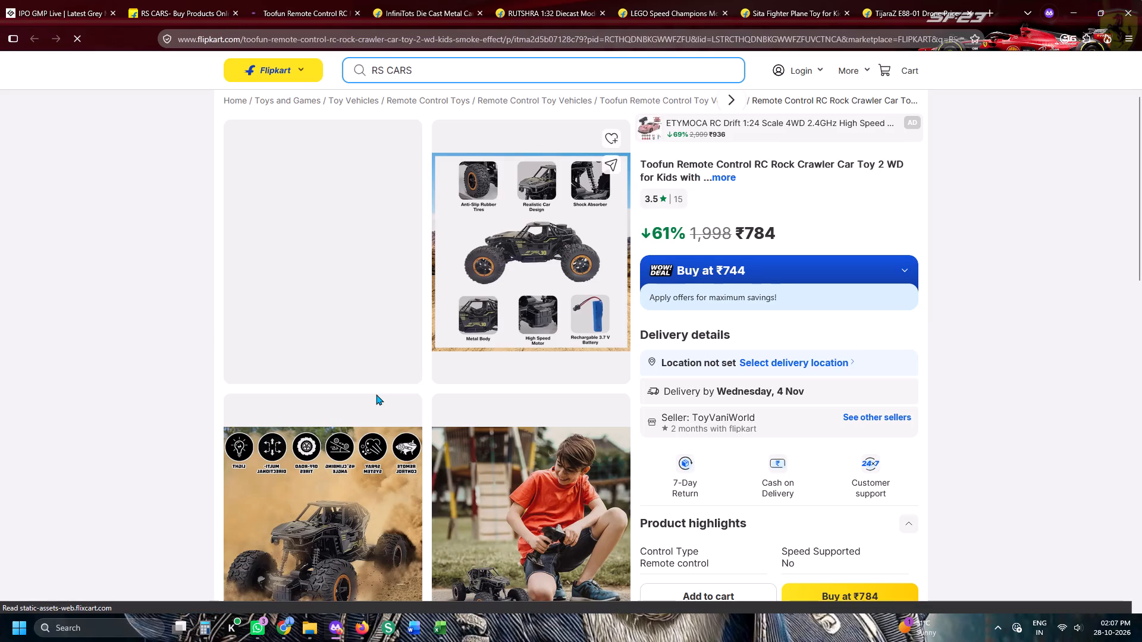
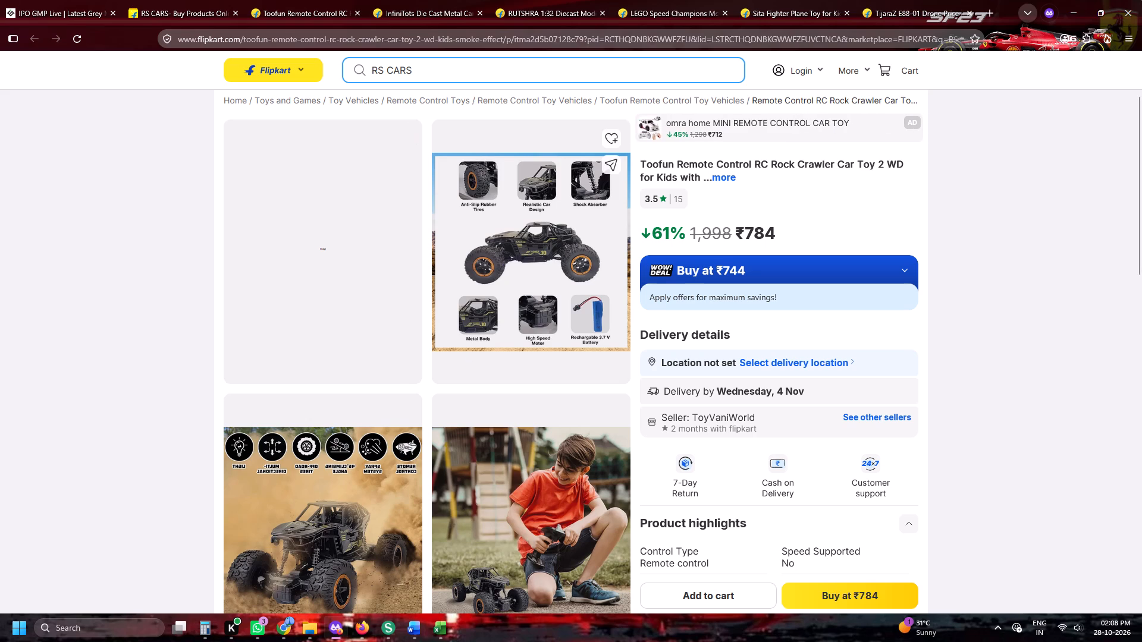
Leave the Flipkart window and check the GEM2026B8183747 Drive folder among the open bid documents.
{"action": "left_click", "coordinate": [1069, 0]}
{"action": "left_click", "coordinate": [368, 0]}
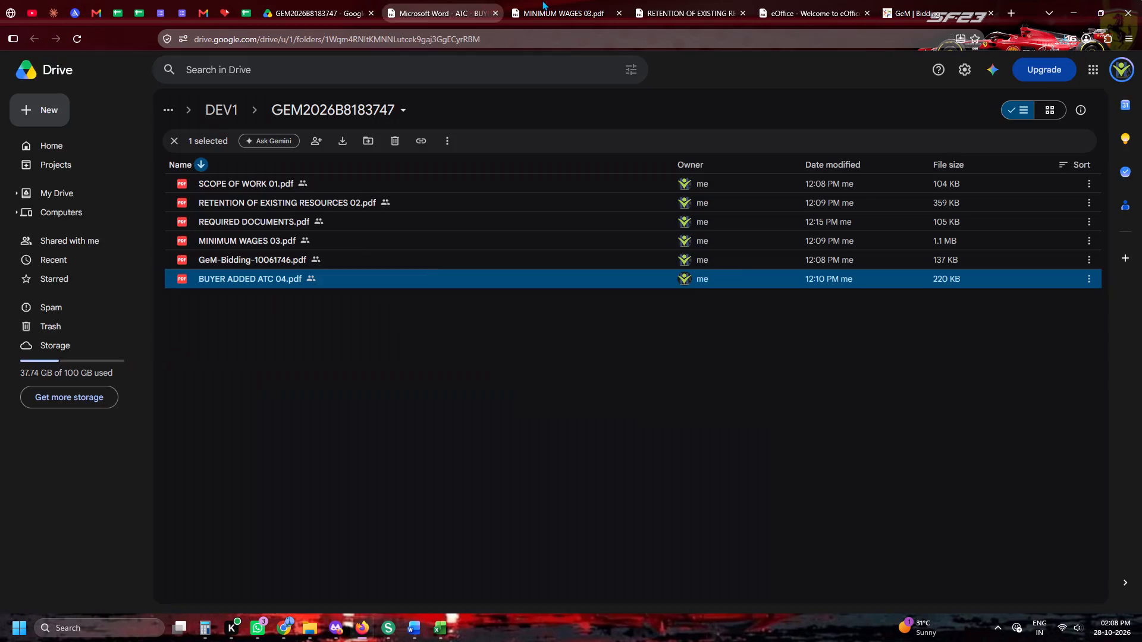
{"action": "left_click", "coordinate": [542, 0]}
{"action": "left_click", "coordinate": [677, 0]}
{"action": "left_click", "coordinate": [234, 0]}
{"action": "left_click", "coordinate": [259, 14]}
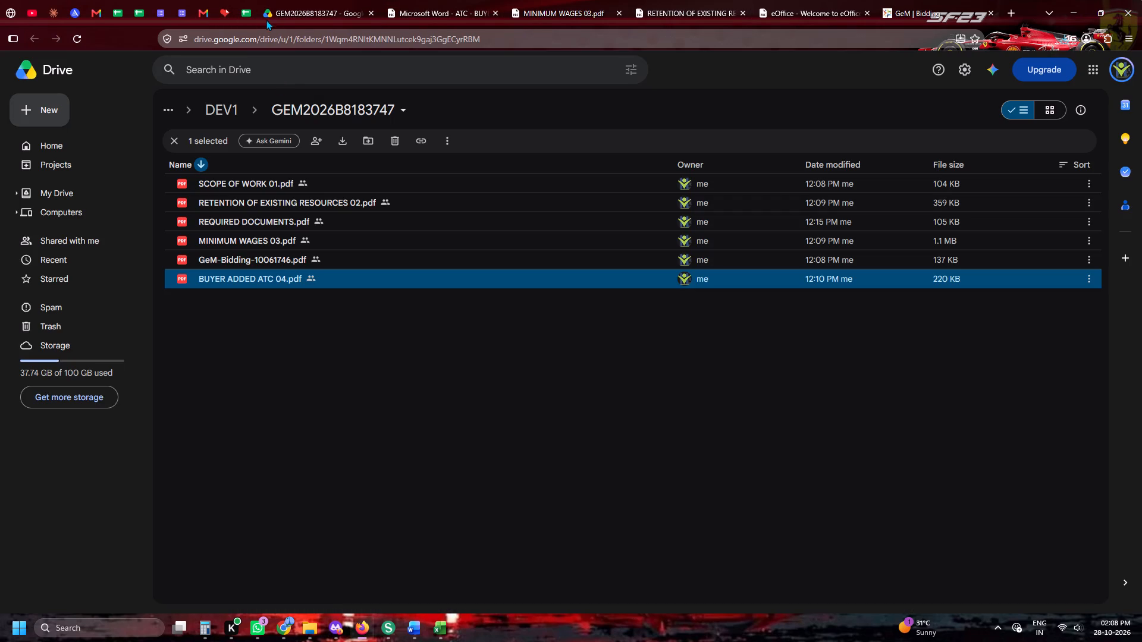
In Sejda, start a new merge with BUYER ADDED ATC 04, MINIMUM WAGES 03, RETENTION OF EXISTING RESOURCES 02 and SCOPE OF WORK 01.
{"action": "left_click", "coordinate": [385, 631]}
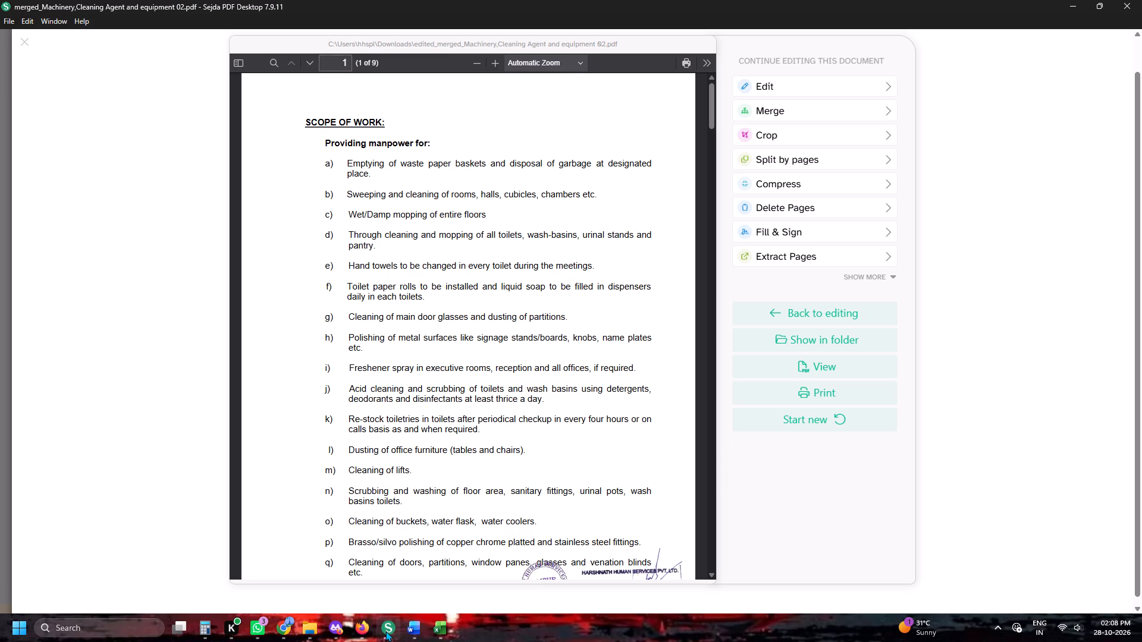
{"action": "left_click", "coordinate": [826, 416]}
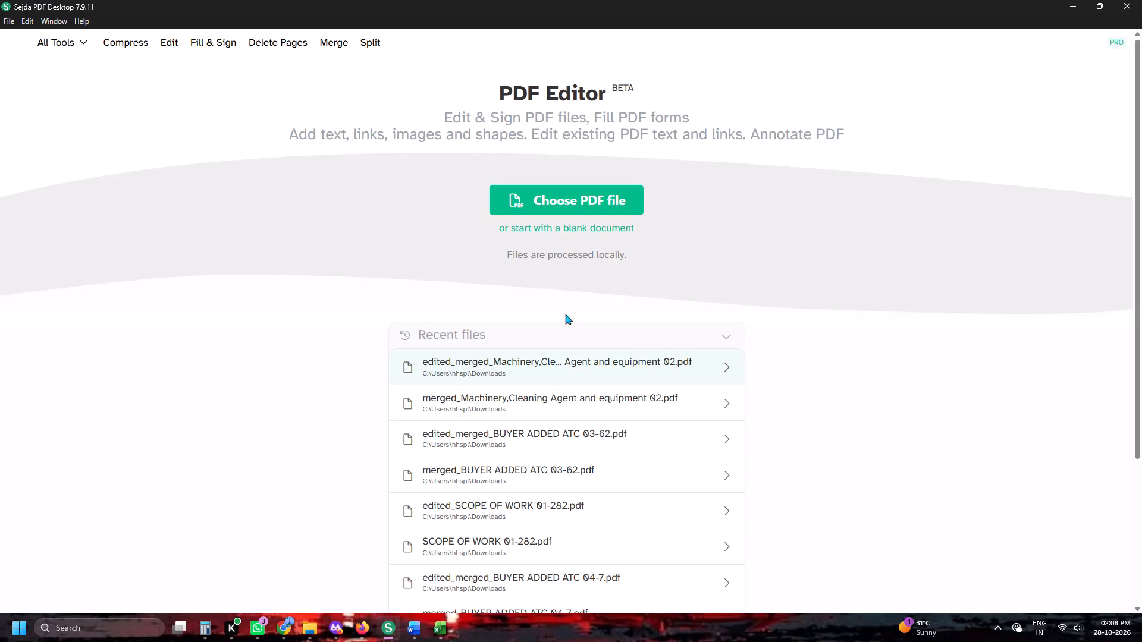
{"action": "left_click", "coordinate": [329, 46]}
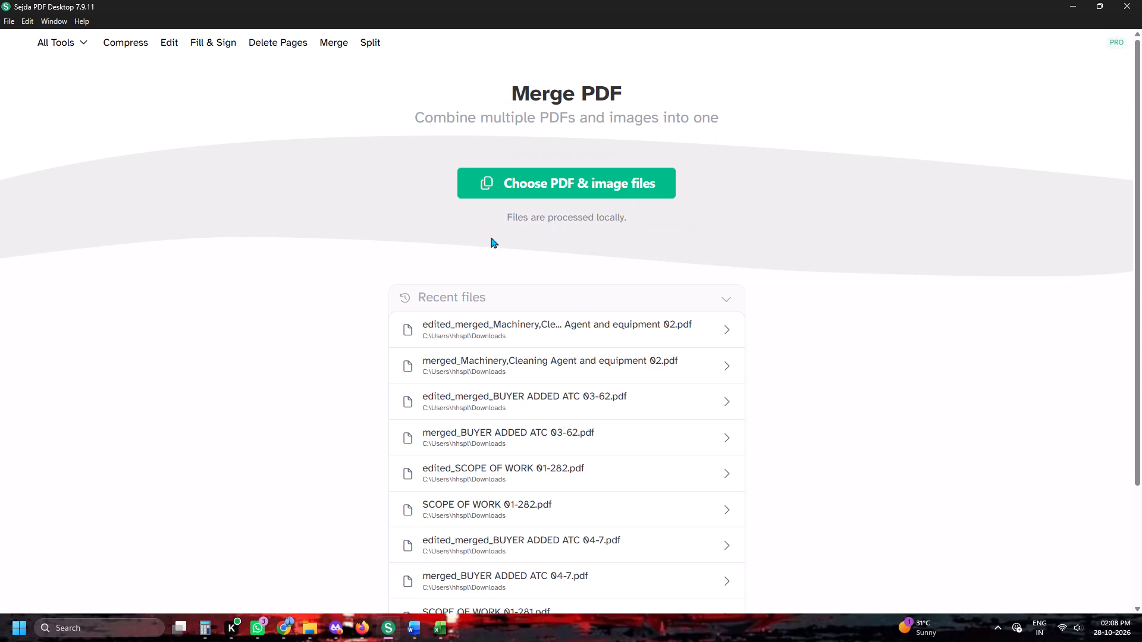
{"action": "left_click", "coordinate": [493, 191]}
{"action": "left_click", "coordinate": [484, 184]}
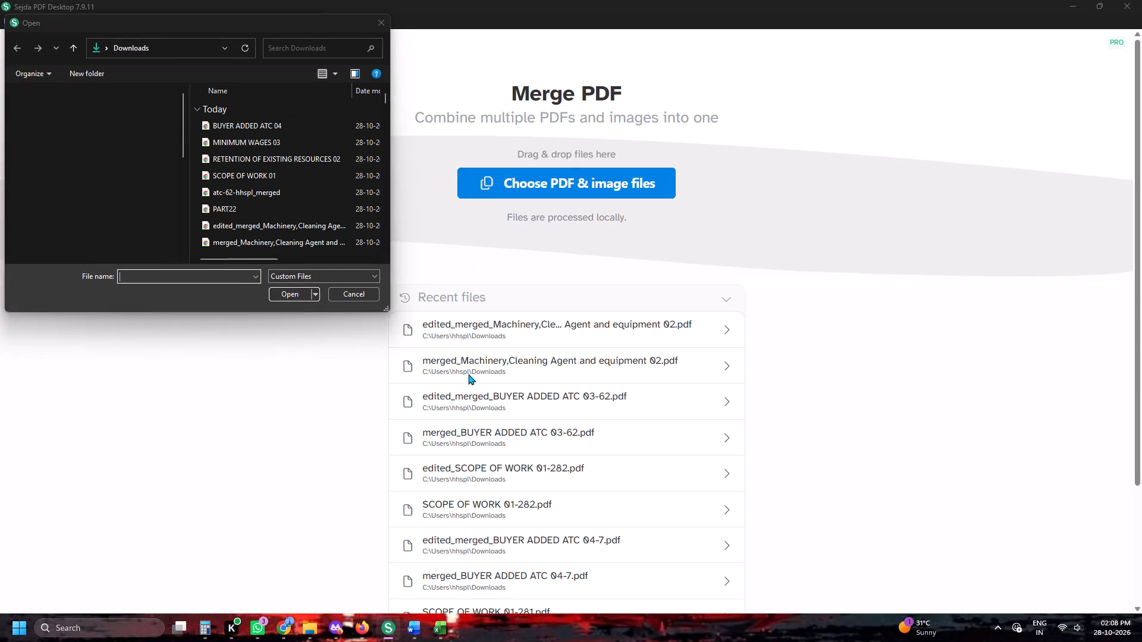
{"action": "left_click_drag", "start_coordinate": [194, 125], "coordinate": [214, 168]}
{"action": "left_click", "coordinate": [293, 307]}
{"action": "left_click", "coordinate": [293, 289]}
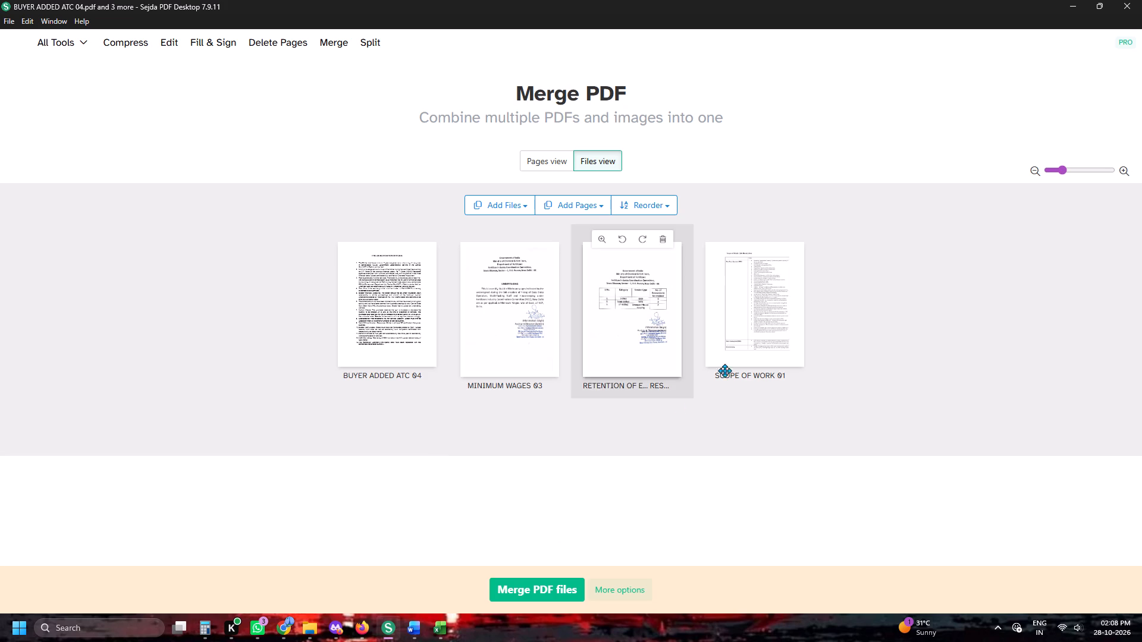
Arrange the files in the order Scope of Work 01, Retention of Existing Resources 02, Minimum Wages 03, Buyer Added ATC 04.
{"action": "left_click_drag", "start_coordinate": [749, 351], "coordinate": [352, 361]}
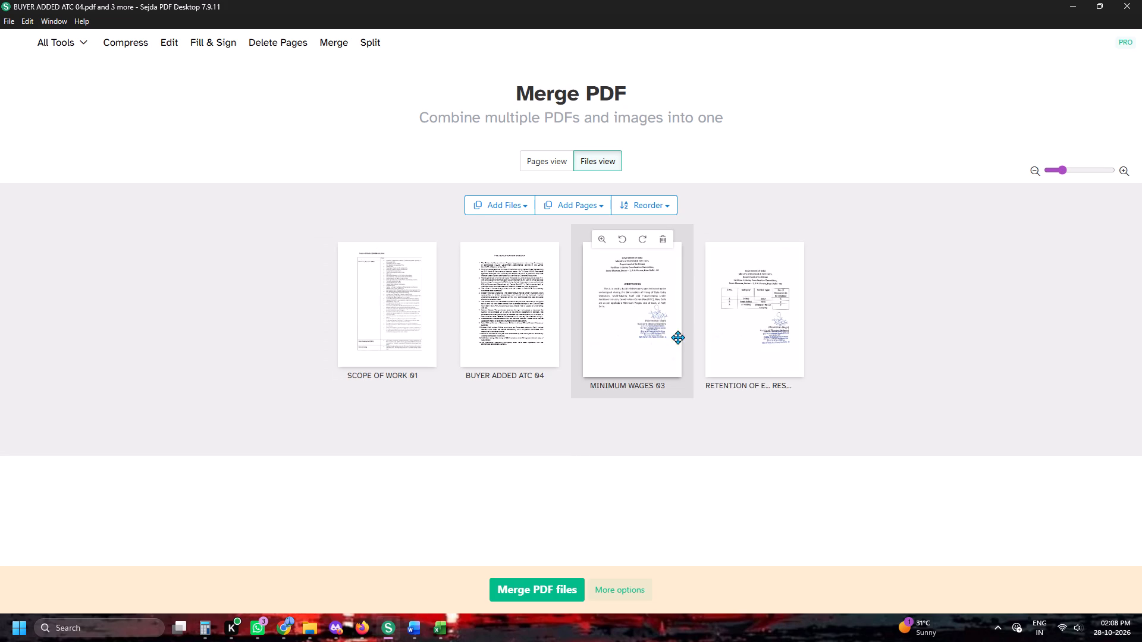
{"action": "left_click_drag", "start_coordinate": [529, 330], "coordinate": [821, 347]}
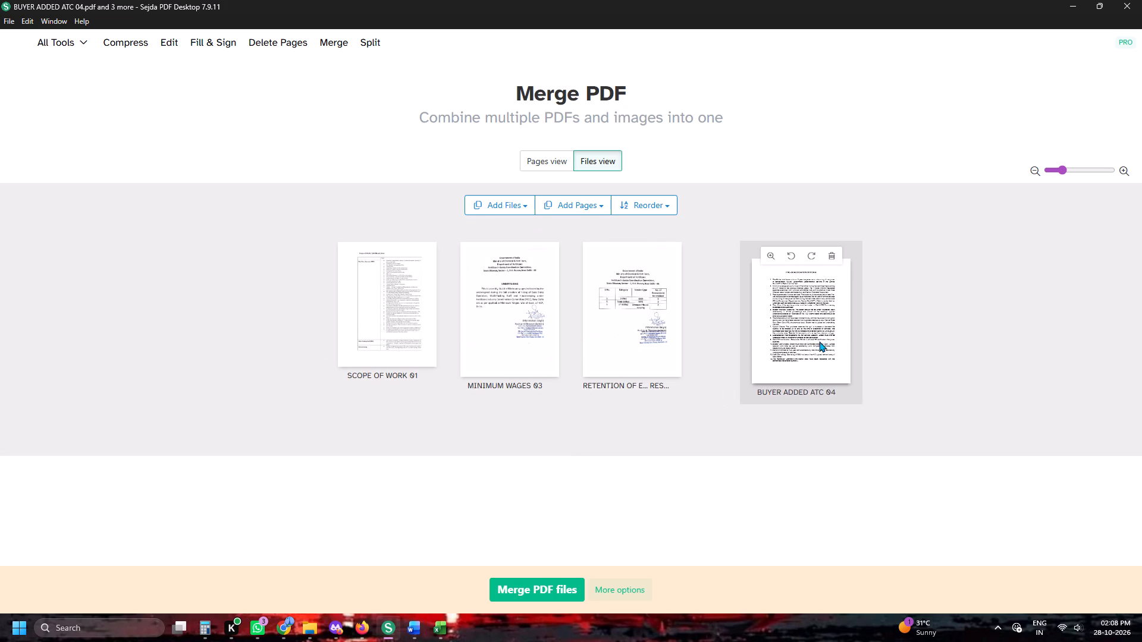
{"action": "left_click_drag", "start_coordinate": [675, 320], "coordinate": [532, 329]}
{"action": "left_click_drag", "start_coordinate": [626, 335], "coordinate": [603, 337]}
{"action": "left_click_drag", "start_coordinate": [516, 336], "coordinate": [673, 342]}
Merge the four PDFs and save the result in Downloads as merged_BUYER ADDED ATC 04.
{"action": "left_click", "coordinate": [532, 568]}
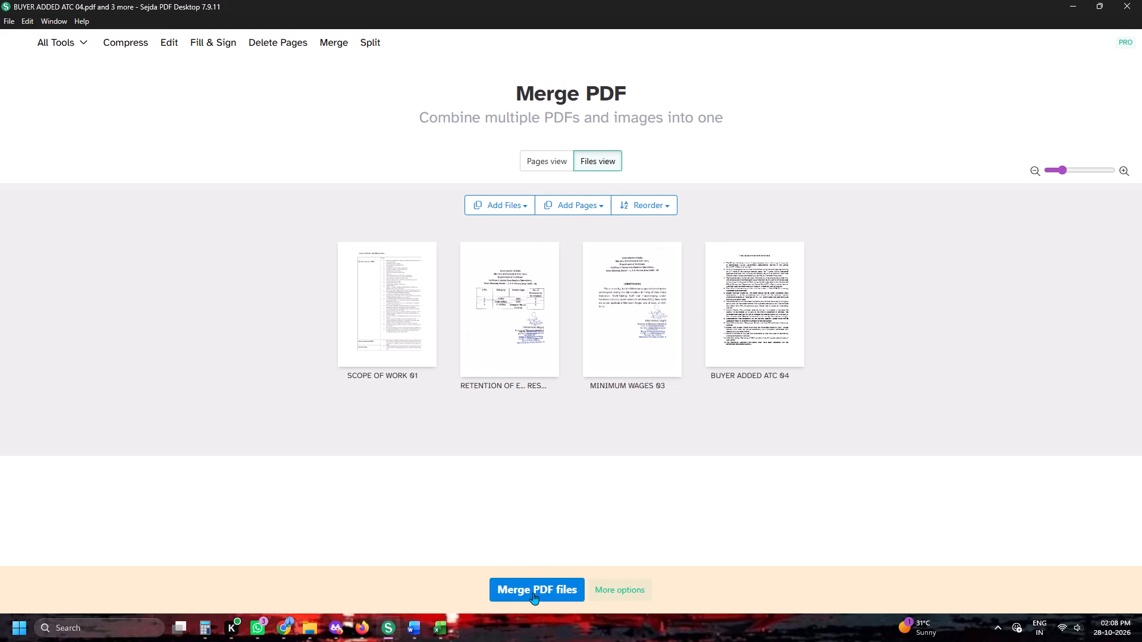
{"action": "left_click", "coordinate": [533, 593]}
{"action": "left_click", "coordinate": [78, 136]}
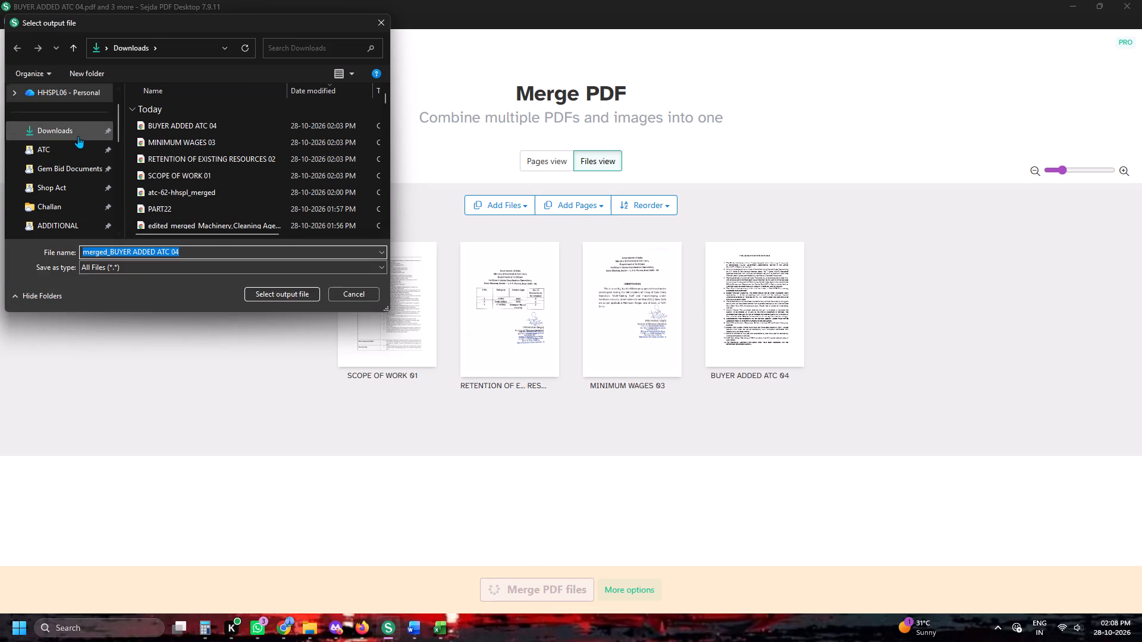
{"action": "left_click", "coordinate": [266, 293]}
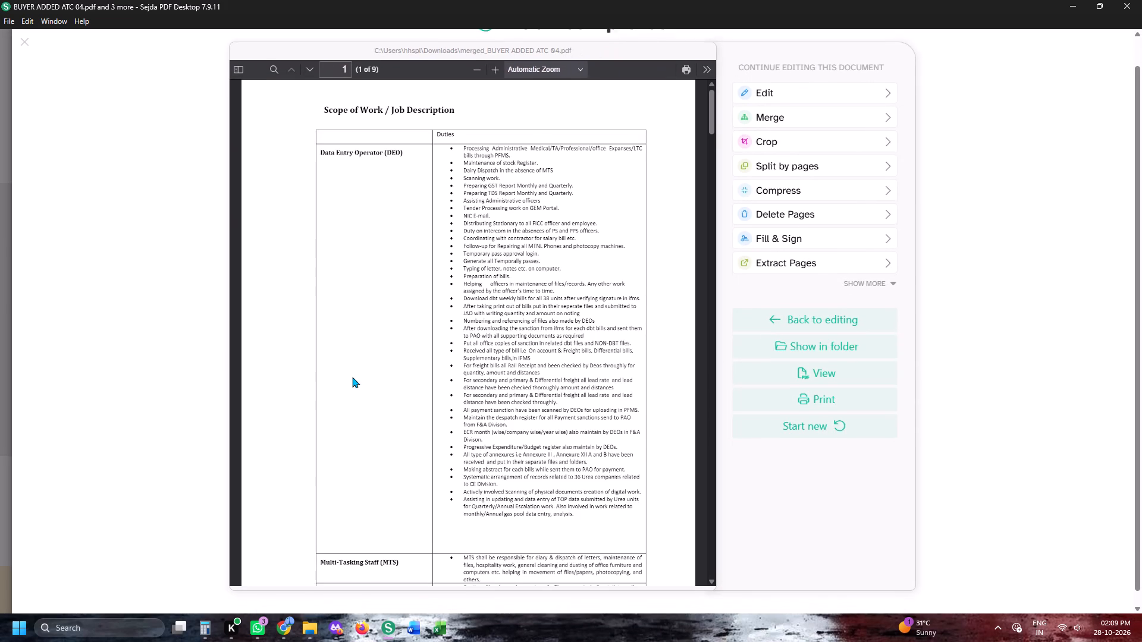
Edit the merged PDF, placing the company stamp and director's signature below the first page's table and repeating it on all pages.
{"action": "scroll", "coordinate": [538, 260], "scroll_direction": "down", "scroll_amount": 6}
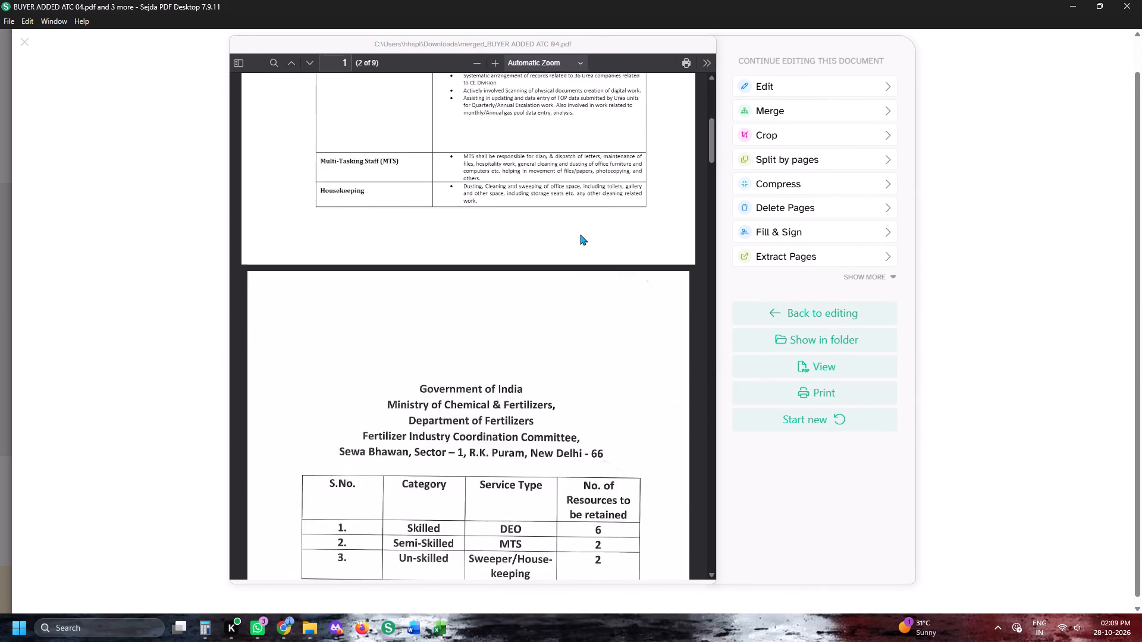
{"action": "scroll", "coordinate": [580, 234], "scroll_direction": "down", "scroll_amount": 4}
{"action": "left_click", "coordinate": [733, 87]}
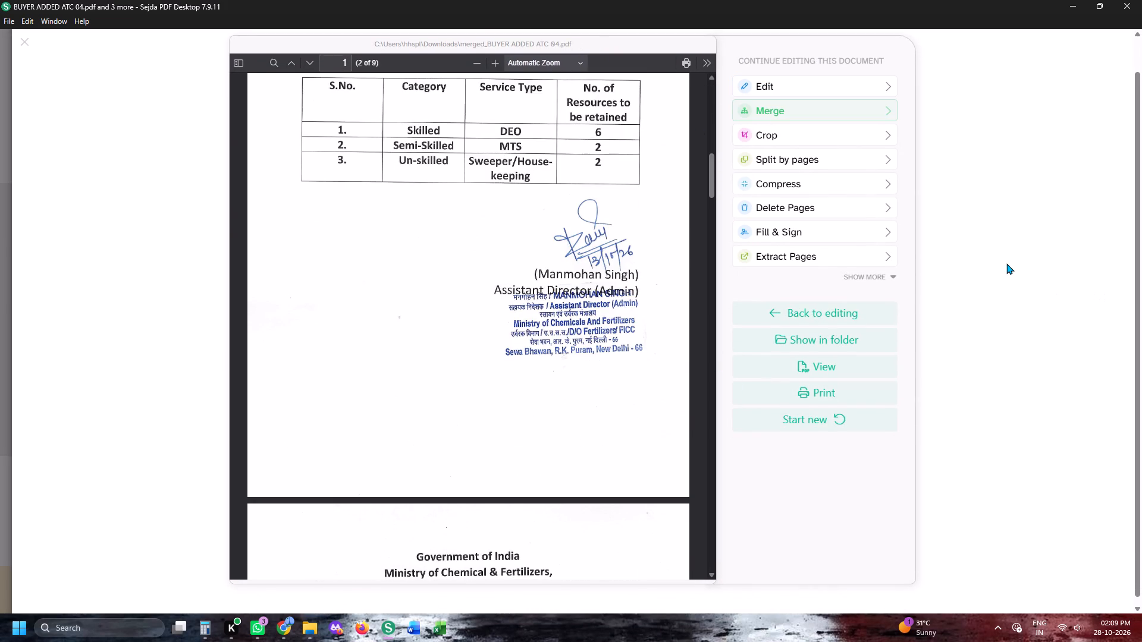
{"action": "scroll", "coordinate": [992, 271], "scroll_direction": "down", "scroll_amount": 1}
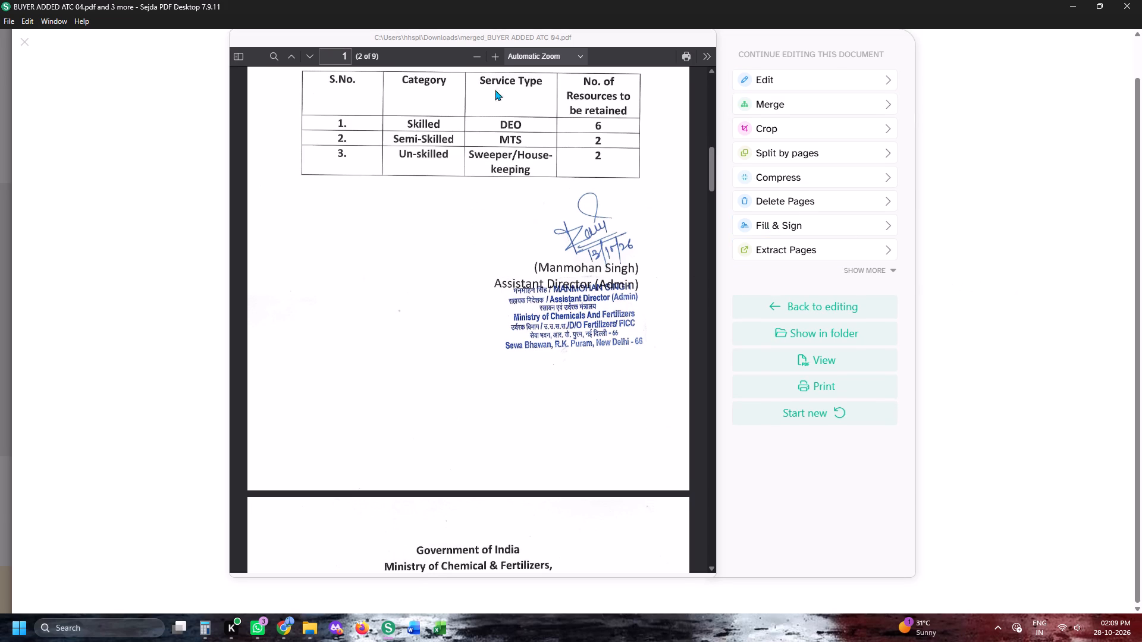
{"action": "scroll", "coordinate": [575, 294], "scroll_direction": "down", "scroll_amount": 10}
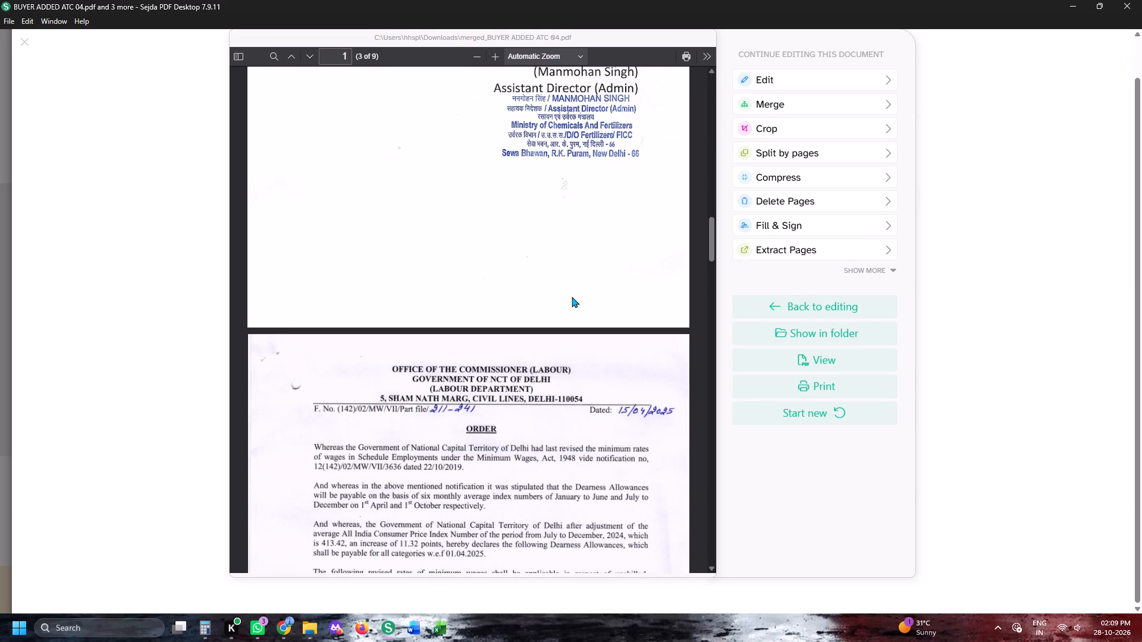
{"action": "left_click", "coordinate": [778, 84]}
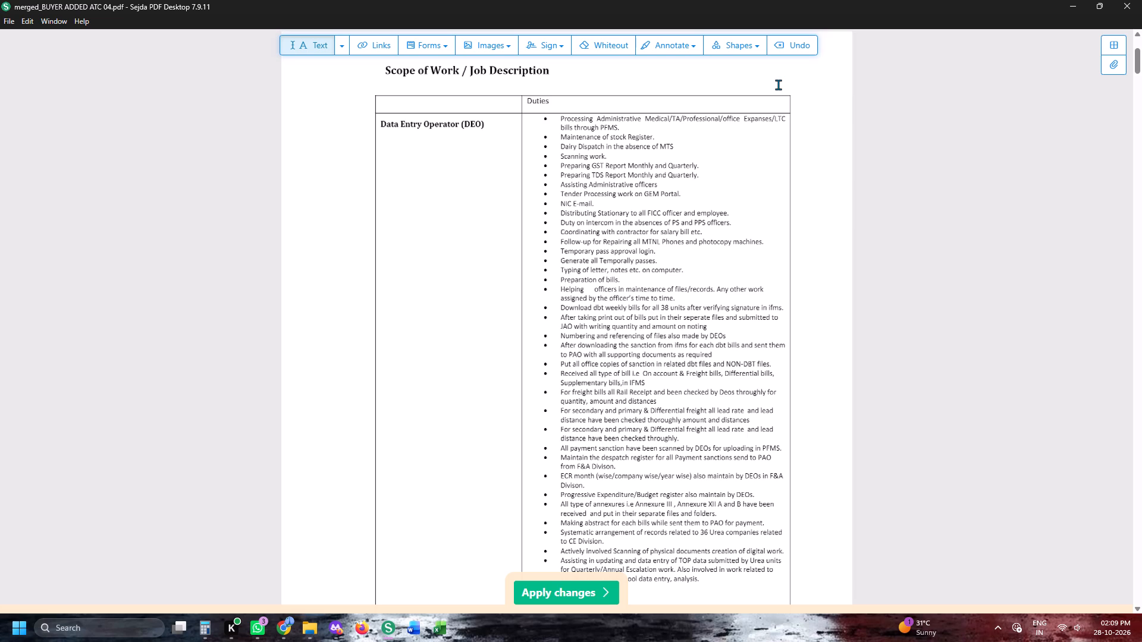
{"action": "scroll", "coordinate": [538, 183], "scroll_direction": "down", "scroll_amount": 6}
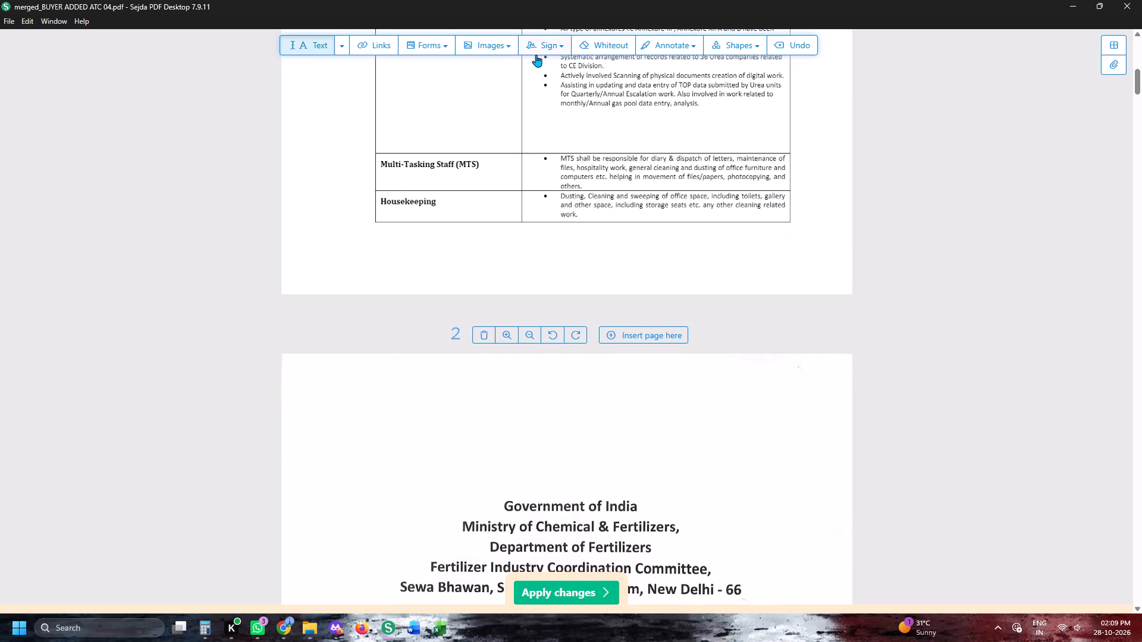
{"action": "left_click", "coordinate": [539, 45]}
{"action": "left_click", "coordinate": [576, 127]}
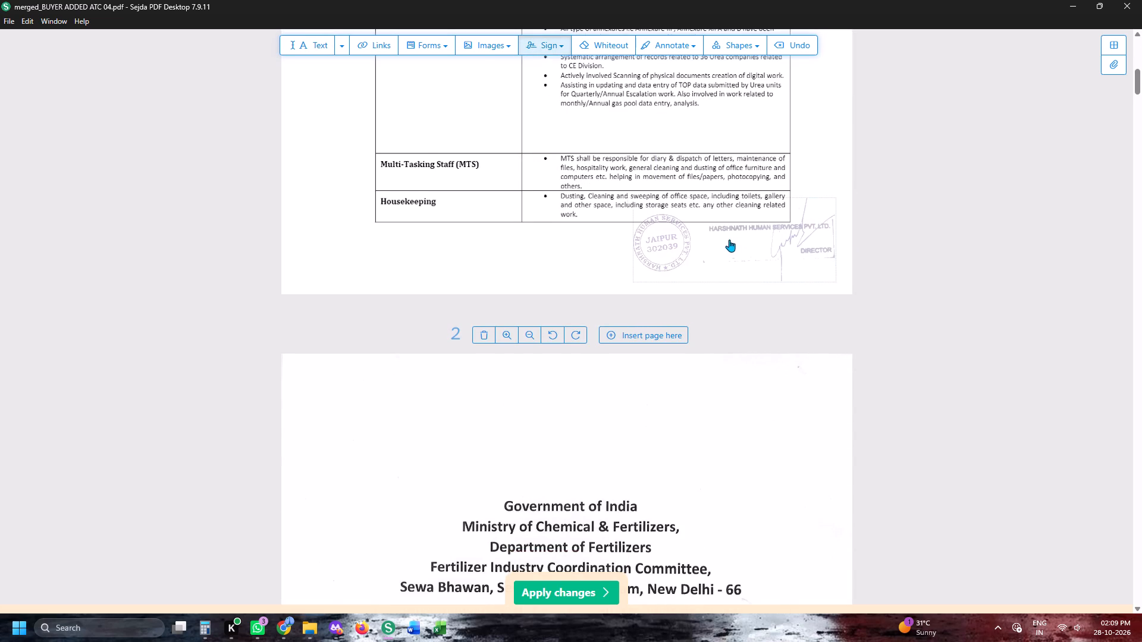
{"action": "left_click", "coordinate": [729, 240]}
{"action": "left_click", "coordinate": [666, 193]}
{"action": "left_click", "coordinate": [678, 213]}
Check the stamped pages through to the end and save the PDF in Downloads as edited_merged_BUYER ADDED ATC 04.
{"action": "key", "text": "space"}
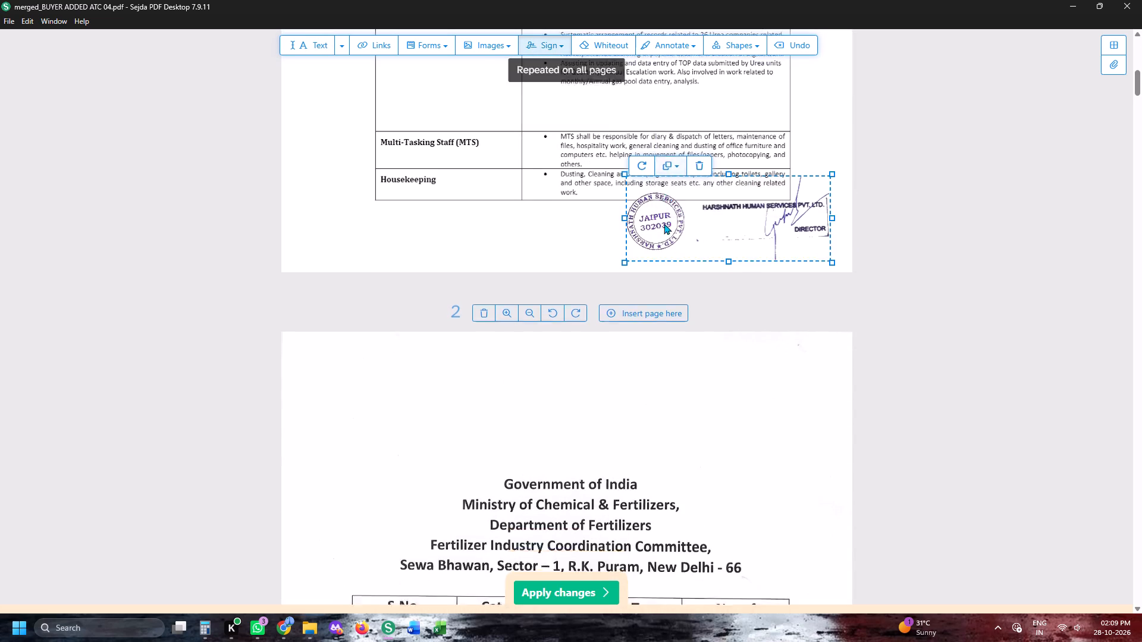
{"action": "key", "text": "space"}
{"action": "key", "text": "space"}
{"action": "key", "text": "space"}
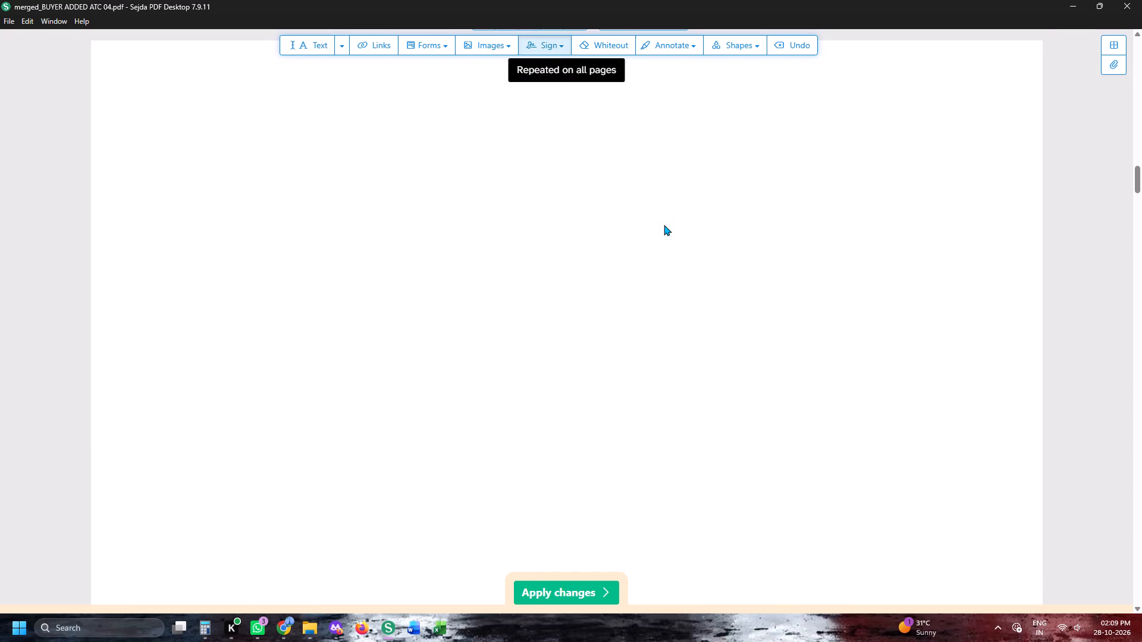
{"action": "key", "text": "space"}
{"action": "key", "text": "space"}
{"action": "key", "text": "space"}
{"action": "key", "text": "space"}
{"action": "key", "text": "space"}
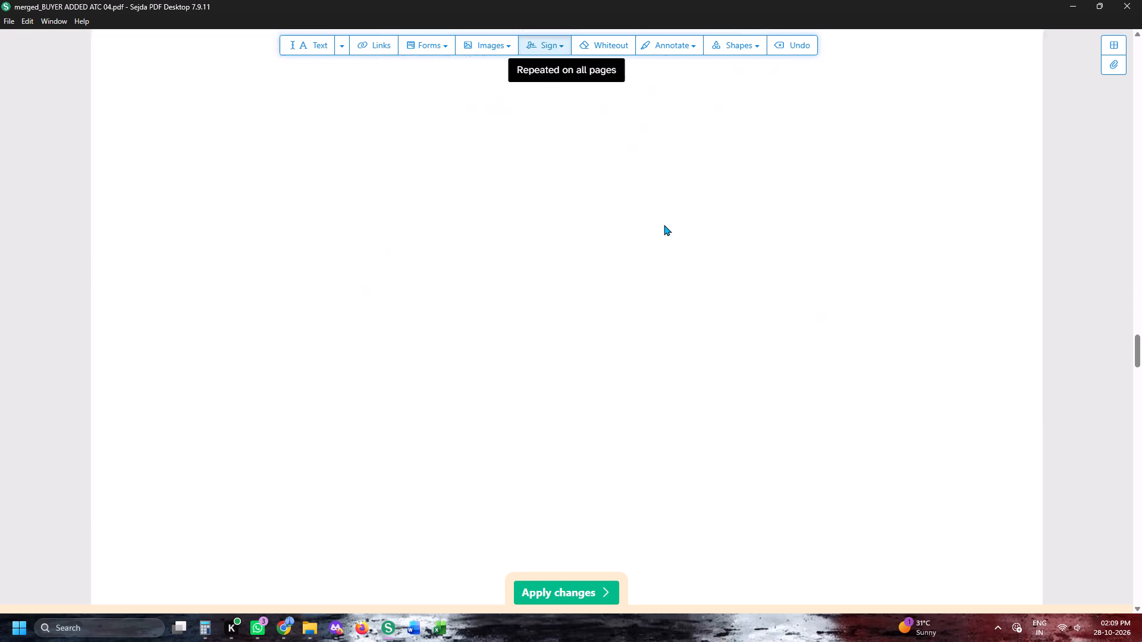
{"action": "key", "text": "space"}
{"action": "key", "text": "space"}
{"action": "key", "text": "space"}
{"action": "key", "text": "space"}
{"action": "key", "text": "space"}
{"action": "key", "text": "space"}
{"action": "key", "text": "space"}
{"action": "left_click_drag", "start_coordinate": [581, 572], "coordinate": [579, 581]}
{"action": "left_click", "coordinate": [579, 581]}
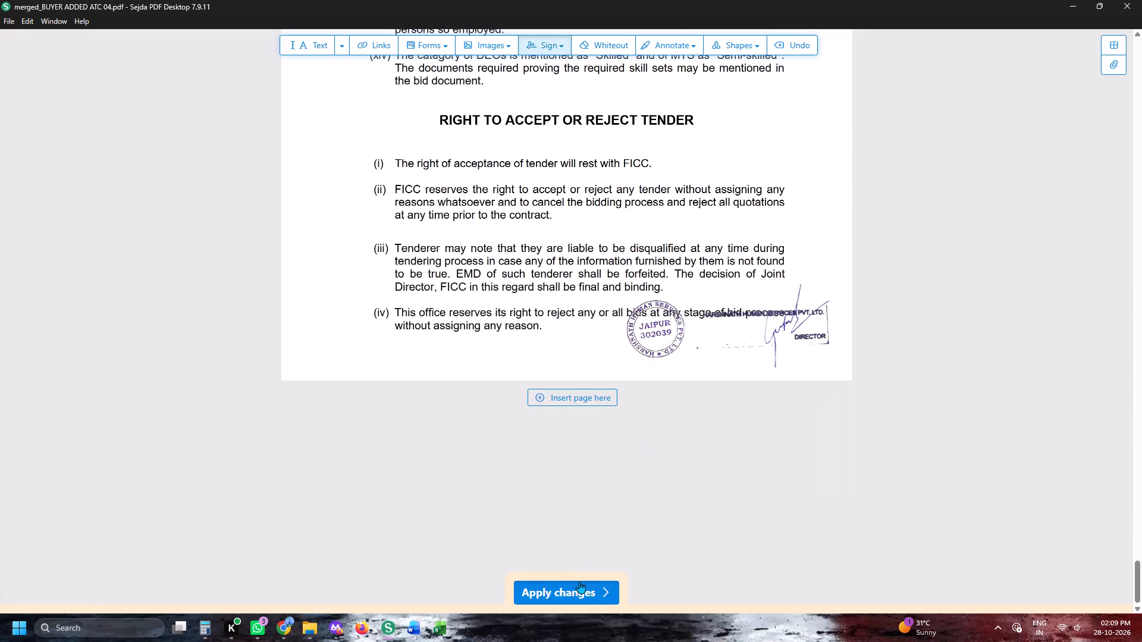
{"action": "left_click", "coordinate": [44, 128]}
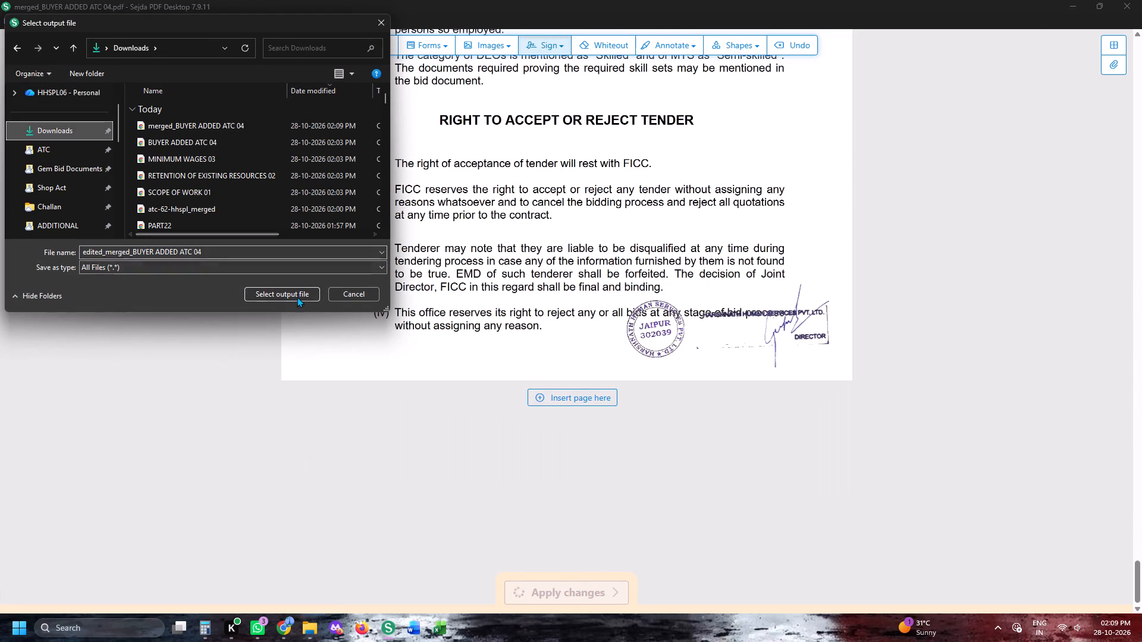
{"action": "left_click", "coordinate": [297, 297]}
Check the Scope of Work PDF's pages in Firefox and shorten its page entry in the Word document atc-62-page-index to A1.
{"action": "left_click", "coordinate": [358, 613]}
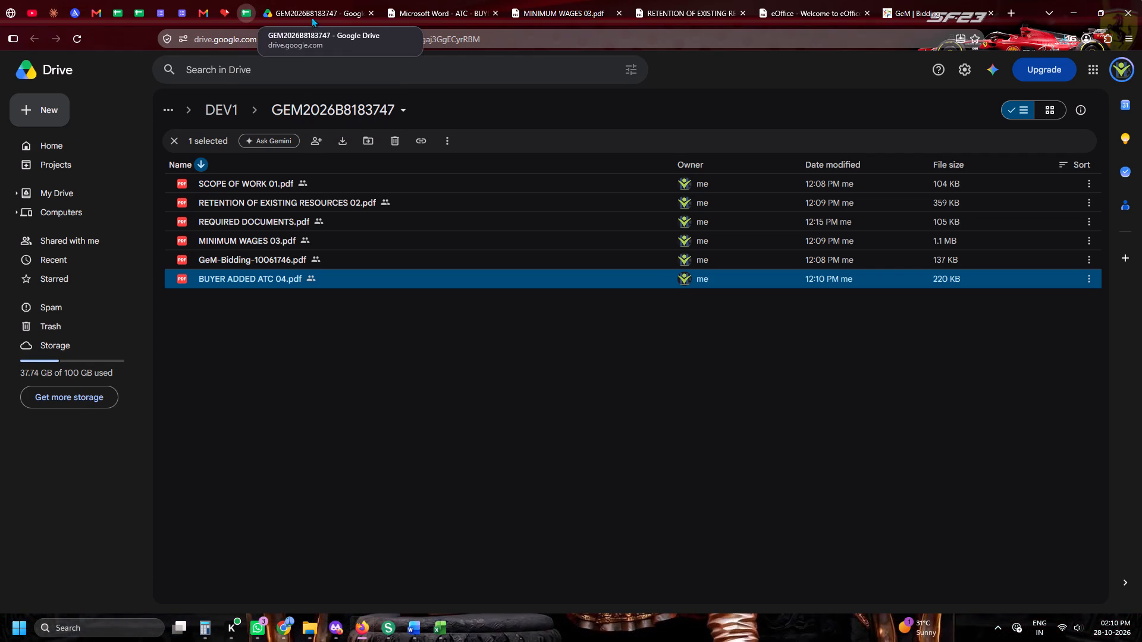
{"action": "left_click", "coordinate": [412, 619]}
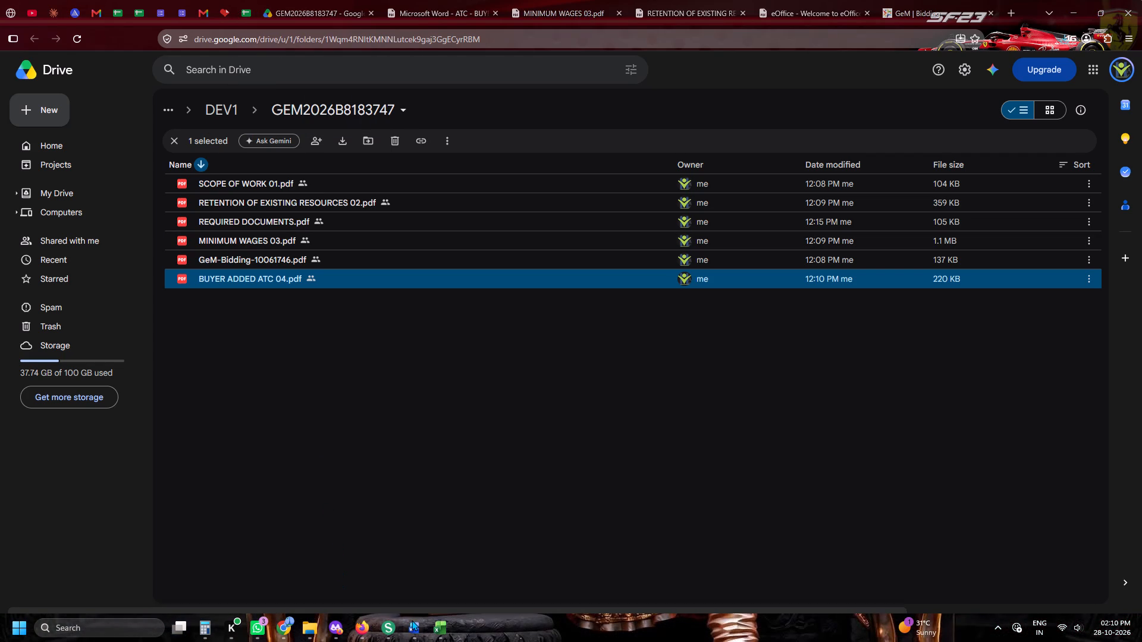
{"action": "left_click", "coordinate": [298, 559]}
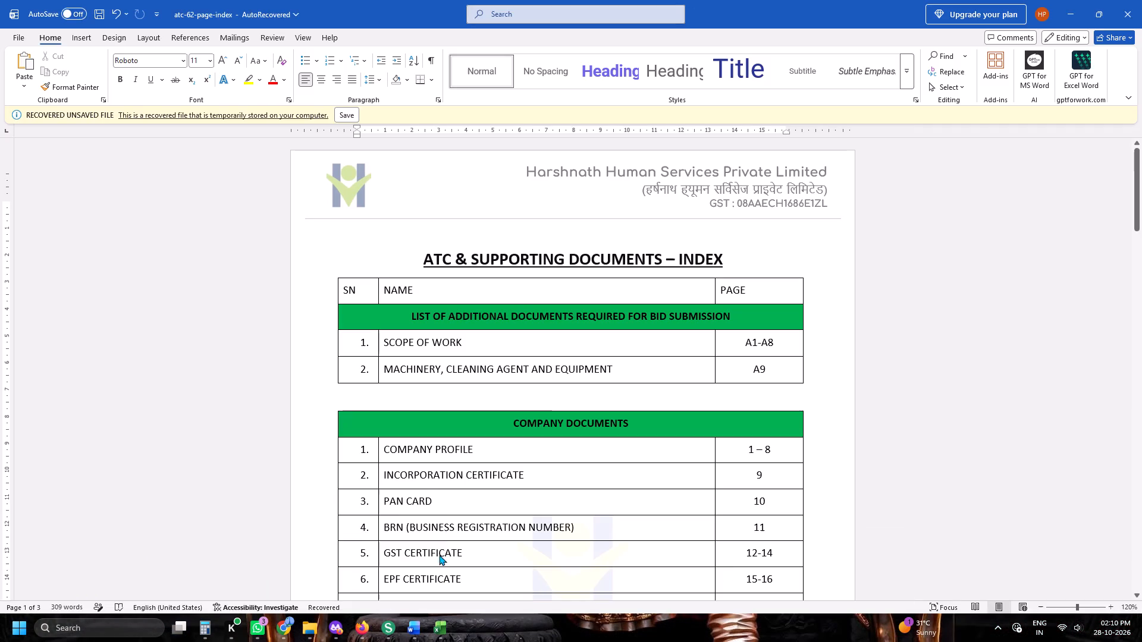
{"action": "key", "text": "alt+Tab"}
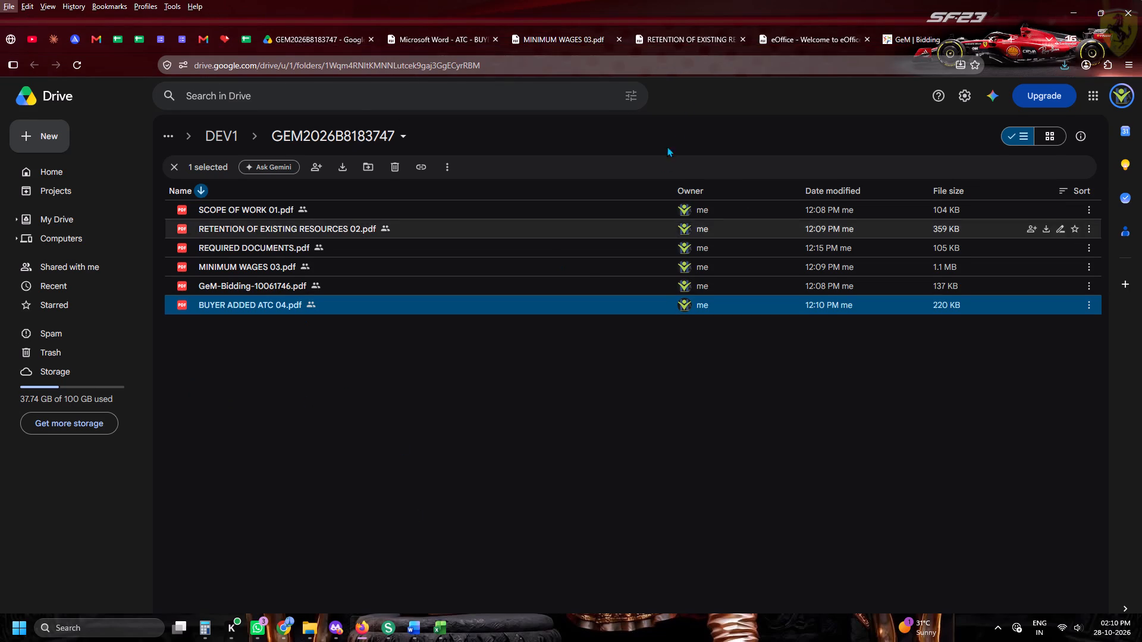
{"action": "left_click", "coordinate": [539, 0]}
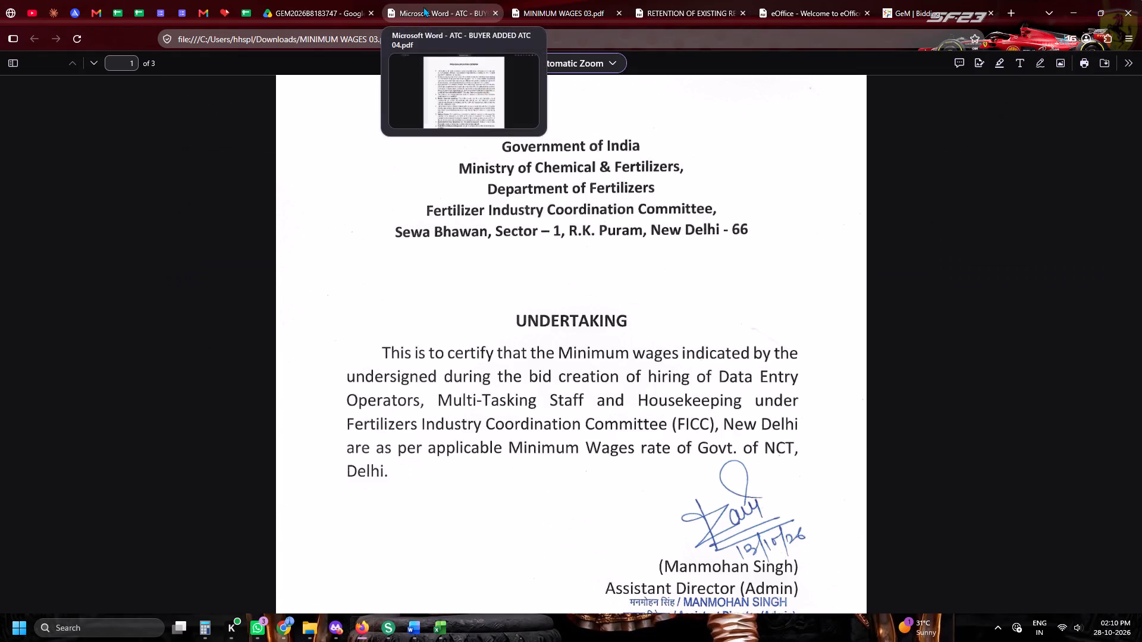
{"action": "left_click", "coordinate": [428, 0]}
{"action": "left_click", "coordinate": [808, 1]}
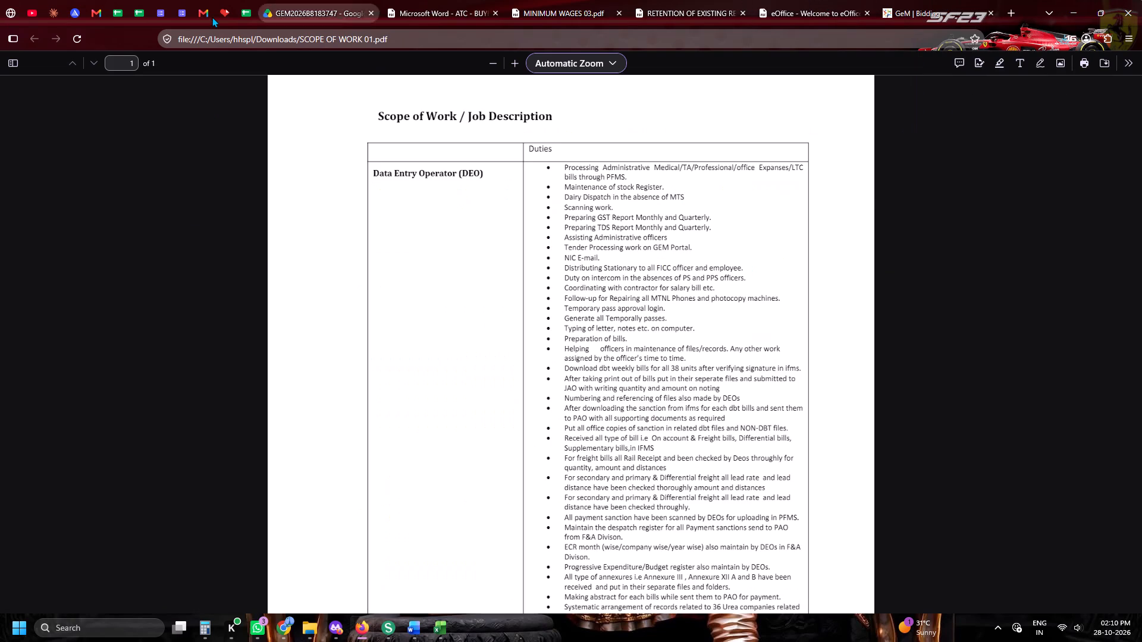
{"action": "key", "text": "alt+Tab"}
{"action": "left_click", "coordinate": [774, 348]}
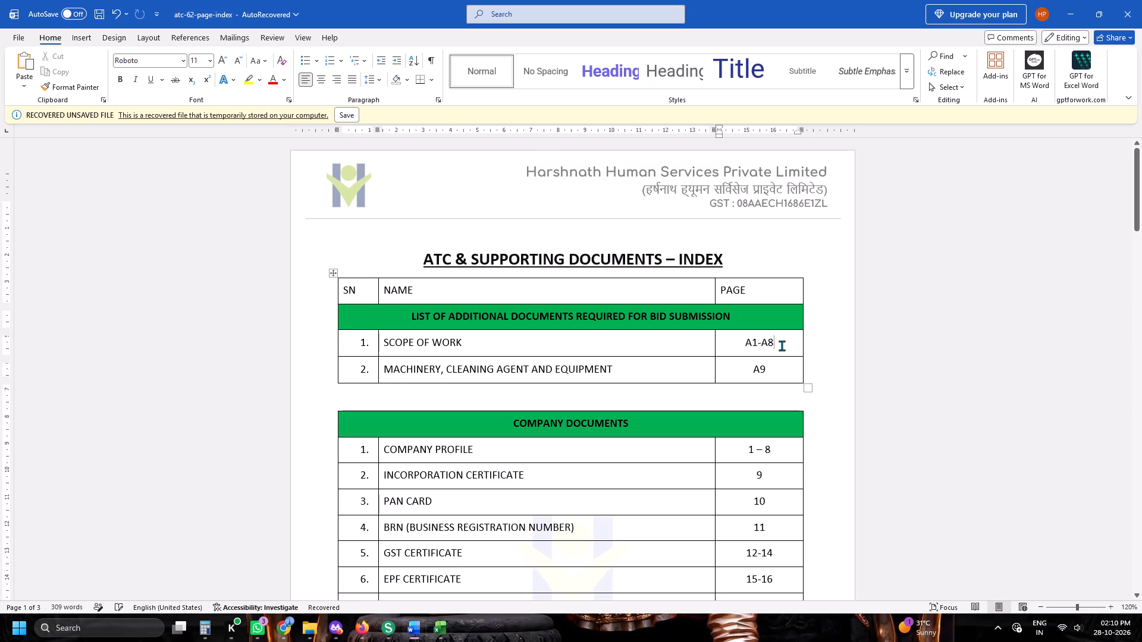
{"action": "key", "text": "BackSpace"}
{"action": "key", "text": "BackSpace"}
{"action": "key", "text": "BackSpace"}
Back in Firefox, close the SCOPE OF WORK 01.pdf tab.
{"action": "key", "text": "alt+Tab"}
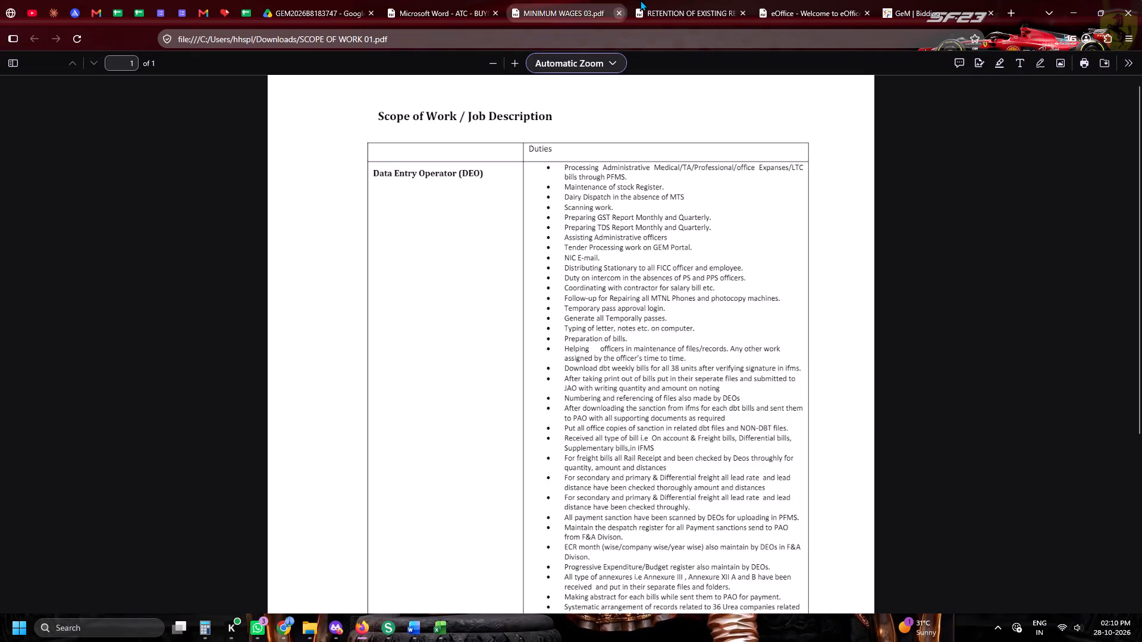
{"action": "left_click", "coordinate": [767, 0]}
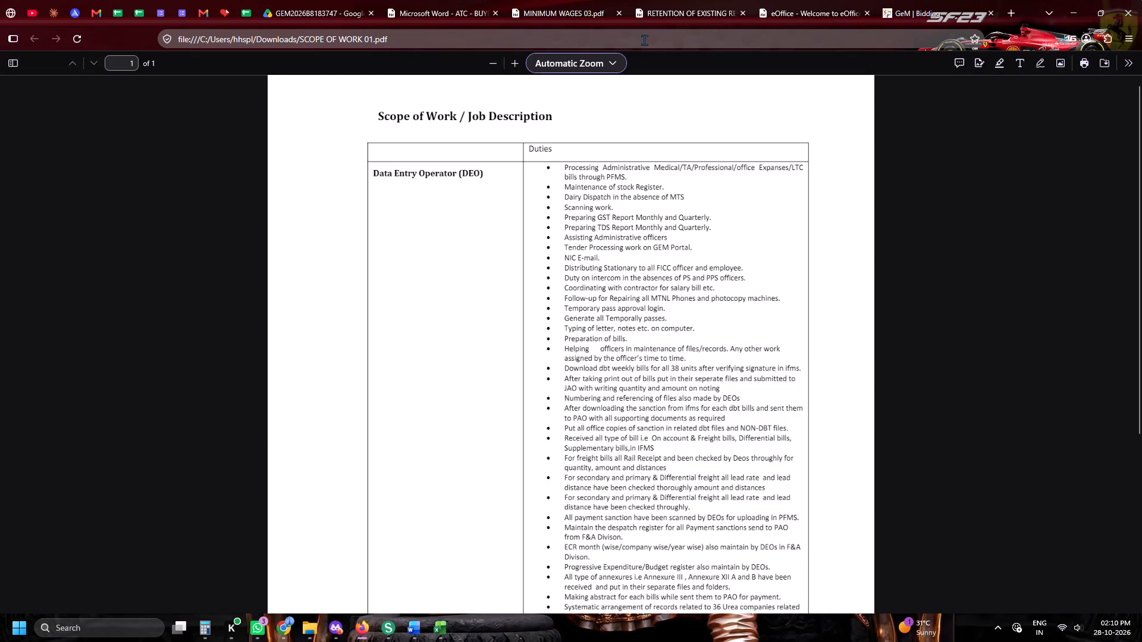
{"action": "left_click", "coordinate": [789, 0]}
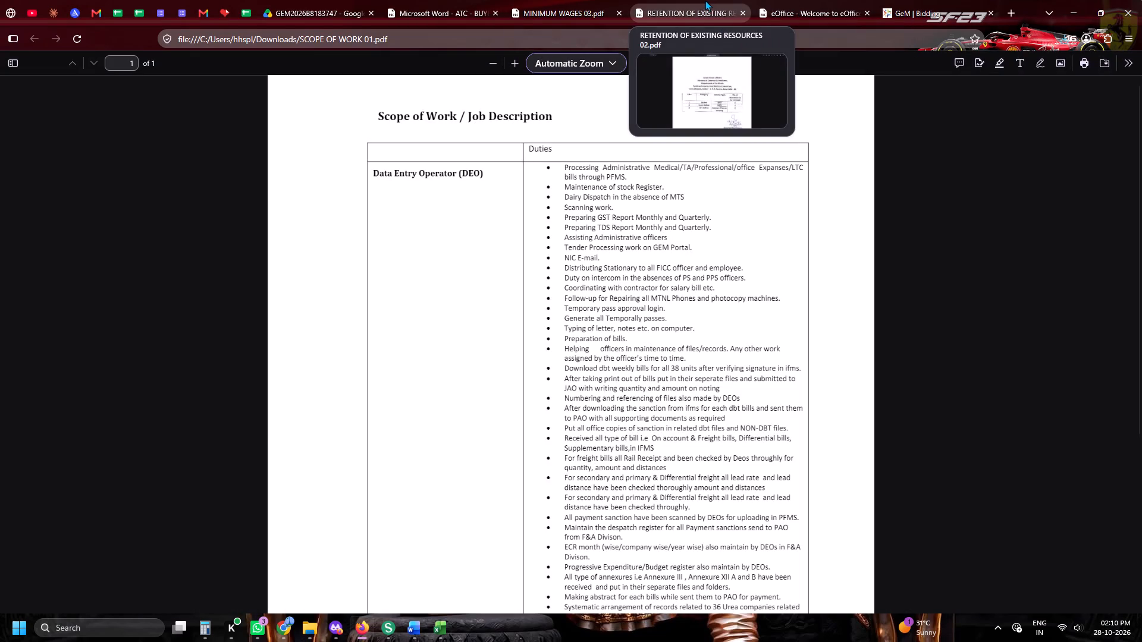
{"action": "left_click", "coordinate": [871, 10]}
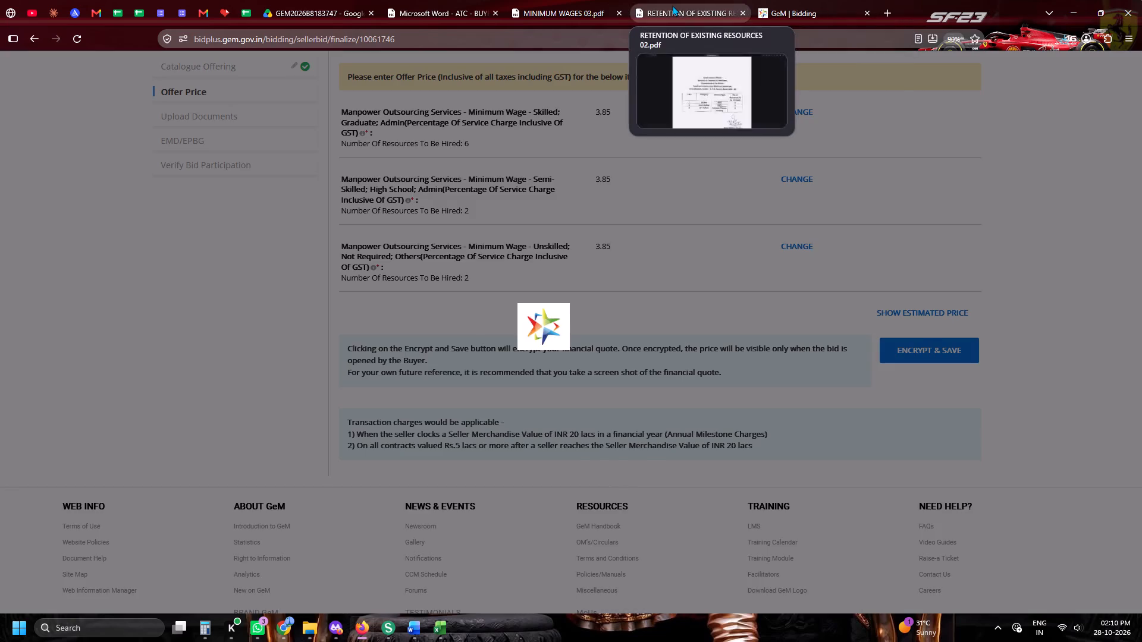
On the GeM bid's Offer Price page, encrypt and save the financial quote.
{"action": "left_click", "coordinate": [672, 5]}
{"action": "left_click", "coordinate": [838, 0]}
{"action": "left_click", "coordinate": [811, 228]}
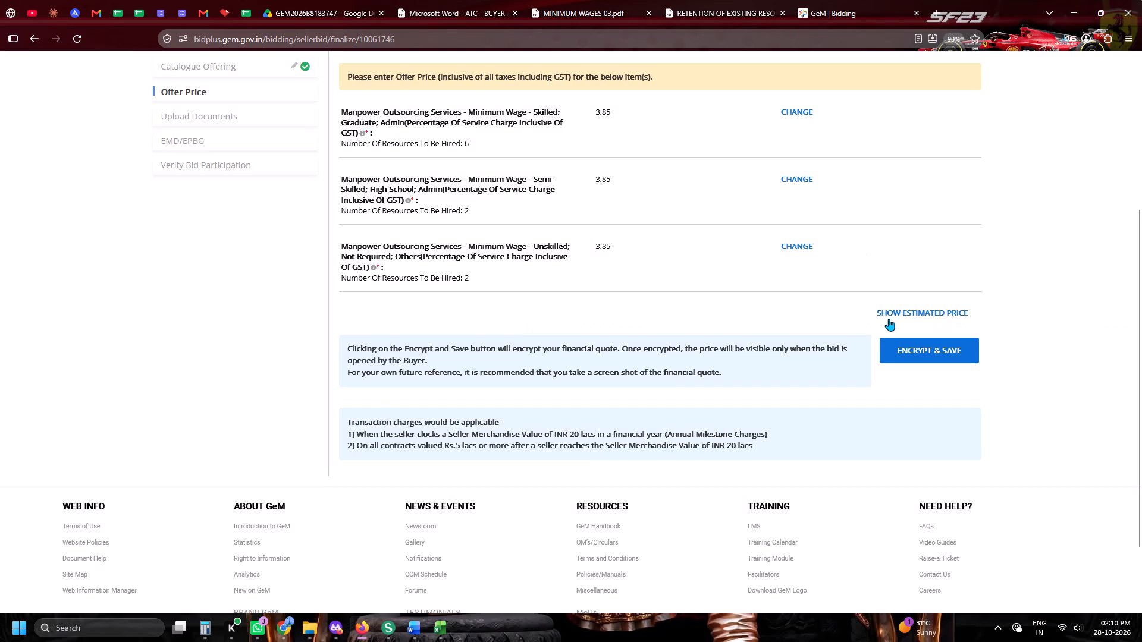
{"action": "left_click", "coordinate": [913, 349]}
{"action": "left_click", "coordinate": [600, 361]}
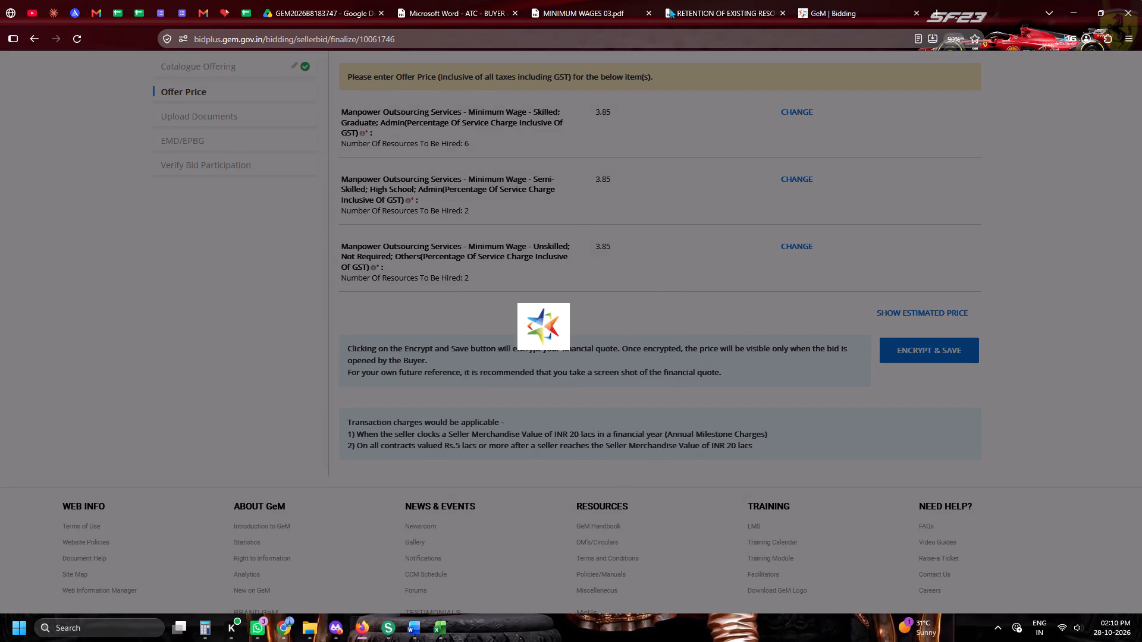
In the Word index, rename row 2 RETENTION OF EXISTING RESOURCES, copied from the PDF's file name, set page A2, and close that PDF in Firefox.
{"action": "left_click", "coordinate": [677, 0]}
{"action": "left_click_drag", "start_coordinate": [438, 38], "coordinate": [406, 40]}
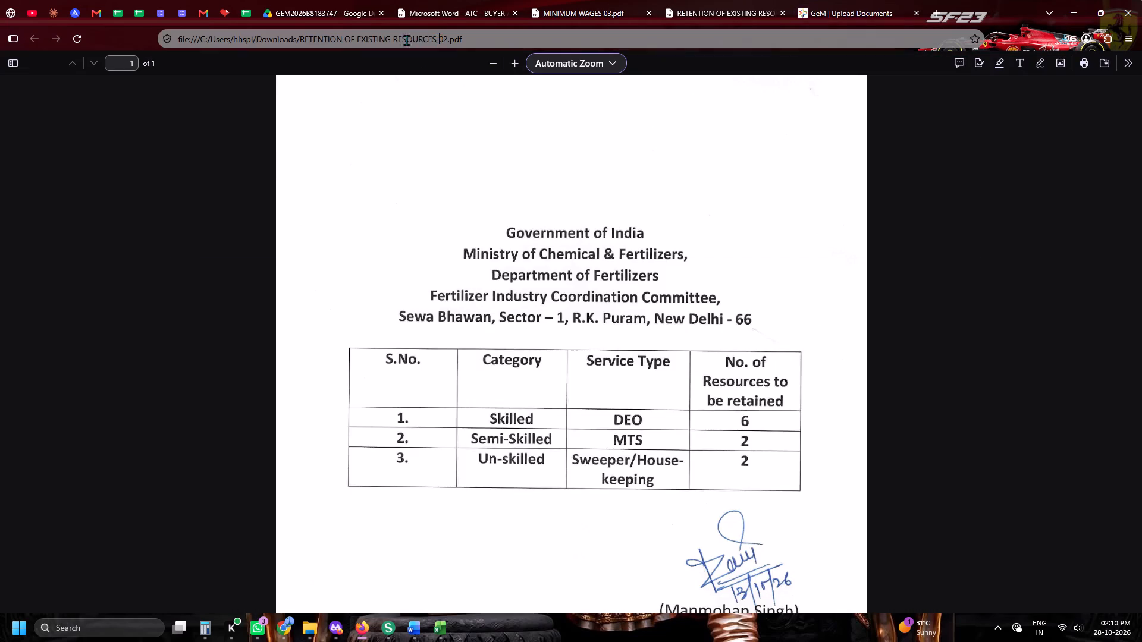
{"action": "left_click_drag", "start_coordinate": [406, 40], "coordinate": [300, 45]}
{"action": "key", "text": "ctrl+c"}
{"action": "key", "text": "ctrl+c"}
{"action": "key", "text": "ctrl+c"}
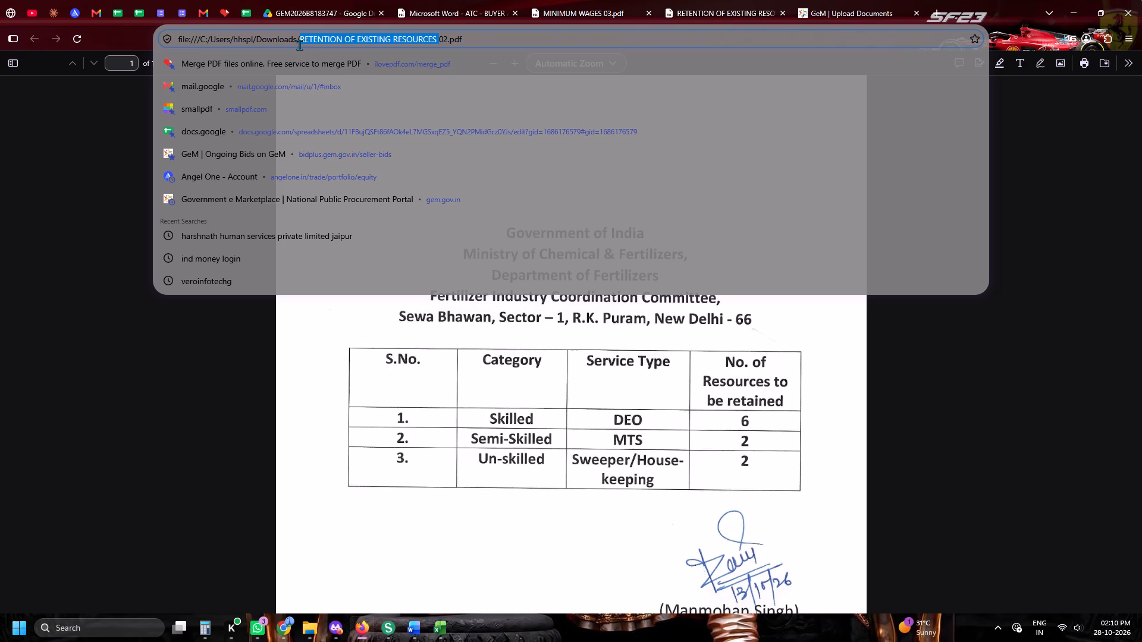
{"action": "key", "text": "alt+Tab"}
{"action": "key", "text": "Tab"}
{"action": "key", "text": "Tab"}
{"action": "key", "text": "ctrl+v"}
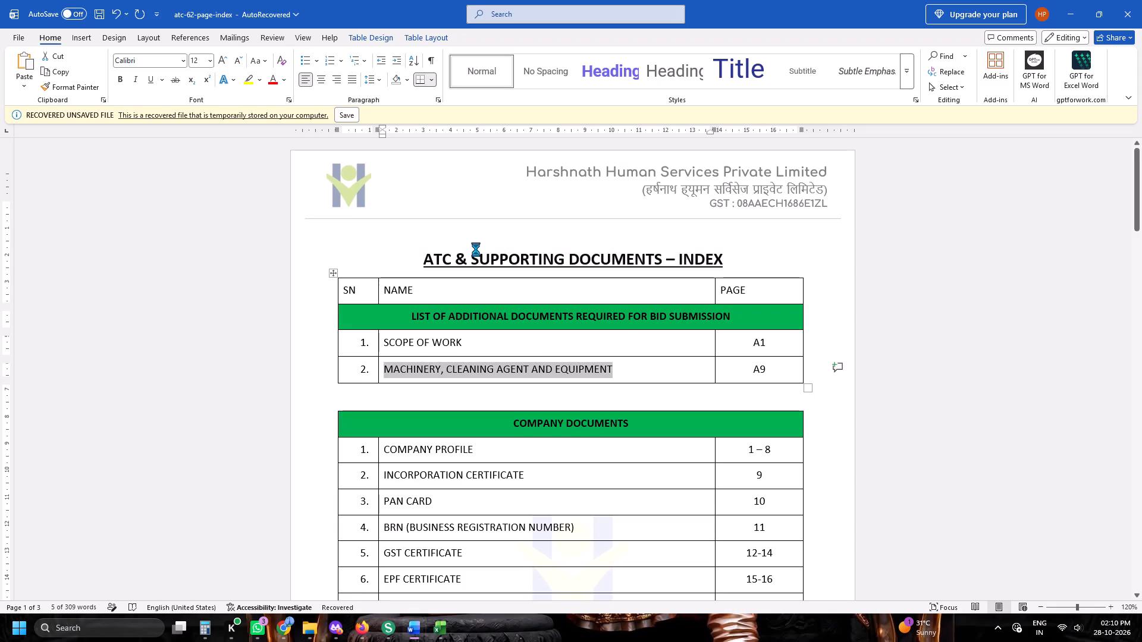
{"action": "key", "text": "Tab"}
{"action": "type", "text": "A2"}
{"action": "key", "text": "alt+Tab"}
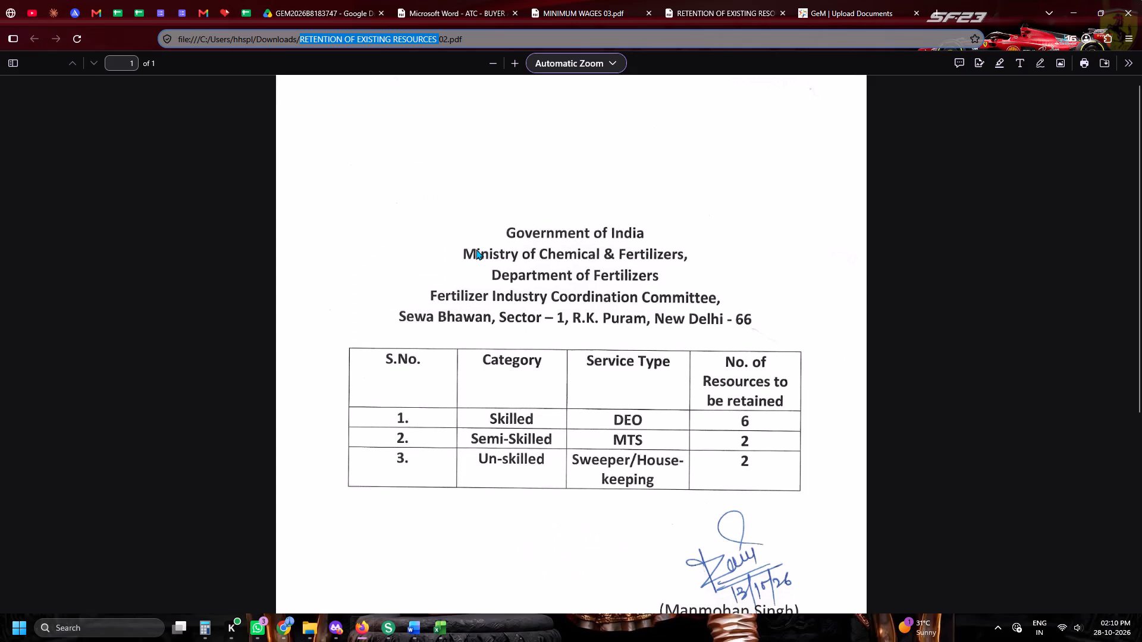
{"action": "left_click", "coordinate": [784, 11]}
Copy BUYER ADDED ATC from its PDF's file name in Firefox into a new row 4 of the Word index, leaving a new row 3 blank.
{"action": "left_click", "coordinate": [439, 0]}
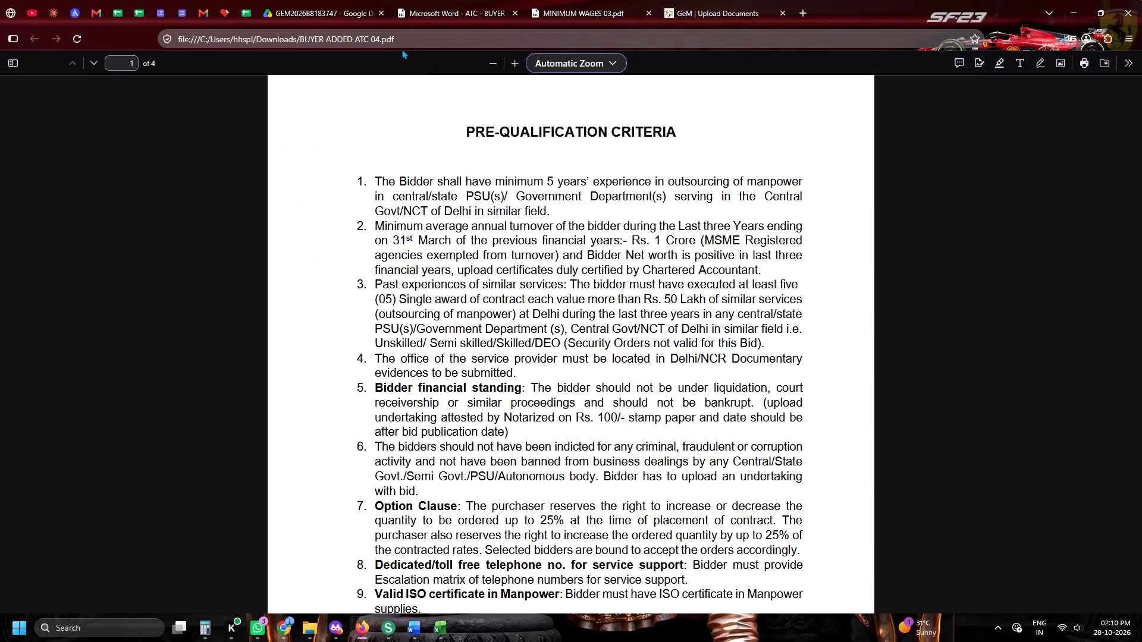
{"action": "left_click_drag", "start_coordinate": [368, 45], "coordinate": [300, 45]}
{"action": "key", "text": "ctrl+c"}
{"action": "key", "text": "ctrl+c"}
{"action": "key", "text": "ctrl+c"}
{"action": "key", "text": "ctrl+c"}
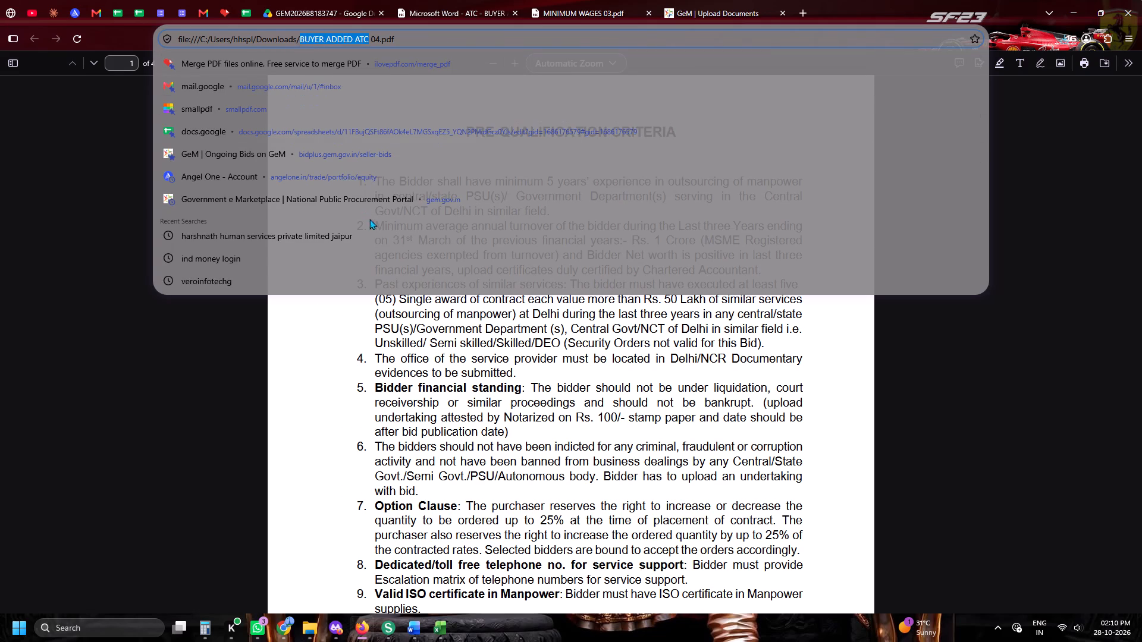
{"action": "key", "text": "alt+Tab"}
{"action": "key", "text": "Tab"}
{"action": "key", "text": "Tab"}
{"action": "key", "text": "Tab"}
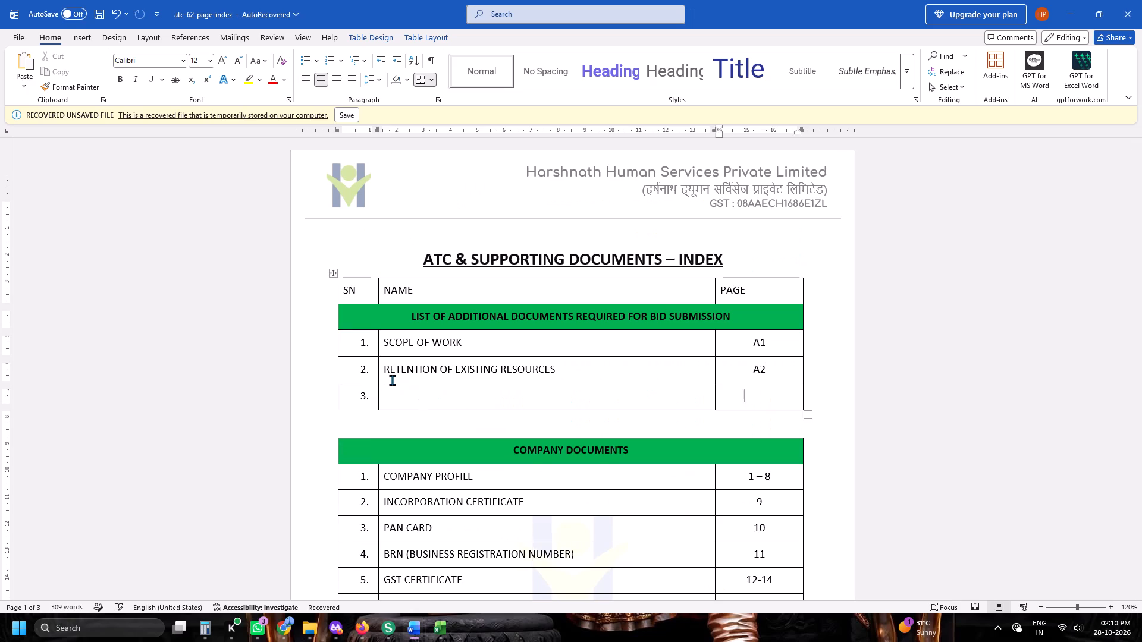
{"action": "key", "text": "Tab"}
{"action": "key", "text": "Tab"}
{"action": "key", "text": "ctrl+v"}
Check the Minimum Wages PDF in Firefox and fill row 3 of the Word index with MINIMUM WAGES, pages A3-A5.
{"action": "key", "text": "alt+Tab"}
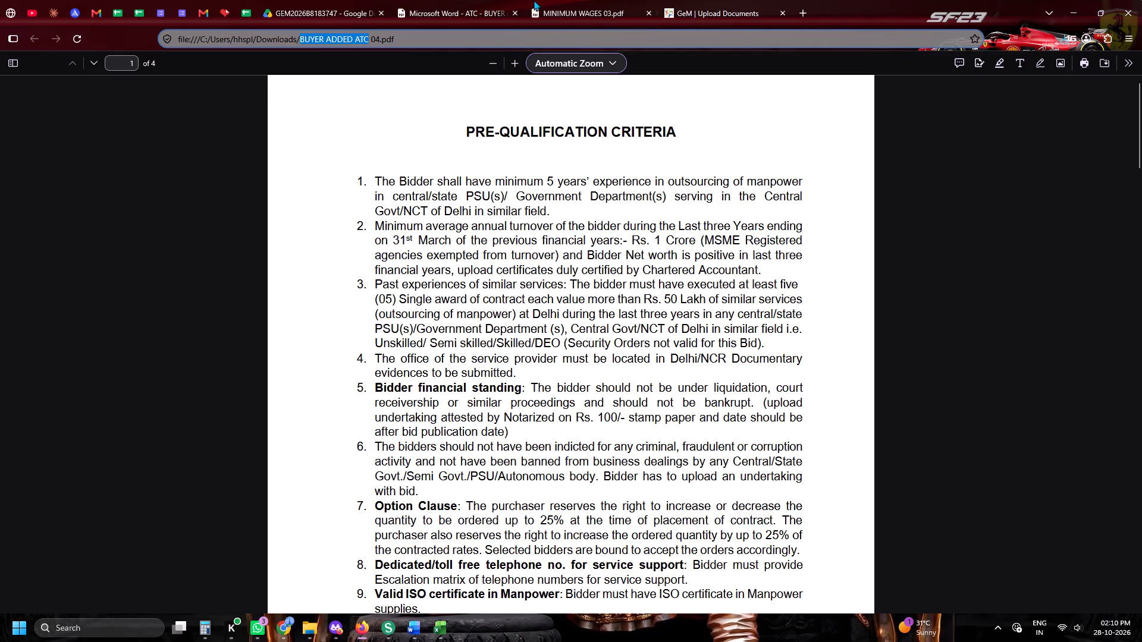
{"action": "left_click", "coordinate": [550, 0]}
{"action": "key", "text": "alt+Tab"}
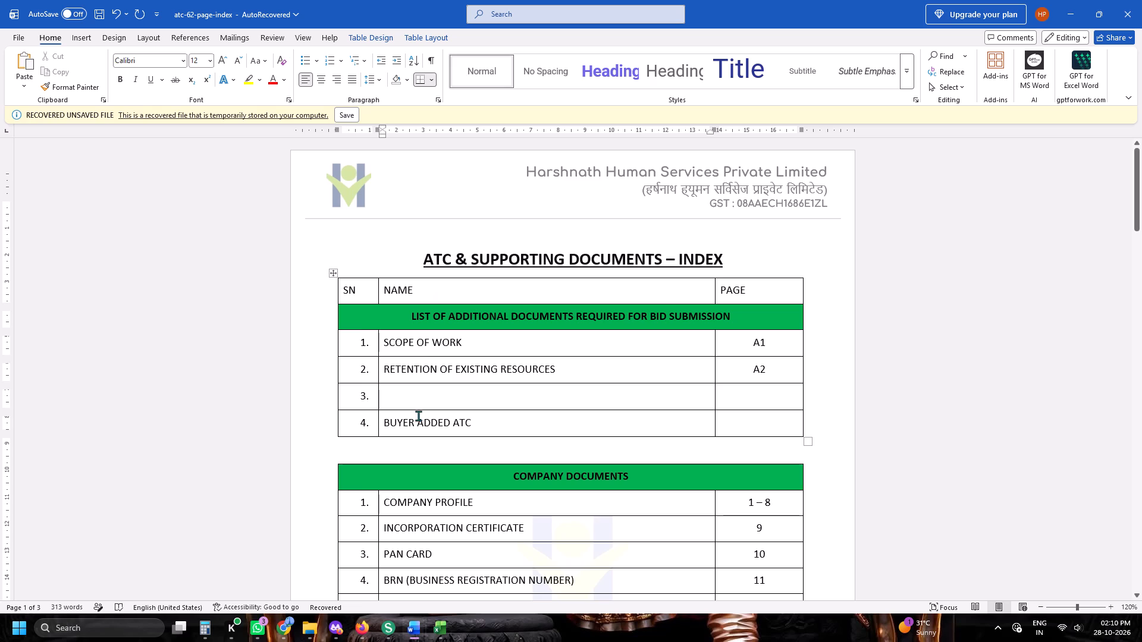
{"action": "left_click", "coordinate": [418, 395]}
{"action": "type", "text": "MINIMUMWAGES"}
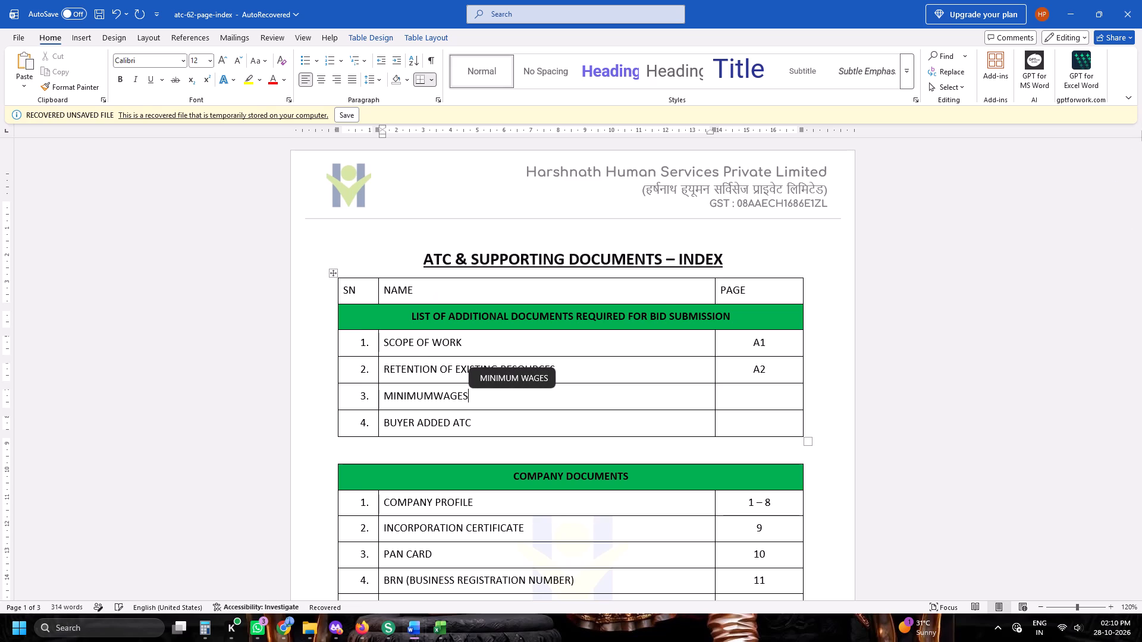
{"action": "left_click", "coordinate": [541, 382]}
{"action": "key", "text": "Tab"}
{"action": "key", "text": "alt+Tab"}
{"action": "key", "text": "alt+Tab"}
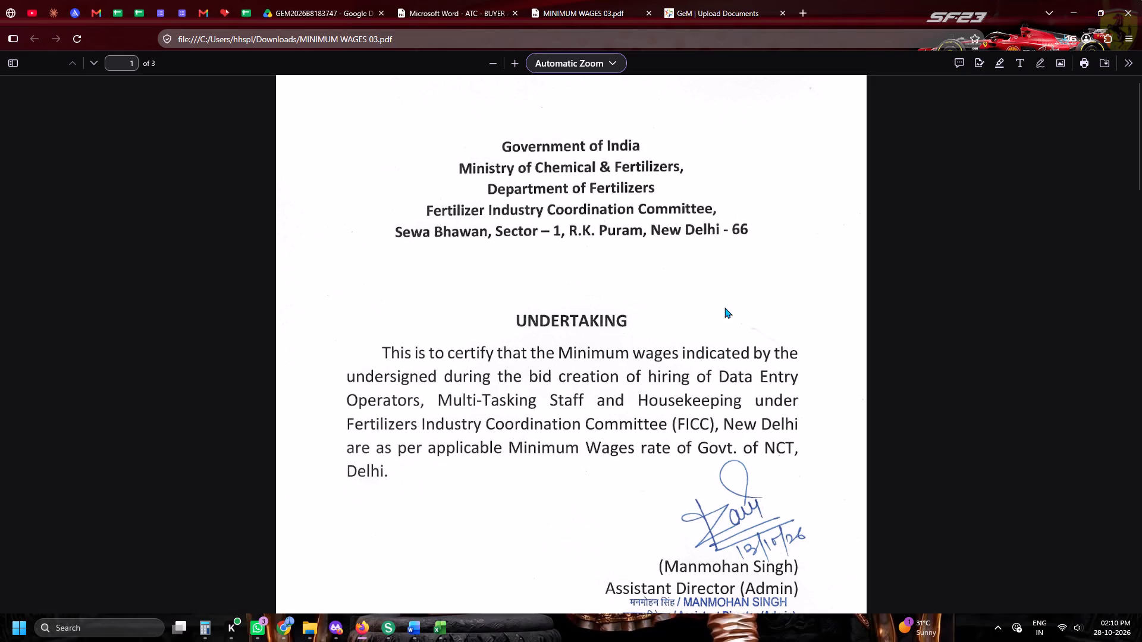
{"action": "type", "text": "A3-+"}
{"action": "key", "text": "a"}
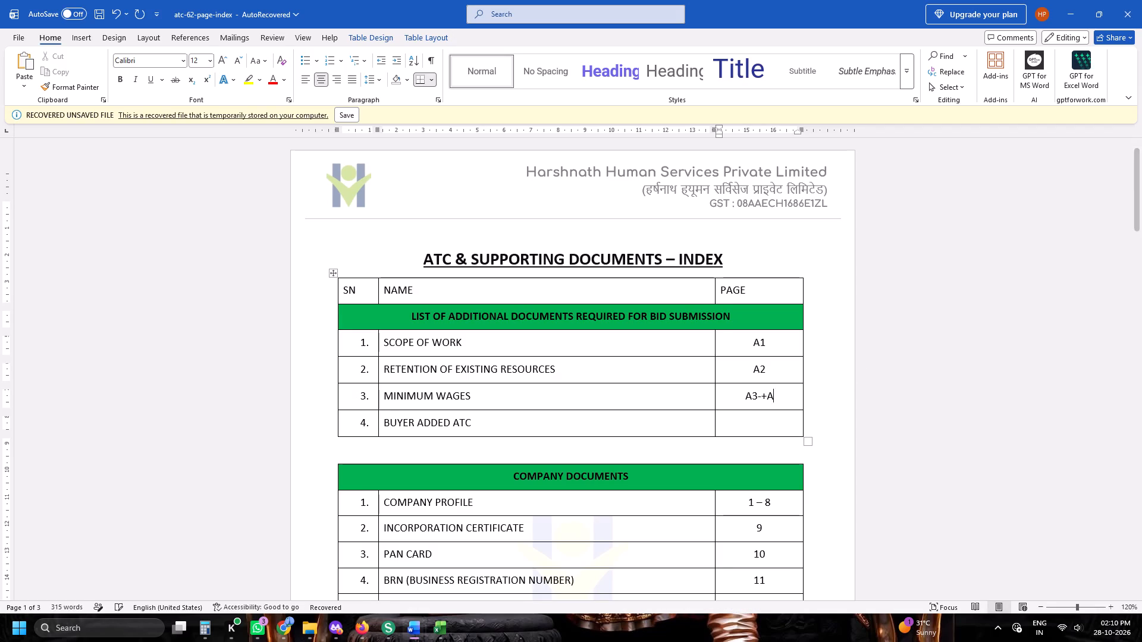
{"action": "key", "text": "BackSpace"}
{"action": "key", "text": "BackSpace"}
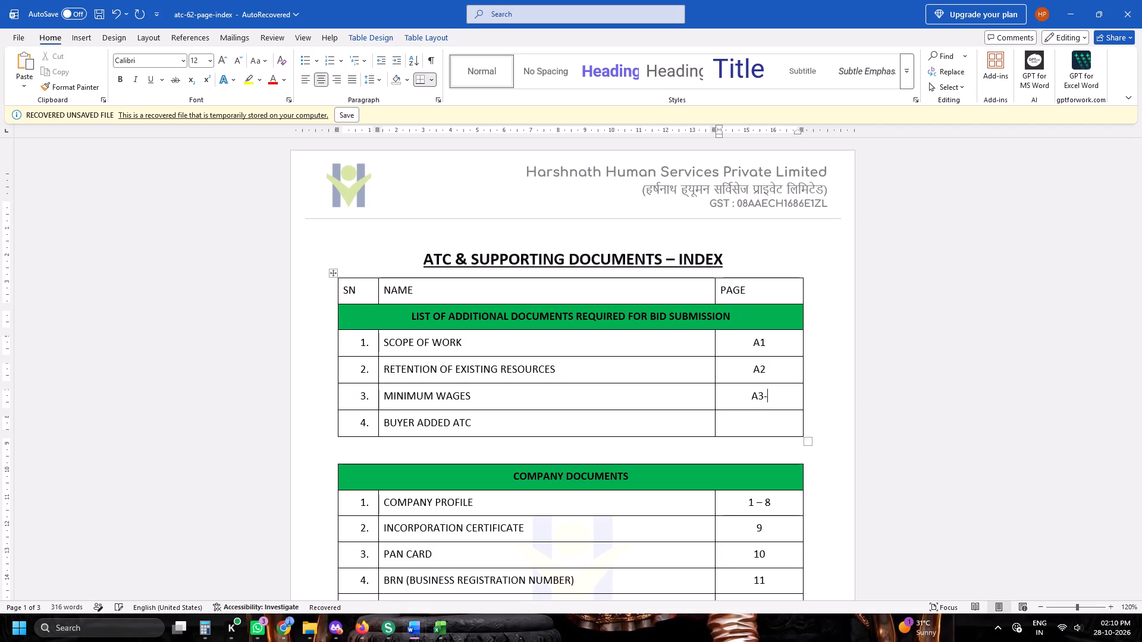
{"action": "type", "text": "A5"}
Set the BUYER ADDED ATC row's page to A6.
{"action": "key", "text": "Down"}
{"action": "type", "text": "A6"}
In Firefox, start a new iLovePDF merge and add edited_merged_BUYER ADDED ATC 04 from Downloads.
{"action": "key", "text": "alt+Tab"}
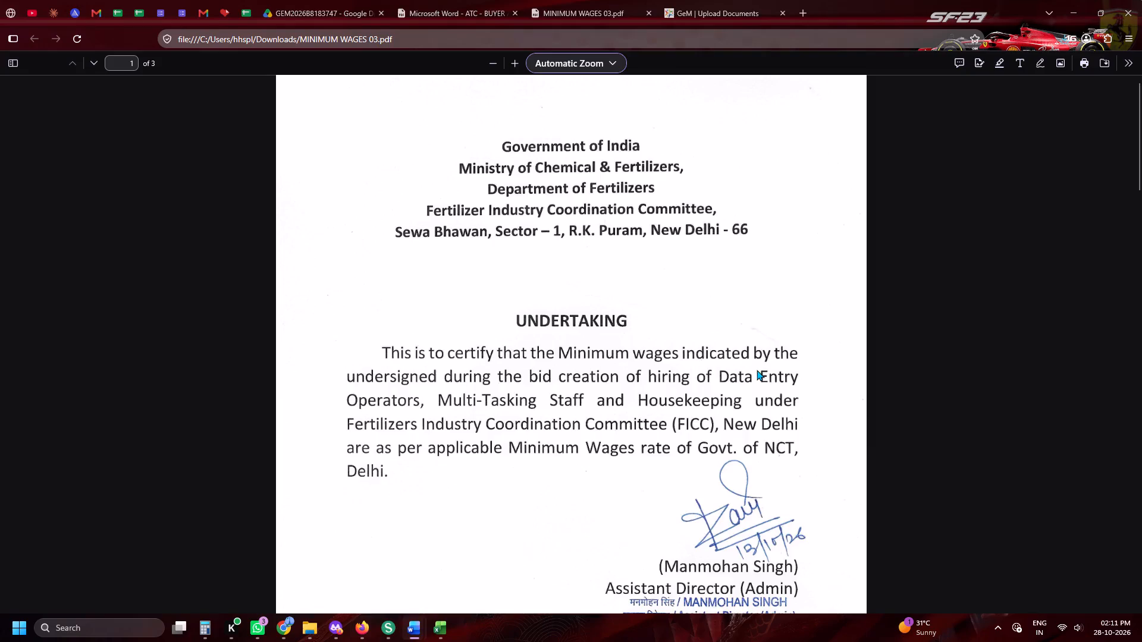
{"action": "left_click", "coordinate": [224, 0]}
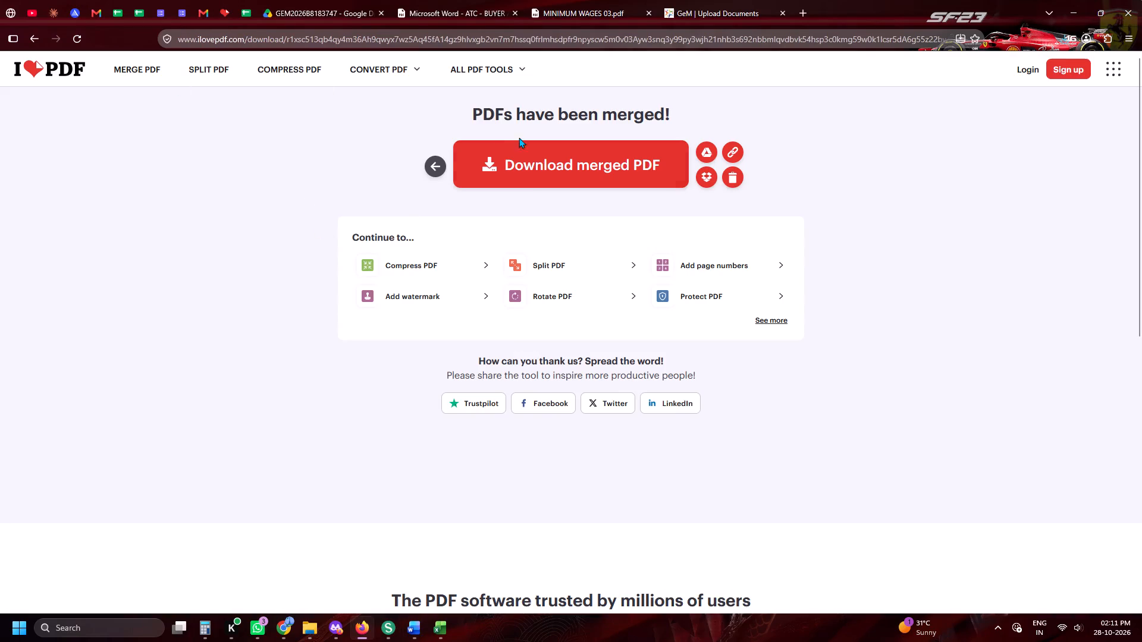
{"action": "left_click", "coordinate": [139, 74]}
{"action": "left_click", "coordinate": [134, 68]}
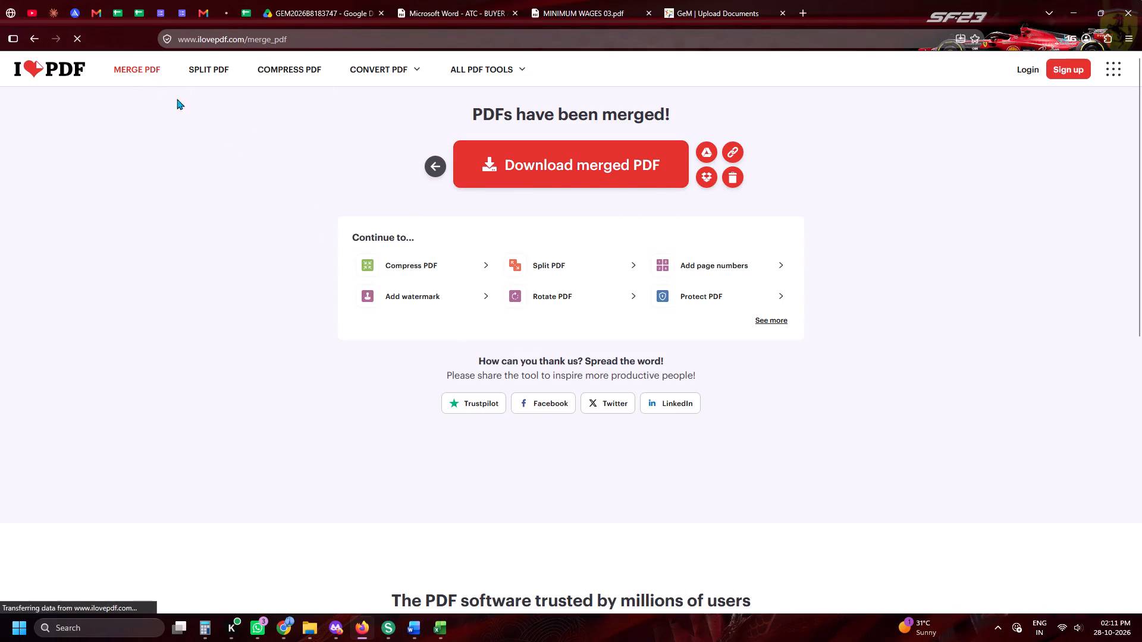
{"action": "left_click", "coordinate": [533, 189]}
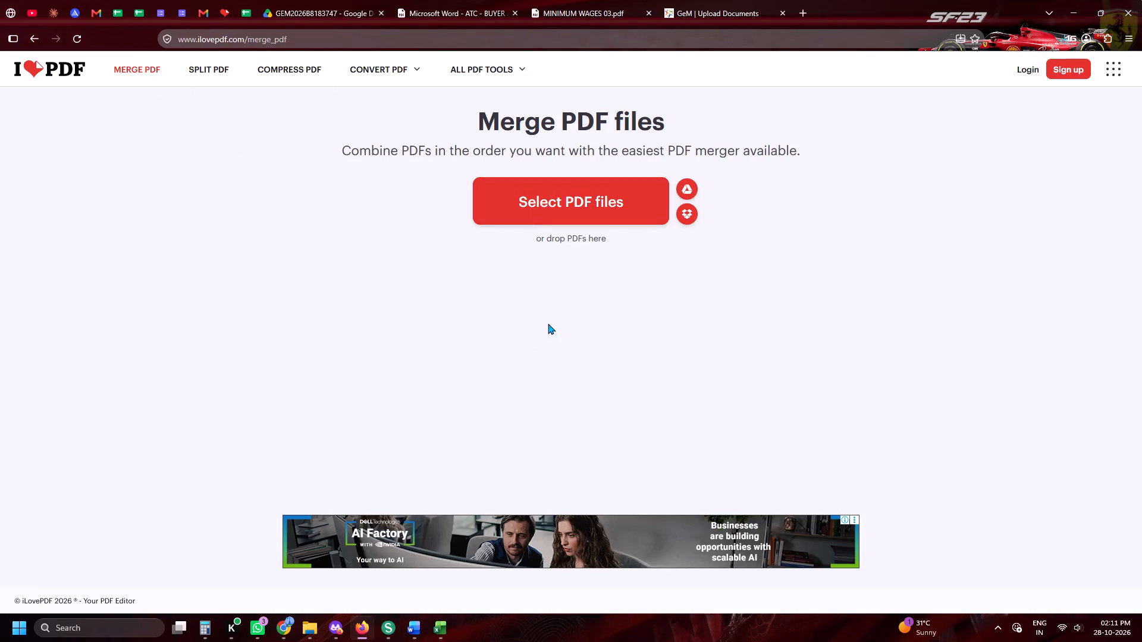
{"action": "scroll", "coordinate": [567, 338], "scroll_direction": "up", "scroll_amount": 3}
{"action": "scroll", "coordinate": [793, 277], "scroll_direction": "up", "scroll_amount": 4}
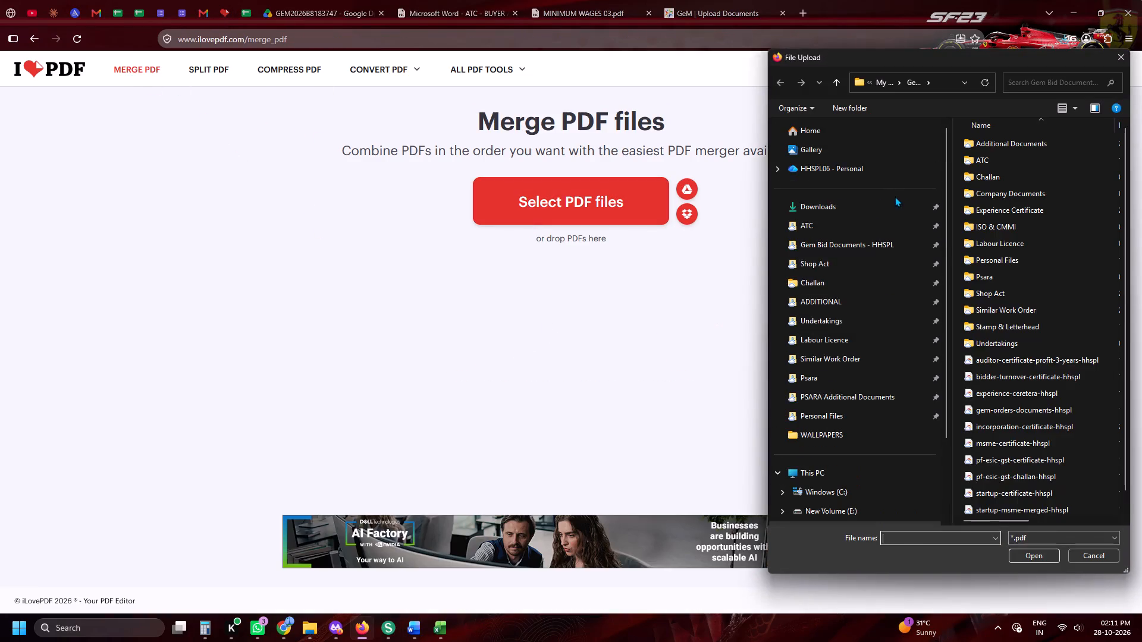
{"action": "left_click", "coordinate": [883, 211]}
{"action": "double_click", "coordinate": [986, 153]}
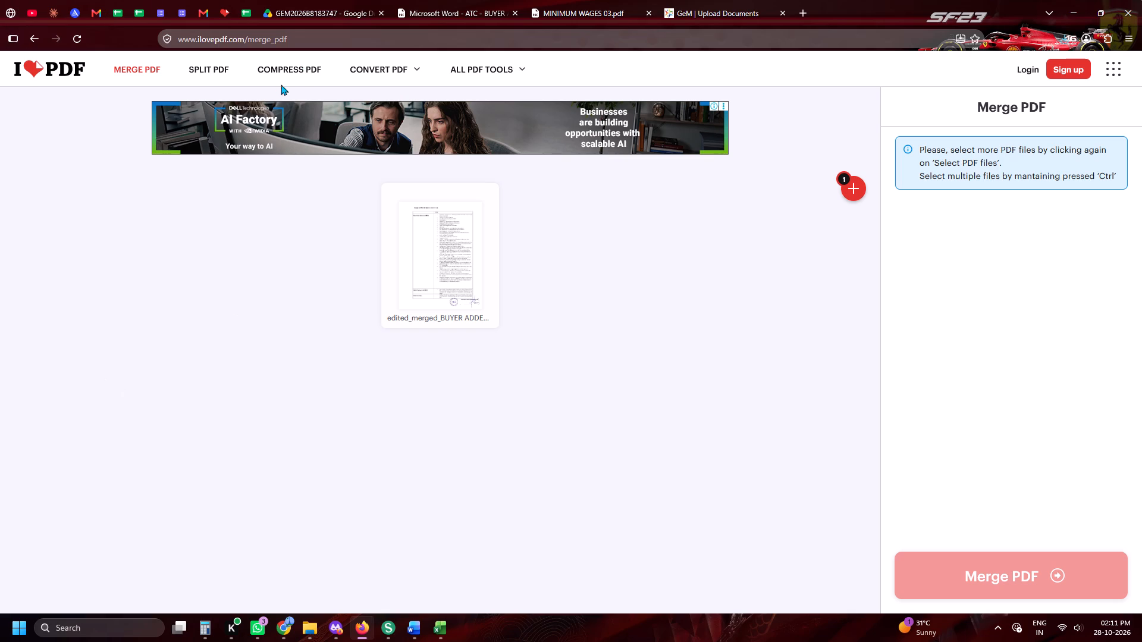
In Word, export the index as a PDF named PART23 to Downloads and return to the merge page in Firefox.
{"action": "key", "text": "alt+Tab"}
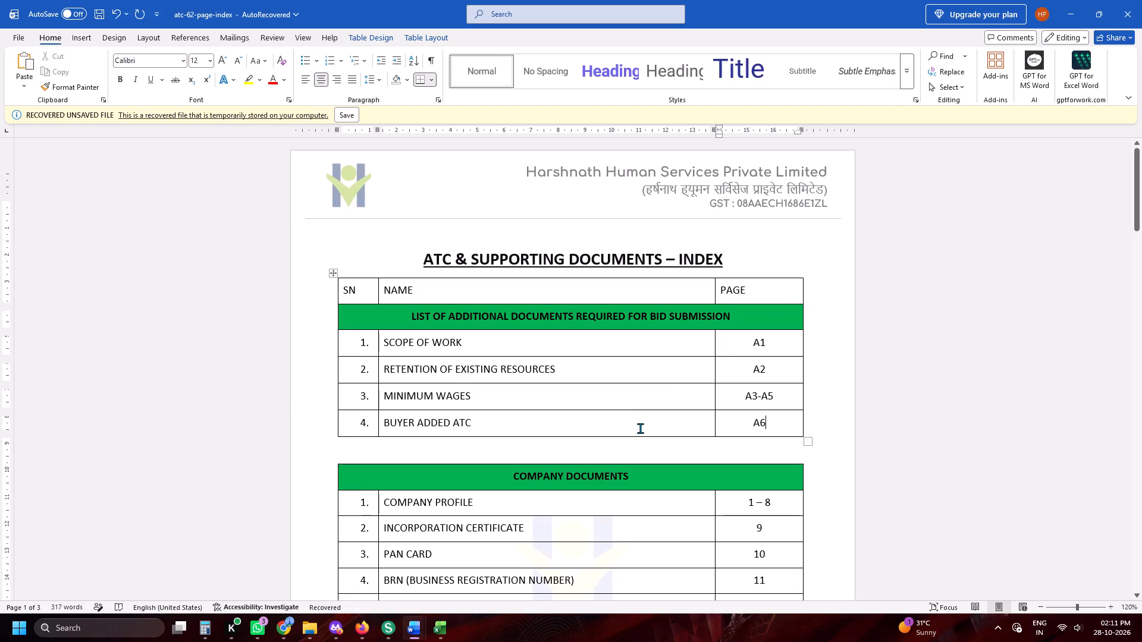
{"action": "key", "text": "alt+f"}
{"action": "key", "text": "alt+e"}
{"action": "key", "text": "alt+a"}
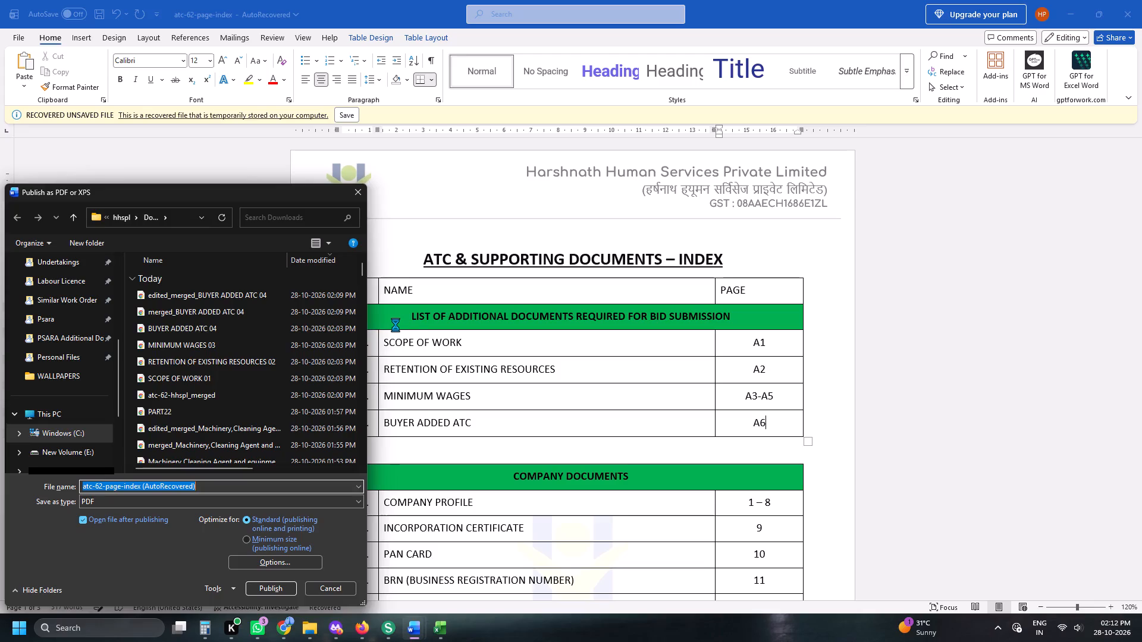
{"action": "scroll", "coordinate": [177, 358], "scroll_direction": "up", "scroll_amount": 2}
{"action": "left_click", "coordinate": [189, 414]}
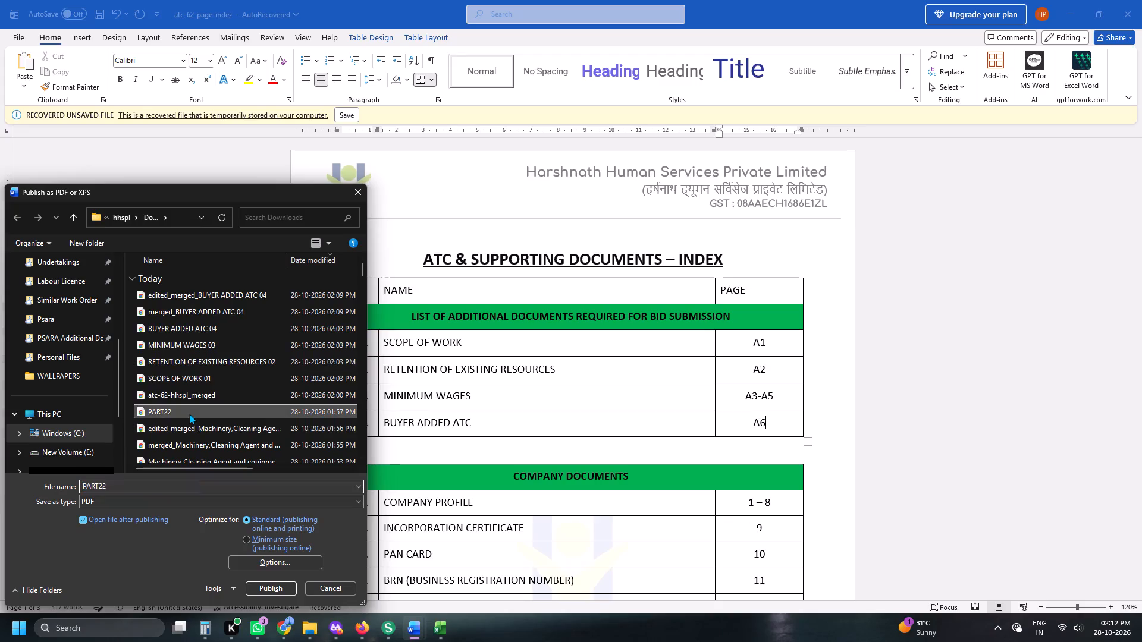
{"action": "triple_click", "coordinate": [146, 484]}
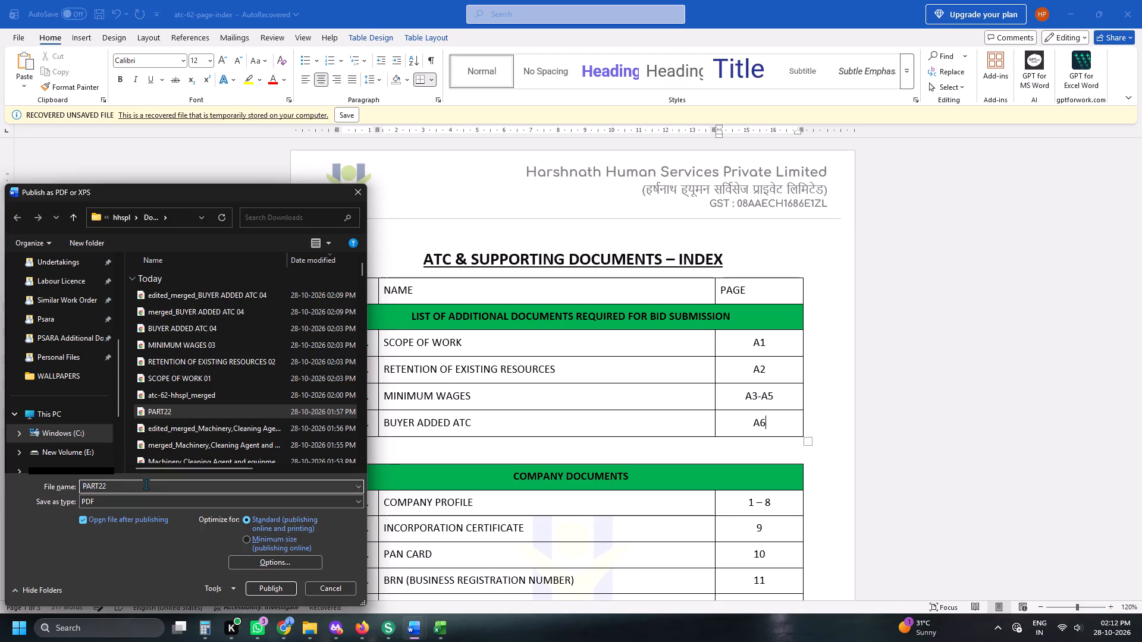
{"action": "key", "text": "BackSpace"}
{"action": "key", "text": "3"}
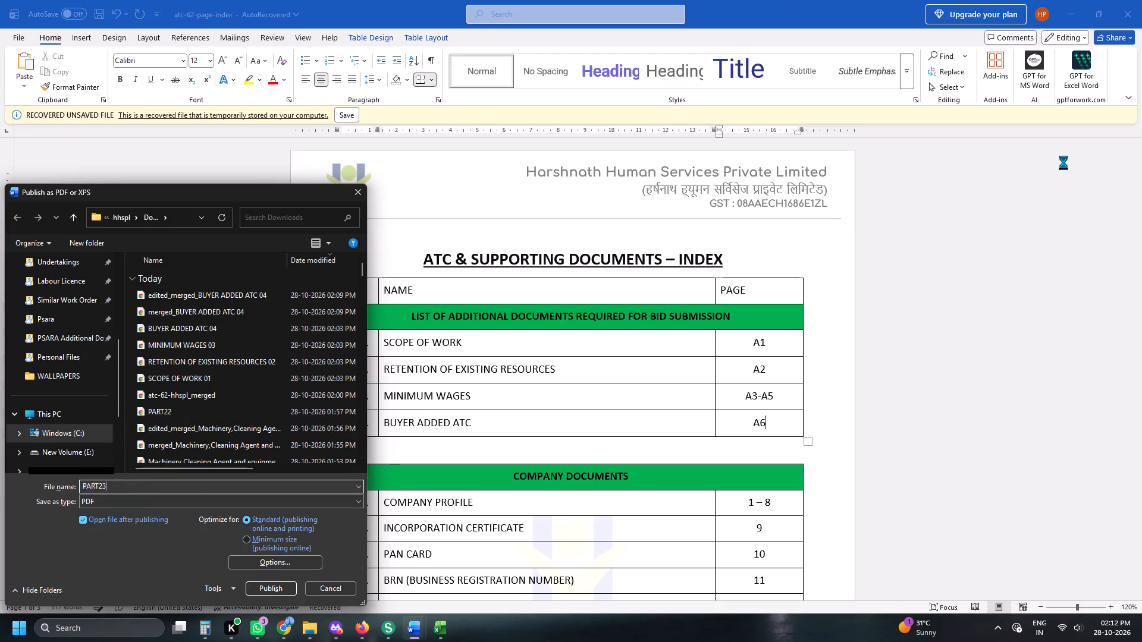
{"action": "scroll", "coordinate": [68, 363], "scroll_direction": "up", "scroll_amount": 9}
{"action": "left_click", "coordinate": [54, 345]}
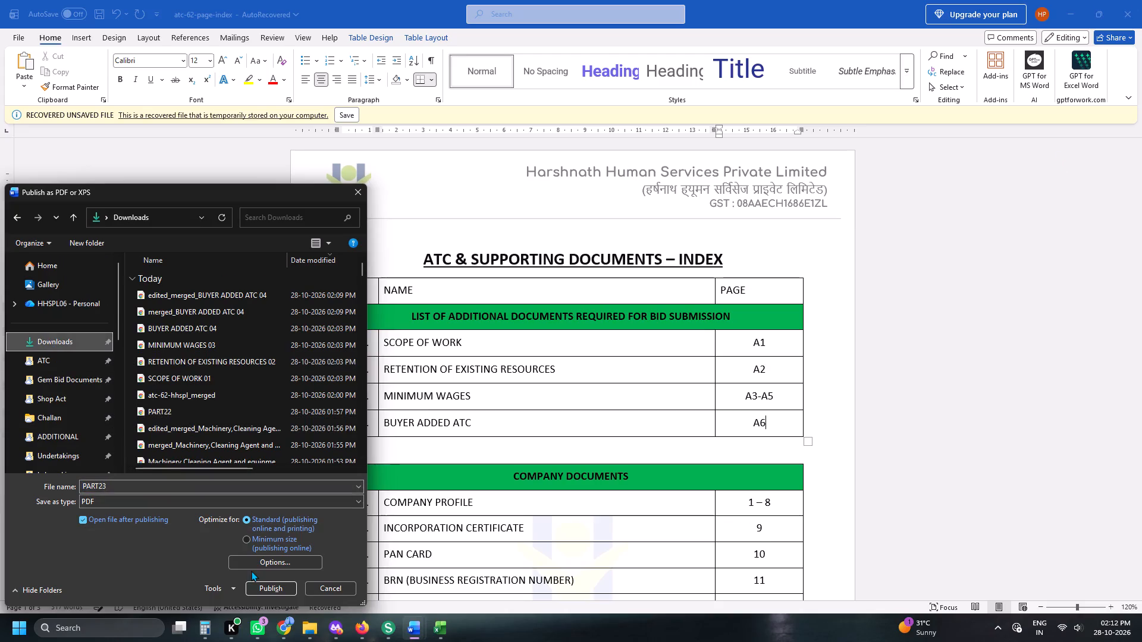
{"action": "left_click", "coordinate": [268, 586]}
{"action": "key", "text": "alt+Tab"}
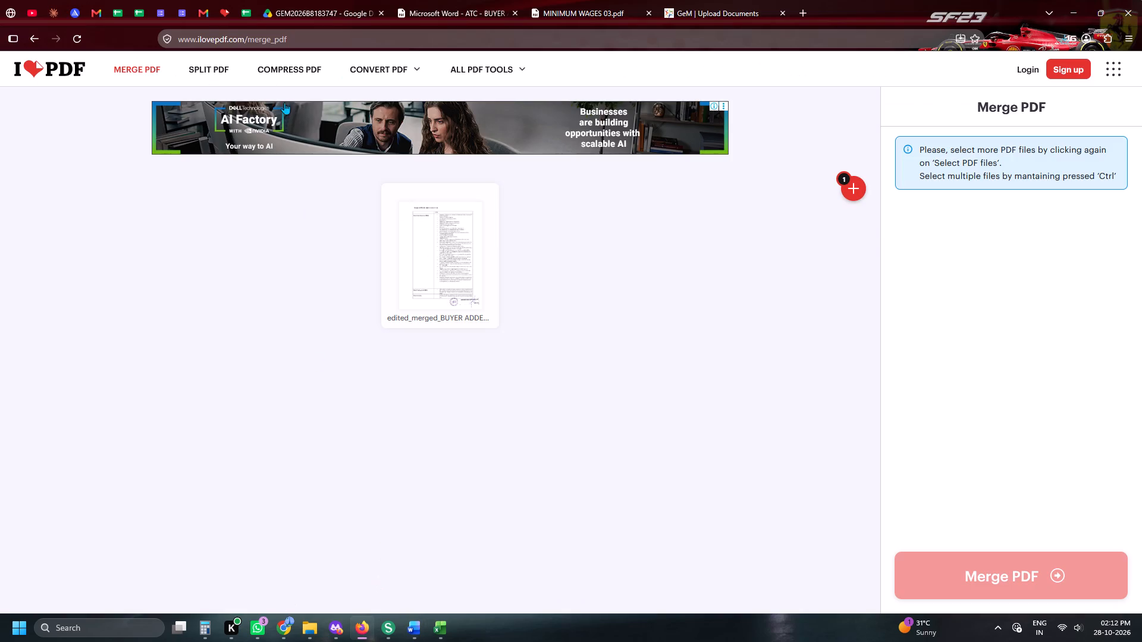
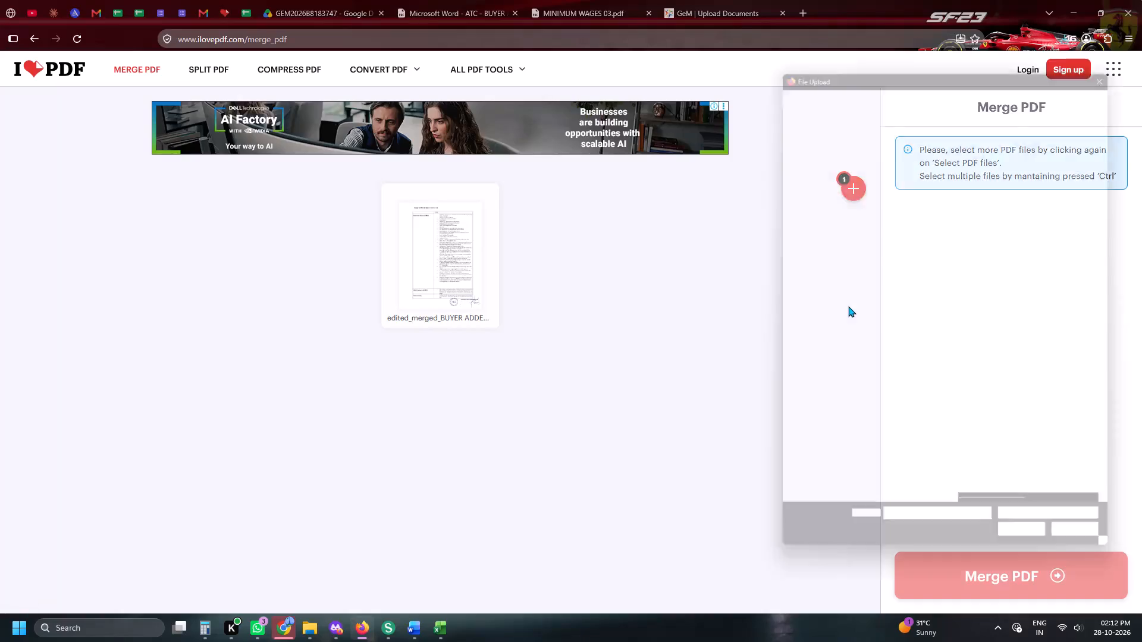
Add PART23 from Downloads to the merge and place it before the edited buyer added ATC file.
{"action": "left_click", "coordinate": [826, 215]}
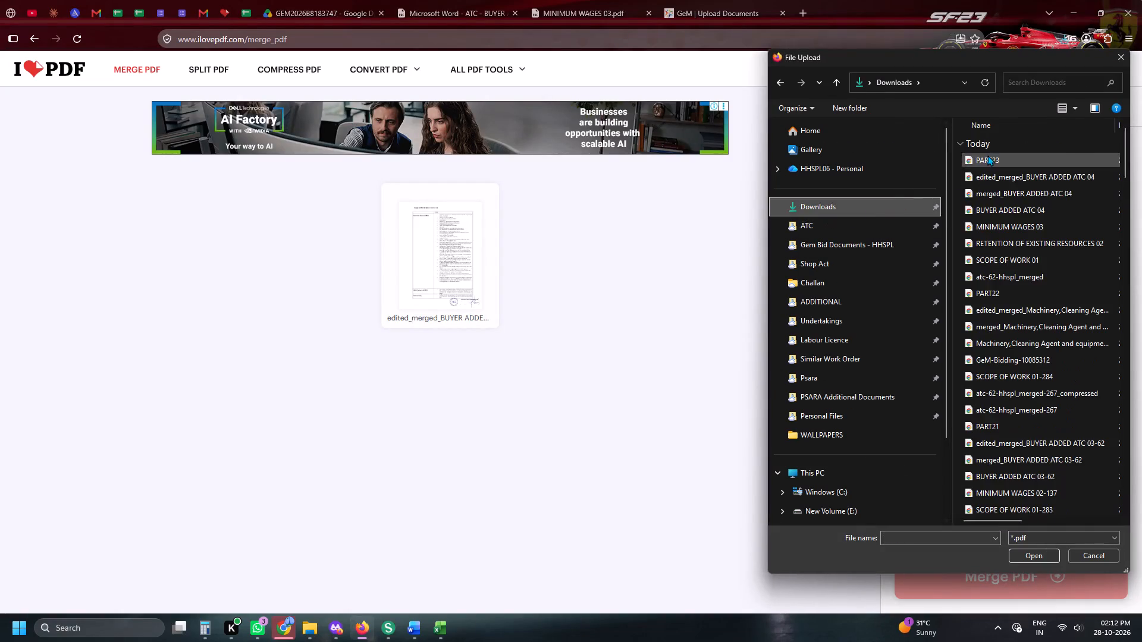
{"action": "double_click", "coordinate": [987, 155]}
{"action": "left_click_drag", "start_coordinate": [523, 267], "coordinate": [328, 258]}
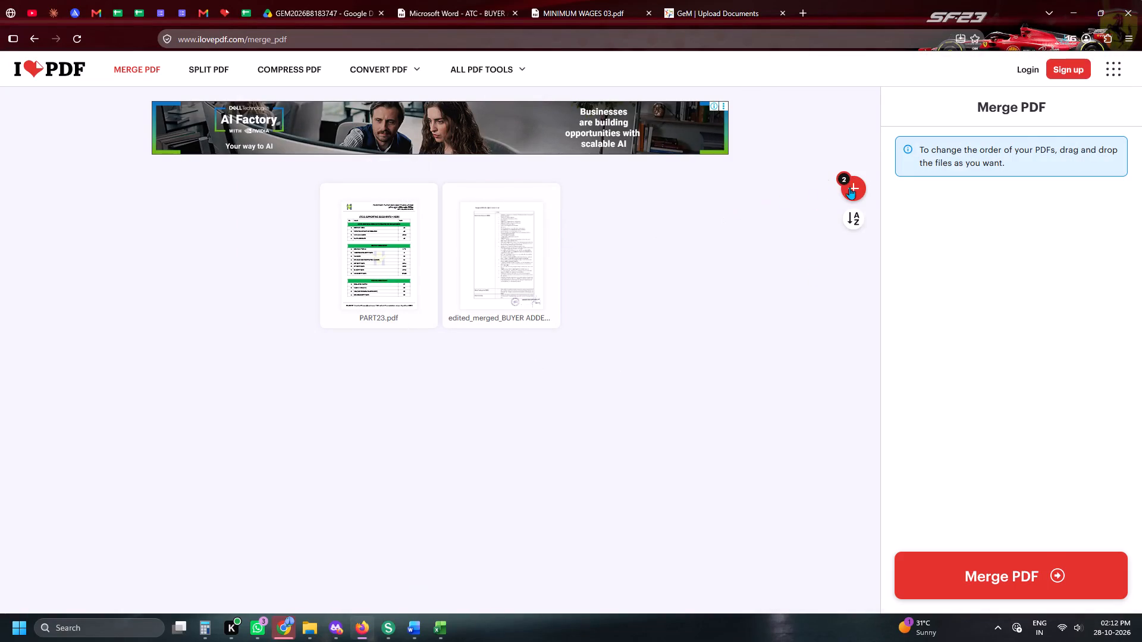
Add the company's ATC document from the ATC folder as the last file and merge the PDFs.
{"action": "left_click", "coordinate": [853, 187]}
{"action": "scroll", "coordinate": [793, 280], "scroll_direction": "up", "scroll_amount": 7}
{"action": "left_click", "coordinate": [832, 220]}
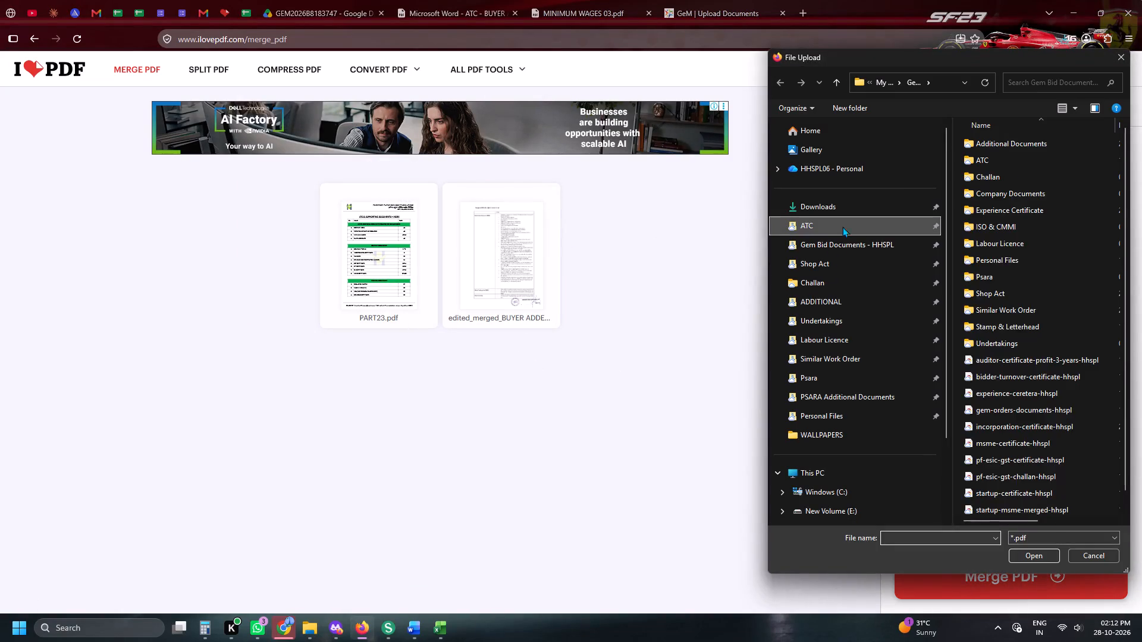
{"action": "double_click", "coordinate": [994, 171]}
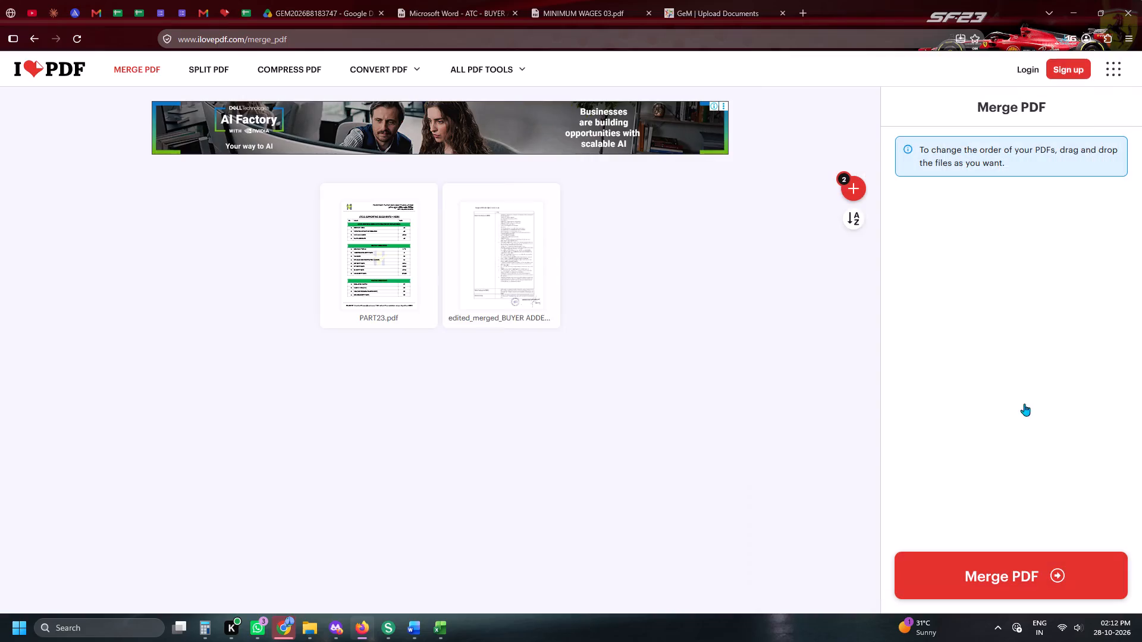
{"action": "left_click", "coordinate": [1039, 565]}
On the GeM upload page, upload experience-ceretera-hhspl for Experience Criteria and bidder-turnover-certificate-hhspl for Bidder Turnover.
{"action": "left_click", "coordinate": [685, 0]}
{"action": "left_click", "coordinate": [683, 291]}
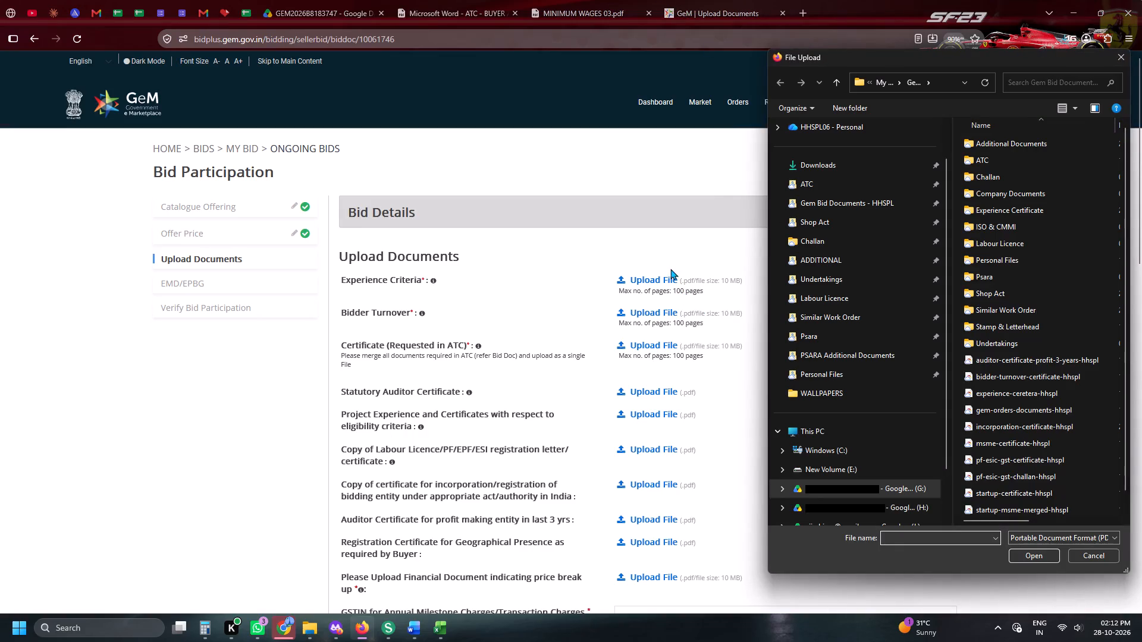
{"action": "double_click", "coordinate": [984, 392]}
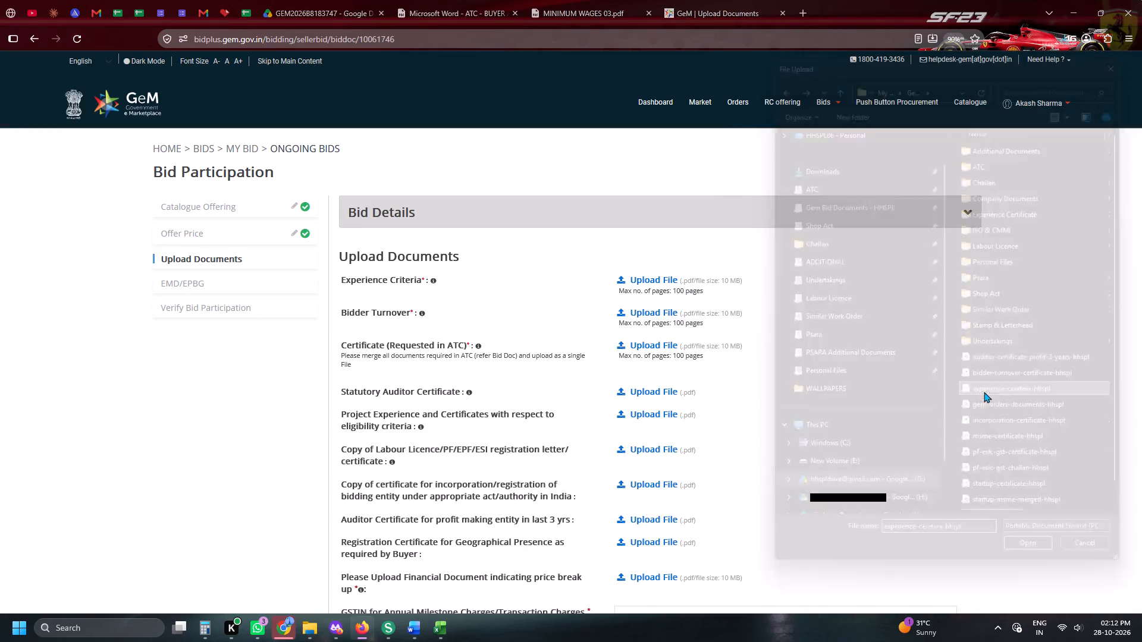
{"action": "left_click", "coordinate": [667, 311]}
{"action": "scroll", "coordinate": [1021, 393], "scroll_direction": "down", "scroll_amount": 2}
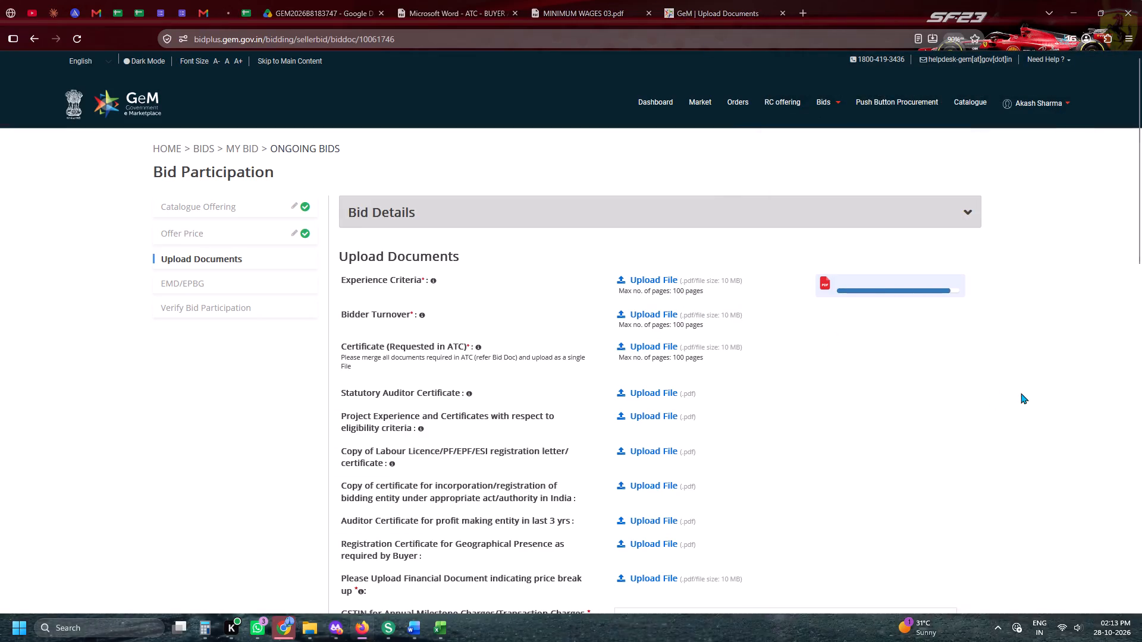
{"action": "scroll", "coordinate": [1021, 393], "scroll_direction": "down", "scroll_amount": 2}
{"action": "double_click", "coordinate": [989, 357]}
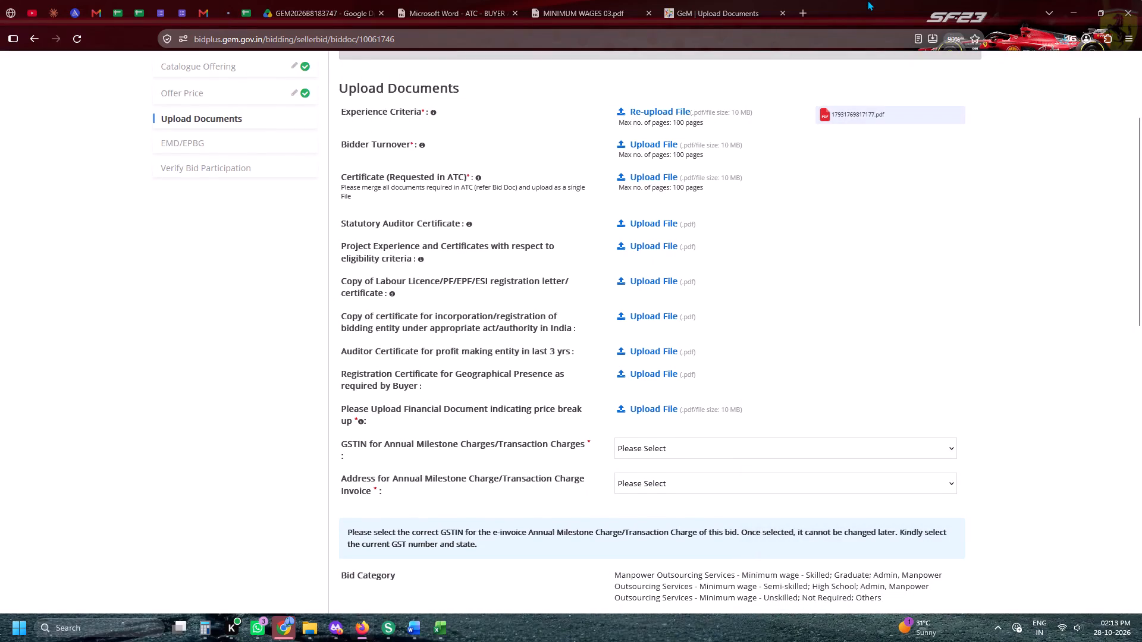
Upload statutory-auditor-certificate-hhspl from the Gem Bid Documents - HHSPL folder for Statutory Auditor Certificate.
{"action": "left_click", "coordinate": [657, 217]}
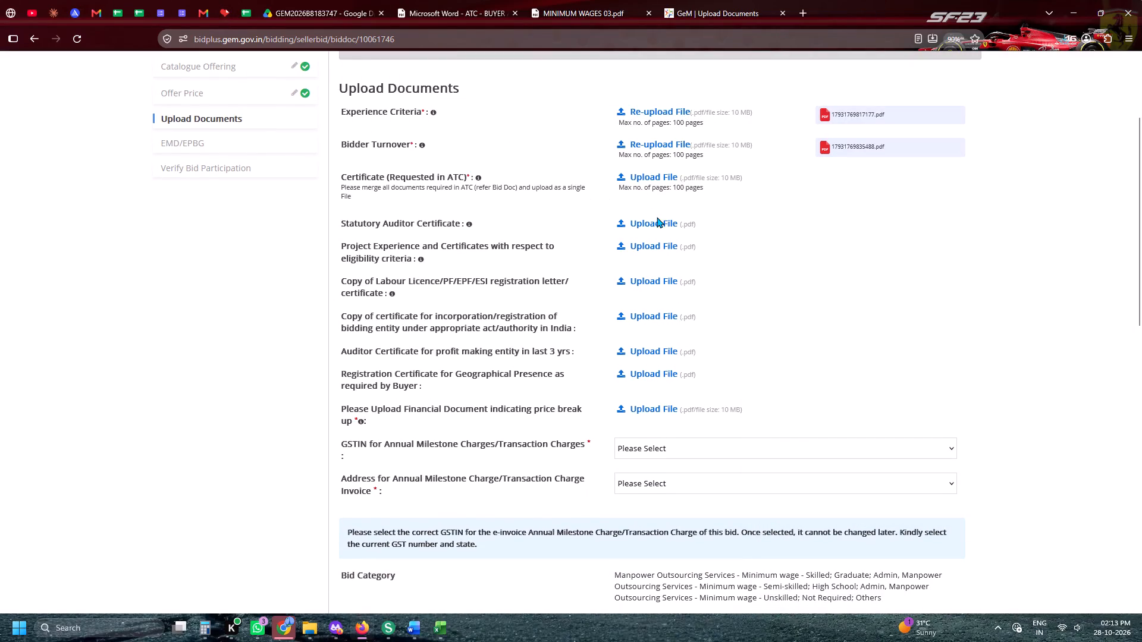
{"action": "scroll", "coordinate": [946, 270], "scroll_direction": "up", "scroll_amount": 5}
{"action": "left_click", "coordinate": [887, 242]}
{"action": "scroll", "coordinate": [1029, 333], "scroll_direction": "down", "scroll_amount": 4}
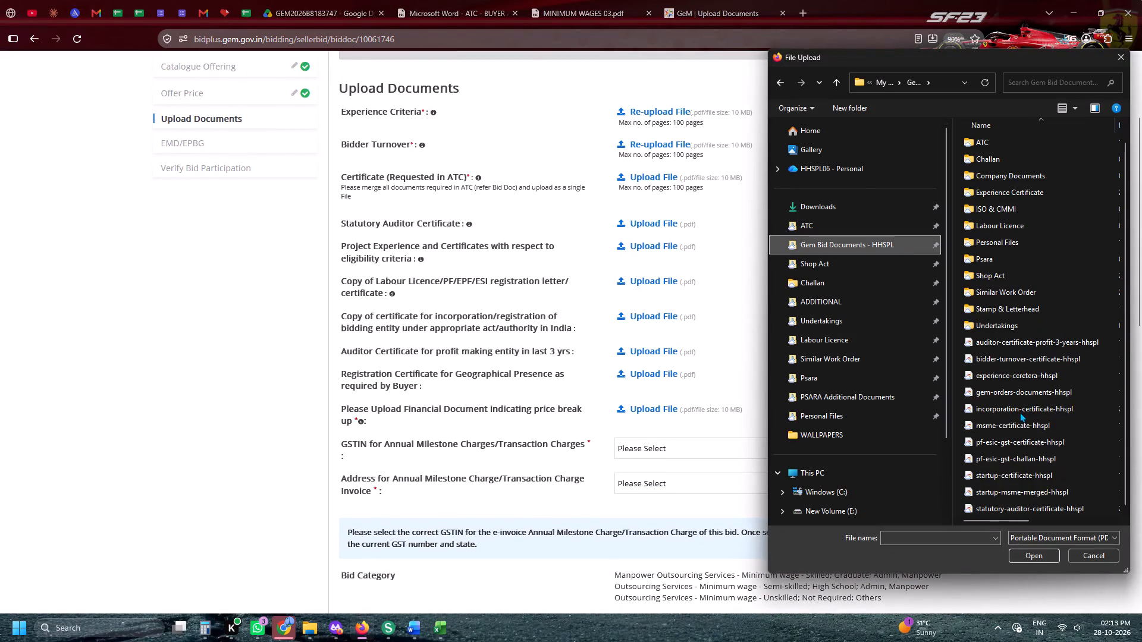
{"action": "double_click", "coordinate": [997, 509]}
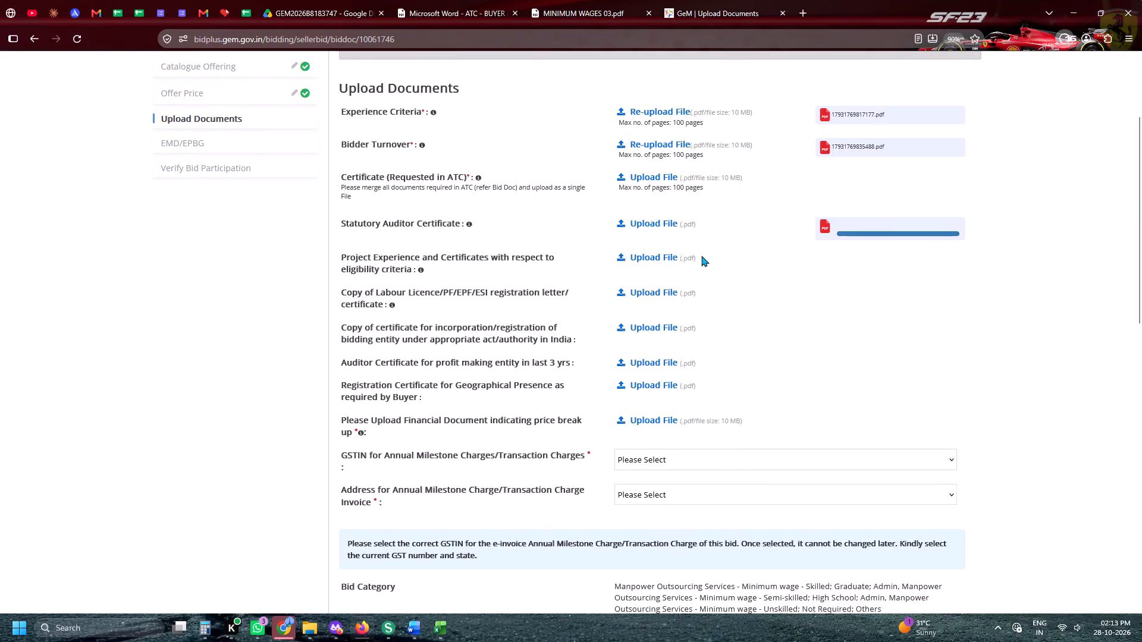
Upload gem-orders-documents-hhspl for Project Experience and pf-esic-gst-certificate-hhspl for the Labour Licence/PF/EPF/ESI registration.
{"action": "left_click", "coordinate": [688, 256]}
{"action": "scroll", "coordinate": [969, 303], "scroll_direction": "down", "scroll_amount": 11}
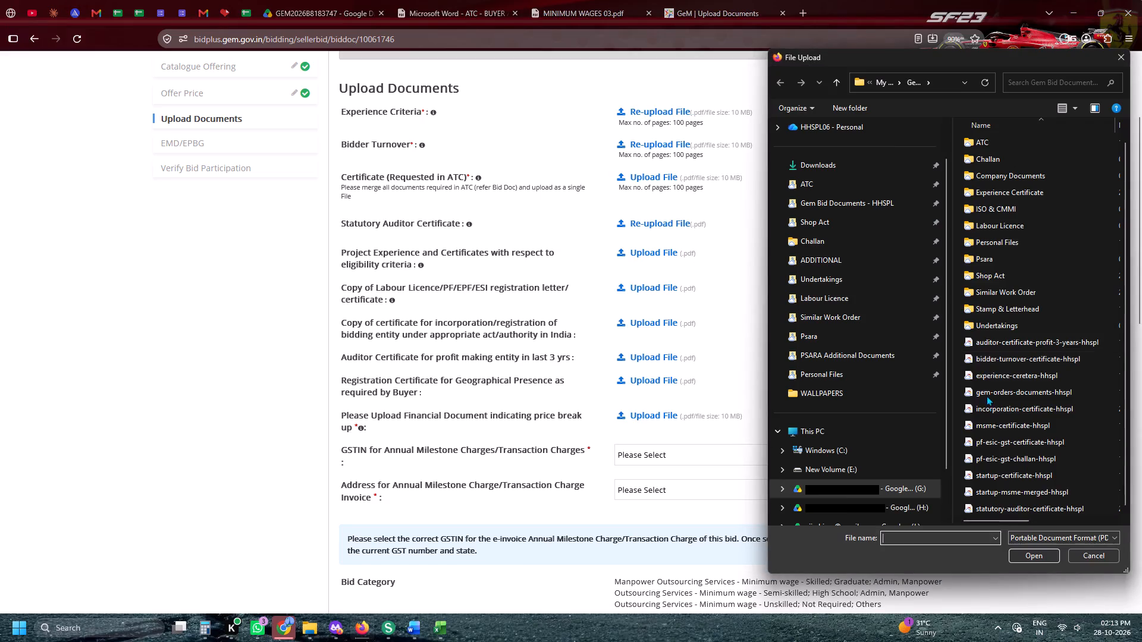
{"action": "left_click", "coordinate": [986, 401]}
{"action": "double_click", "coordinate": [983, 387]}
{"action": "left_click", "coordinate": [670, 290]}
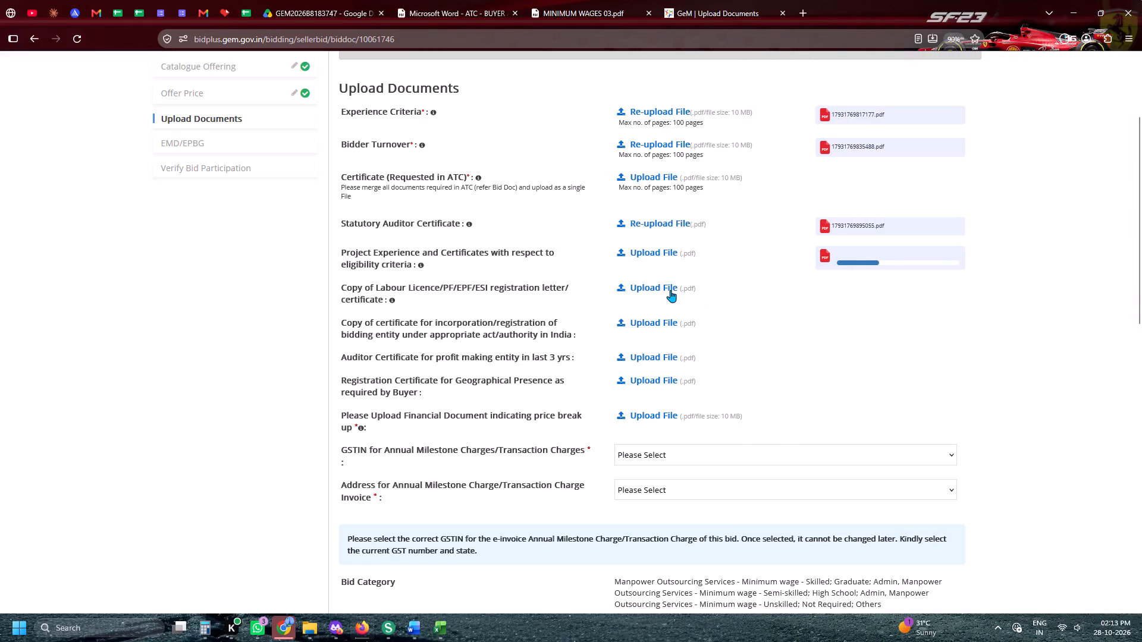
{"action": "scroll", "coordinate": [983, 363], "scroll_direction": "down", "scroll_amount": 10}
{"action": "double_click", "coordinate": [978, 438]}
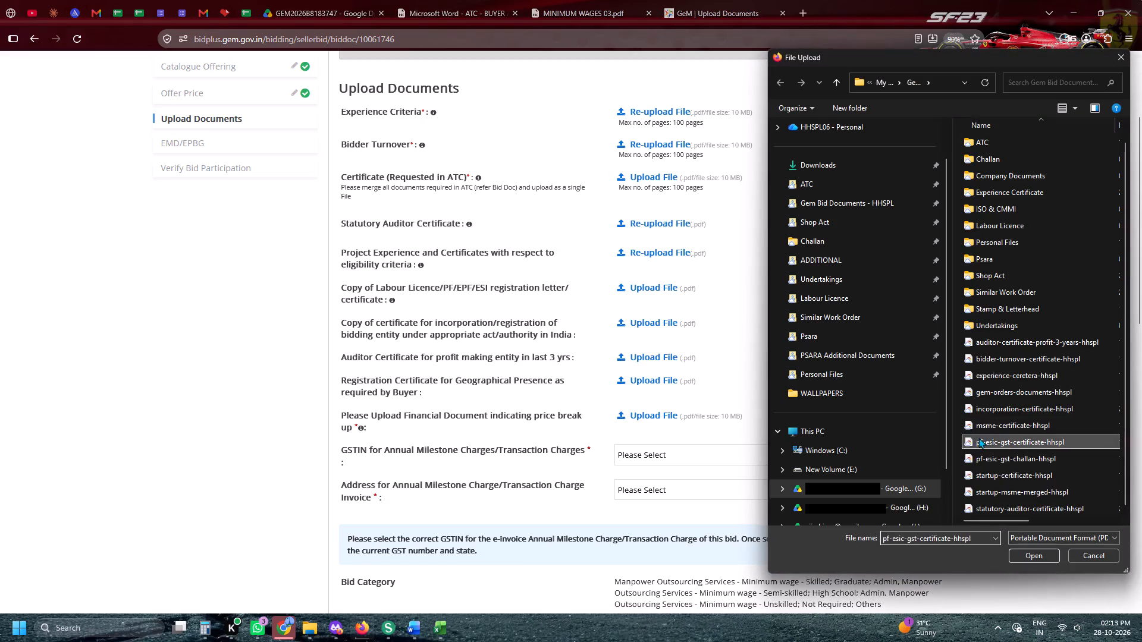
Upload incorporation-certificate-hhspl for the incorporation certificate and auditor-certificate-profit-3-years-hhspl for the three-year profit certificate.
{"action": "left_click", "coordinate": [683, 324]}
{"action": "scroll", "coordinate": [930, 346], "scroll_direction": "down", "scroll_amount": 6}
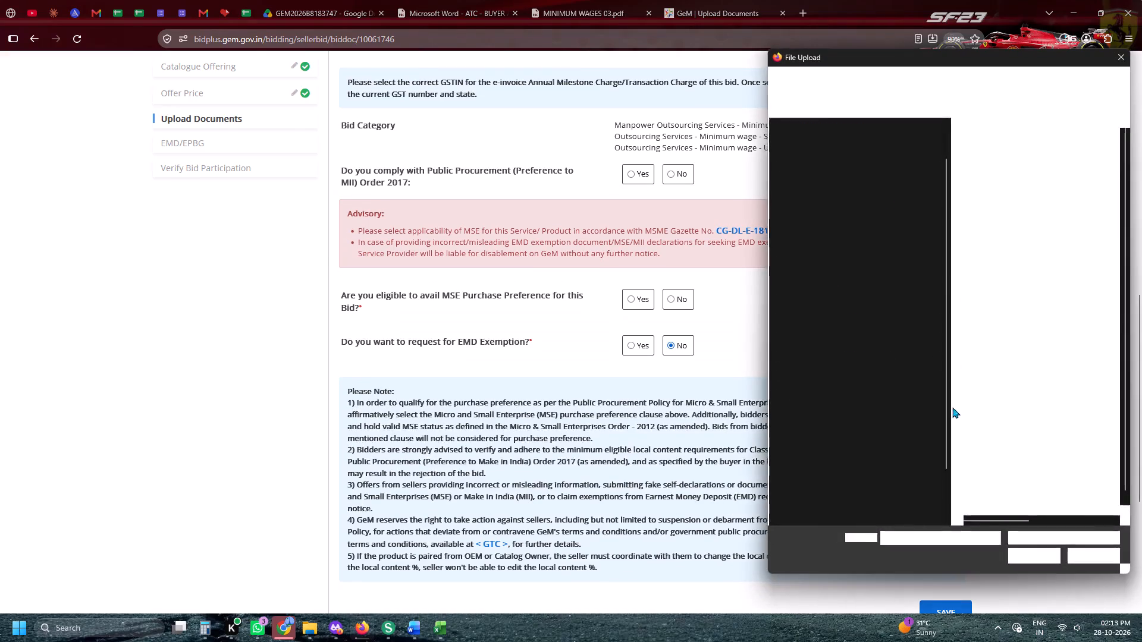
{"action": "double_click", "coordinate": [972, 420]}
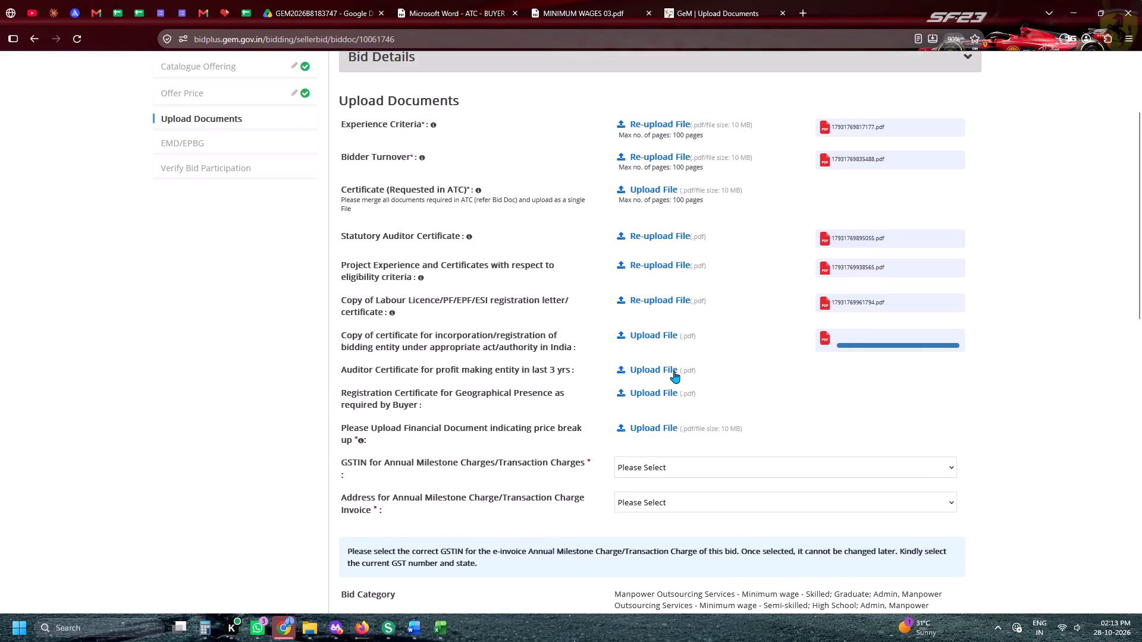
{"action": "left_click", "coordinate": [674, 371]}
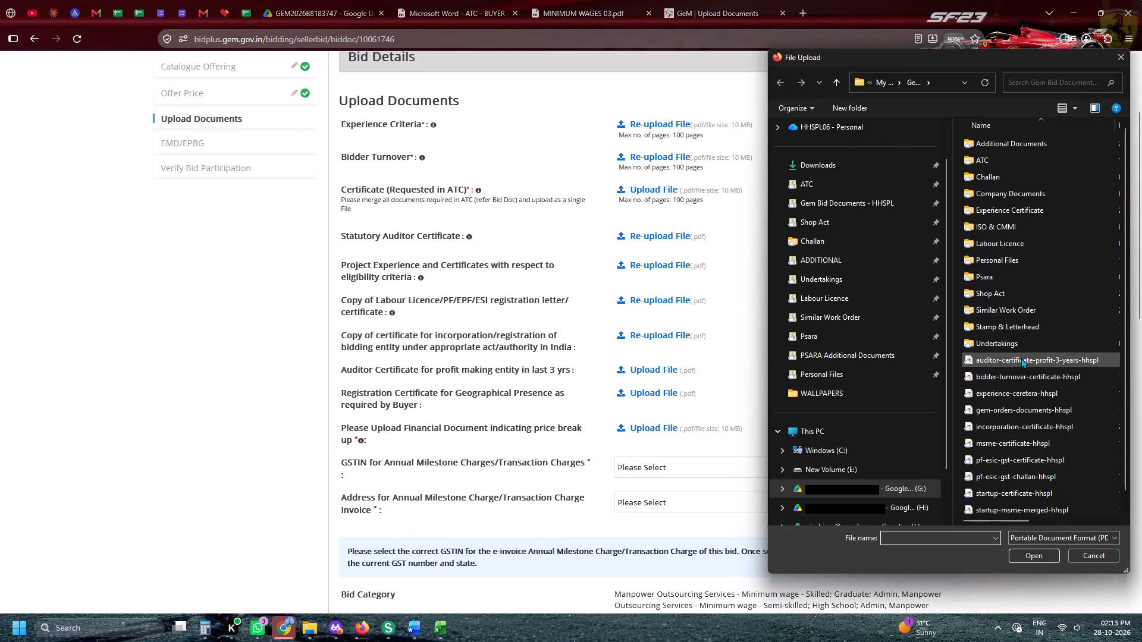
{"action": "double_click", "coordinate": [1021, 357]}
Check the bid's state in the Daily Tender Sheet and upload delhi-shopact-hhspl from Shop Act for Geographical Presence on GeM.
{"action": "left_click", "coordinate": [255, 0]}
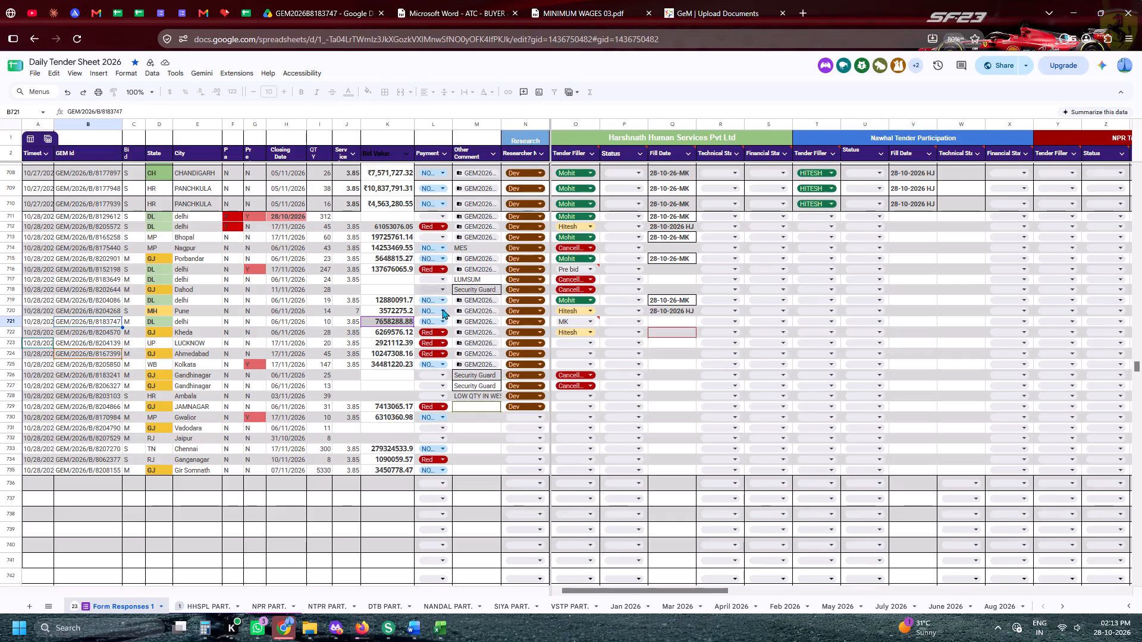
{"action": "left_click", "coordinate": [0, 318]}
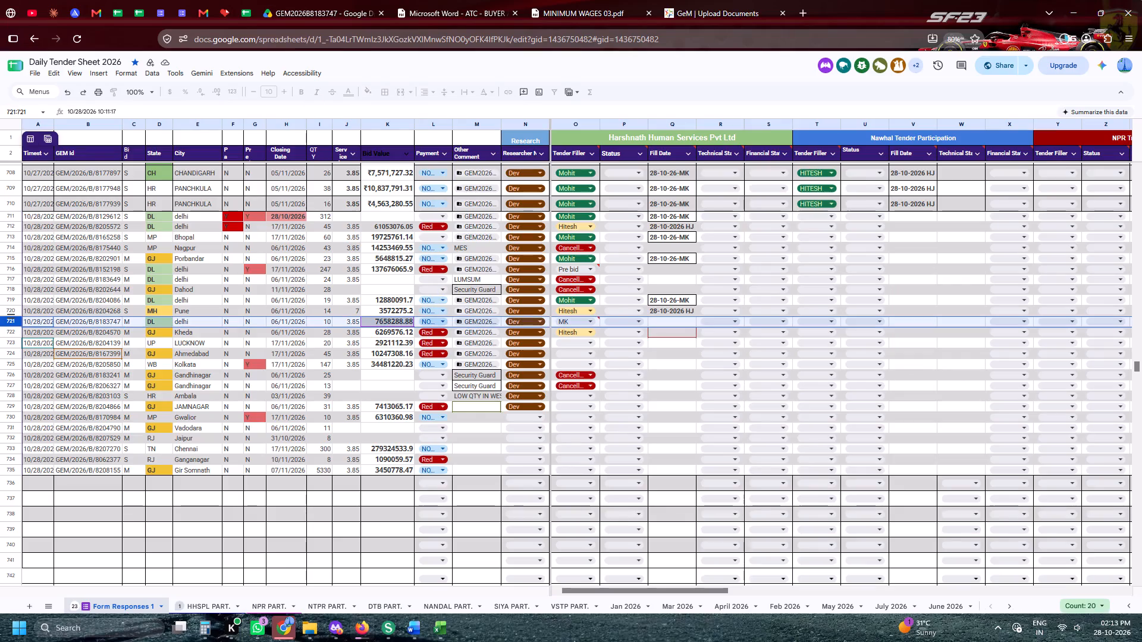
{"action": "left_click", "coordinate": [679, 0]}
{"action": "left_click", "coordinate": [669, 398]}
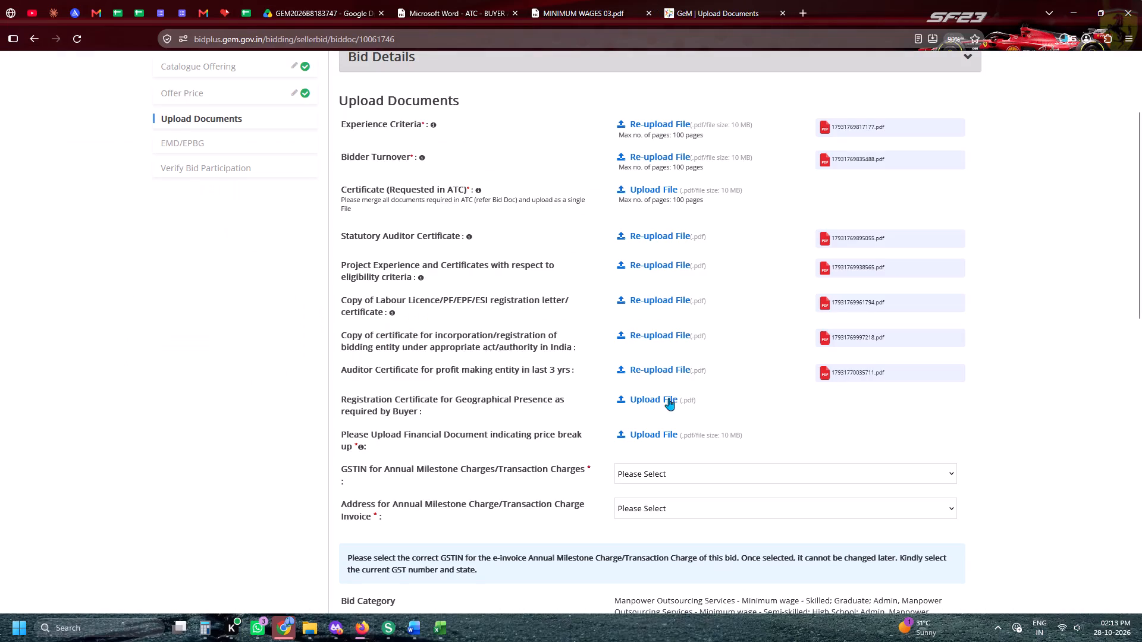
{"action": "scroll", "coordinate": [736, 331], "scroll_direction": "up", "scroll_amount": 10}
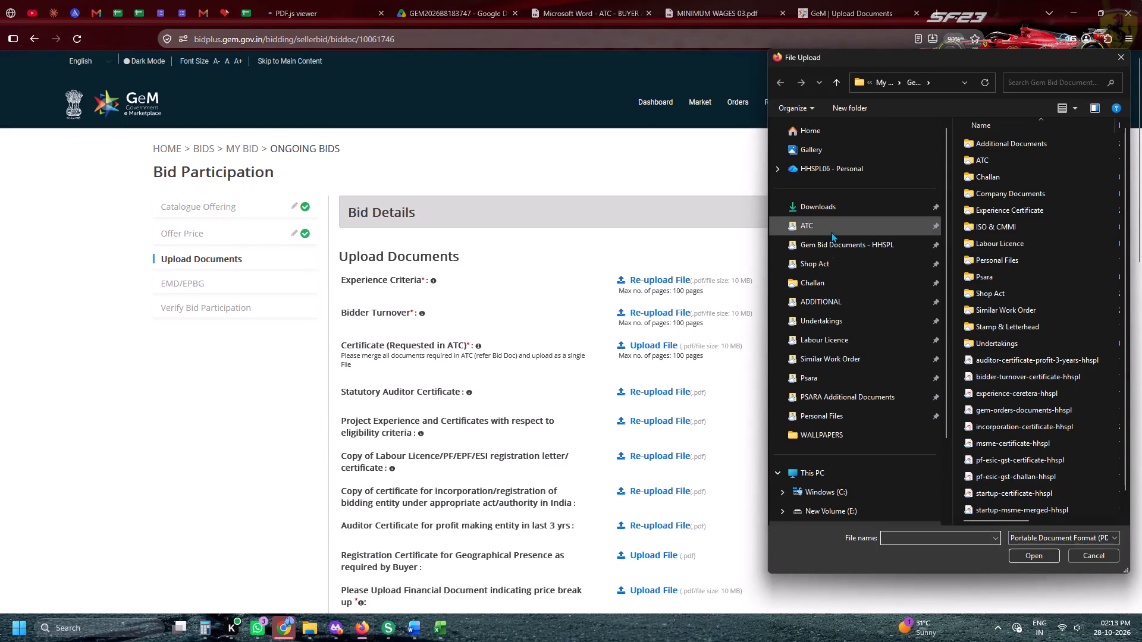
{"action": "left_click", "coordinate": [829, 261]}
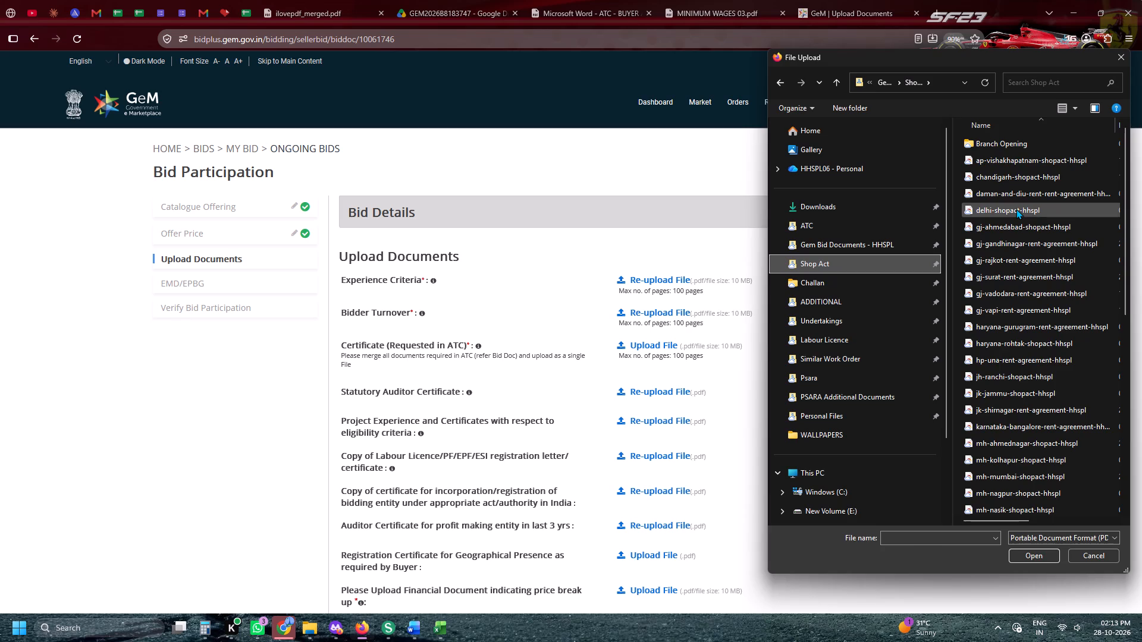
{"action": "double_click", "coordinate": [1016, 209]}
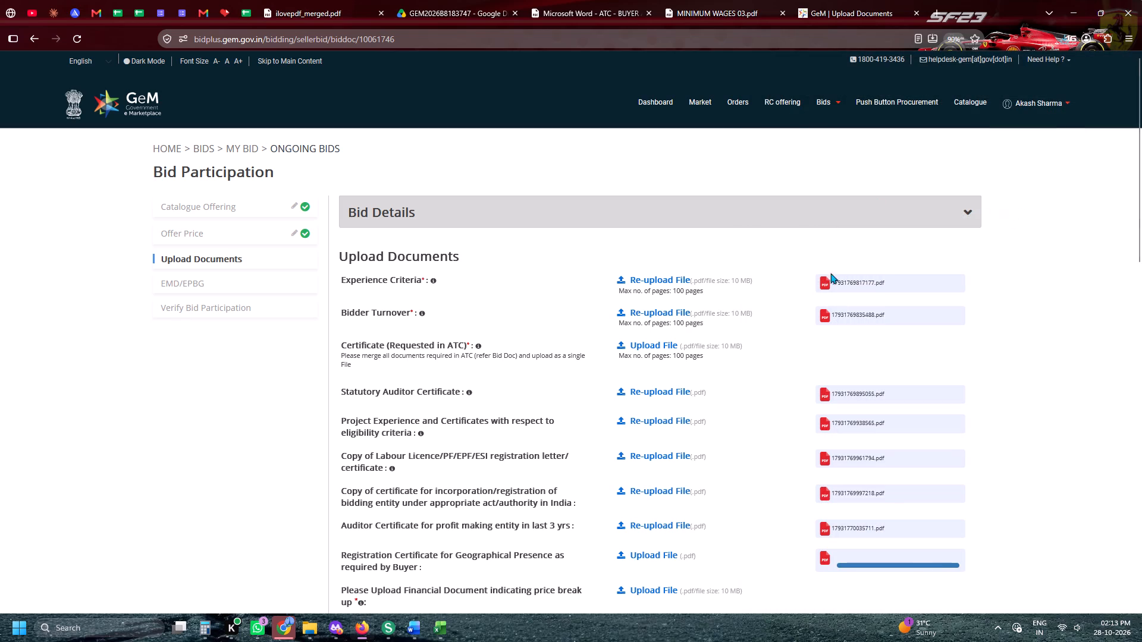
Upload ilovepdf_merged from Downloads for Certificate (Requested in ATC).
{"action": "left_click", "coordinate": [694, 349]}
{"action": "scroll", "coordinate": [826, 279], "scroll_direction": "up", "scroll_amount": 5}
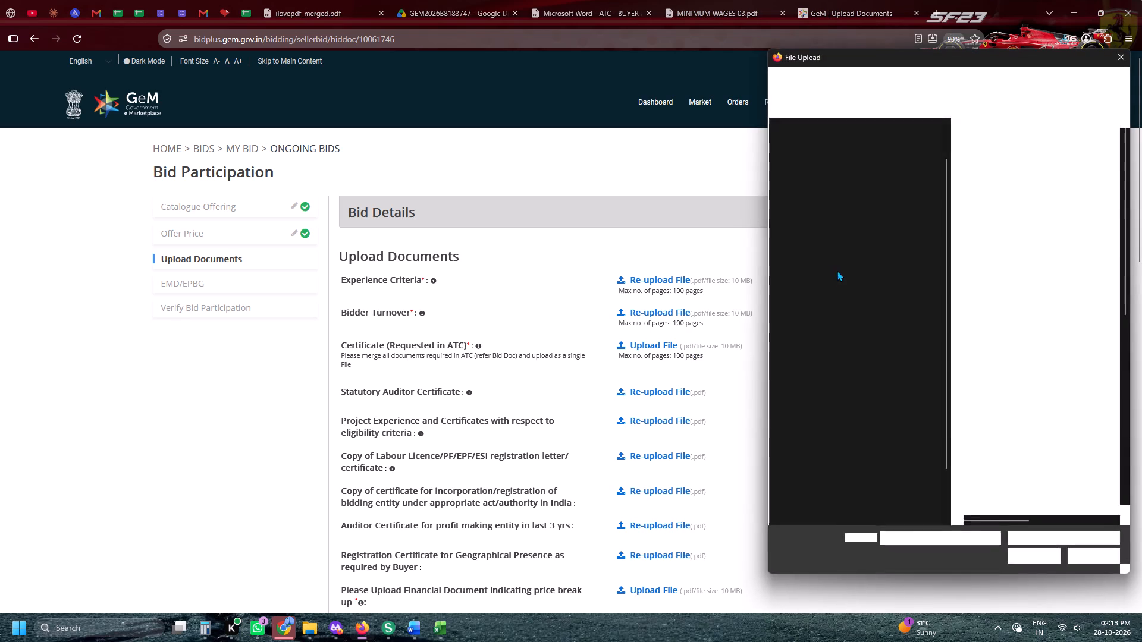
{"action": "scroll", "coordinate": [837, 270], "scroll_direction": "up", "scroll_amount": 2}
{"action": "left_click", "coordinate": [805, 203]}
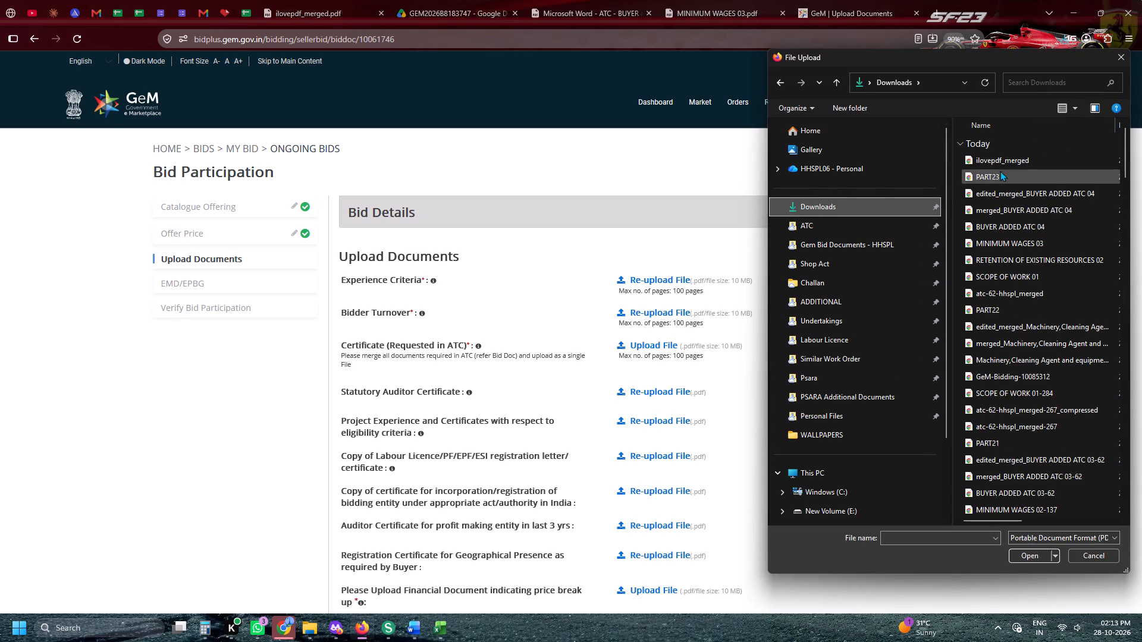
{"action": "double_click", "coordinate": [1000, 161]}
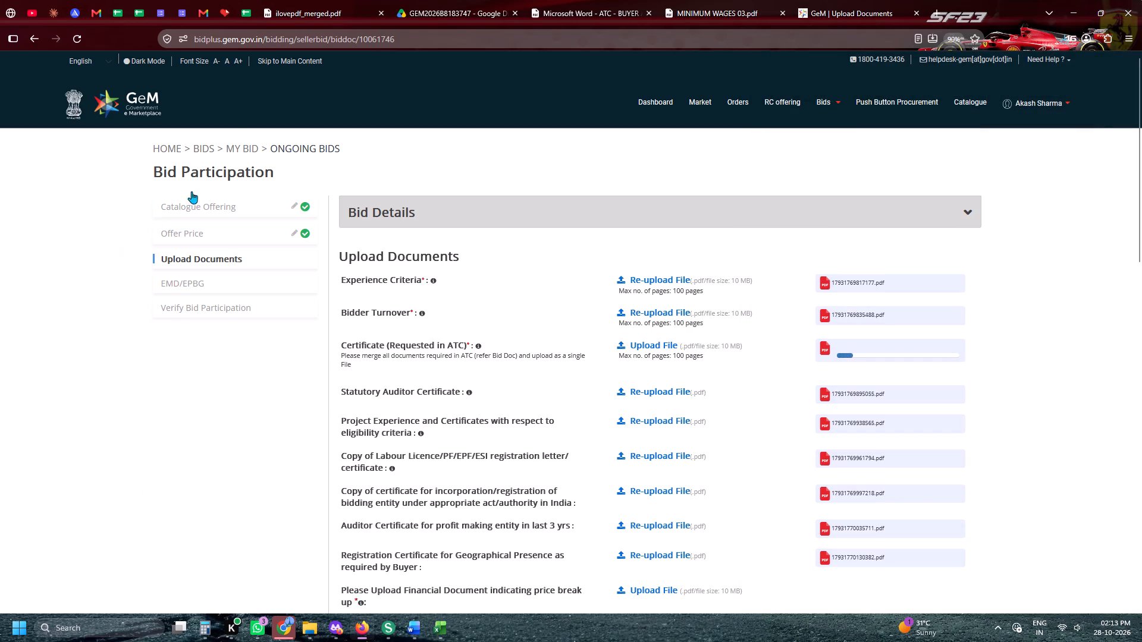
In the Daily Tender Sheet, copy the bid value from the row of GEM/2026/B/8183747.
{"action": "left_click", "coordinate": [249, 17]}
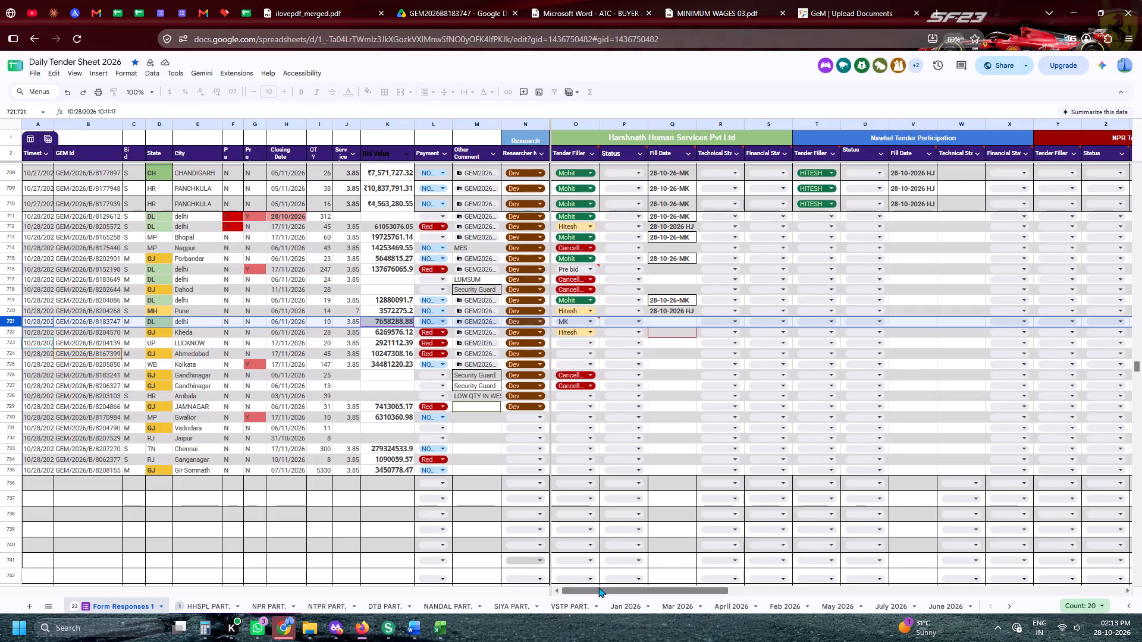
{"action": "left_click_drag", "start_coordinate": [598, 587], "coordinate": [792, 579]}
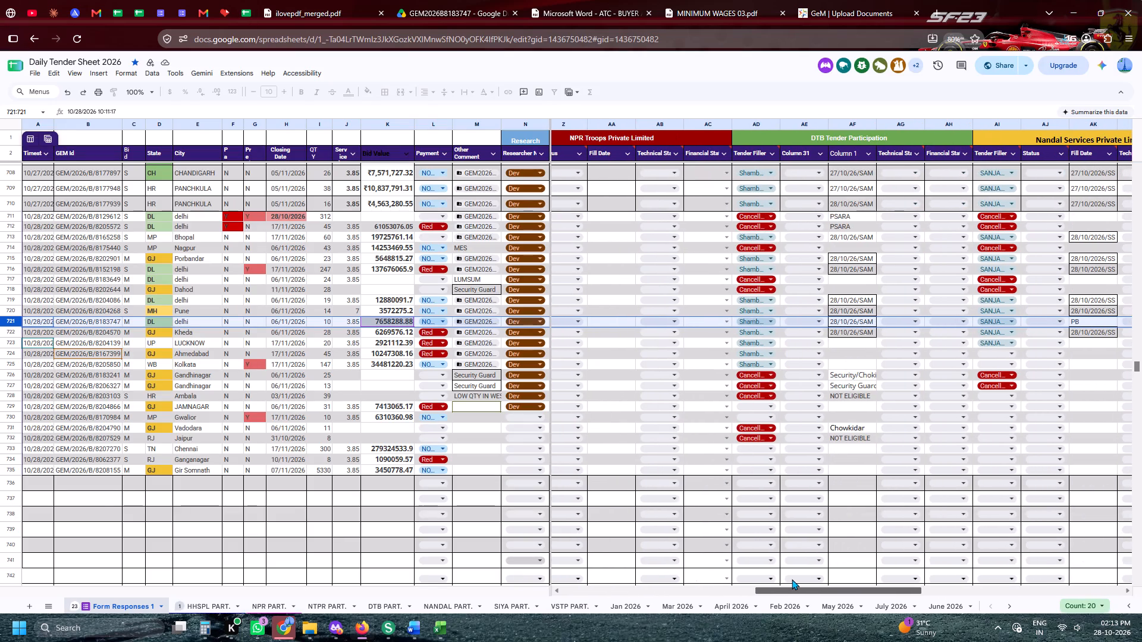
{"action": "left_click_drag", "start_coordinate": [792, 579], "coordinate": [336, 605]}
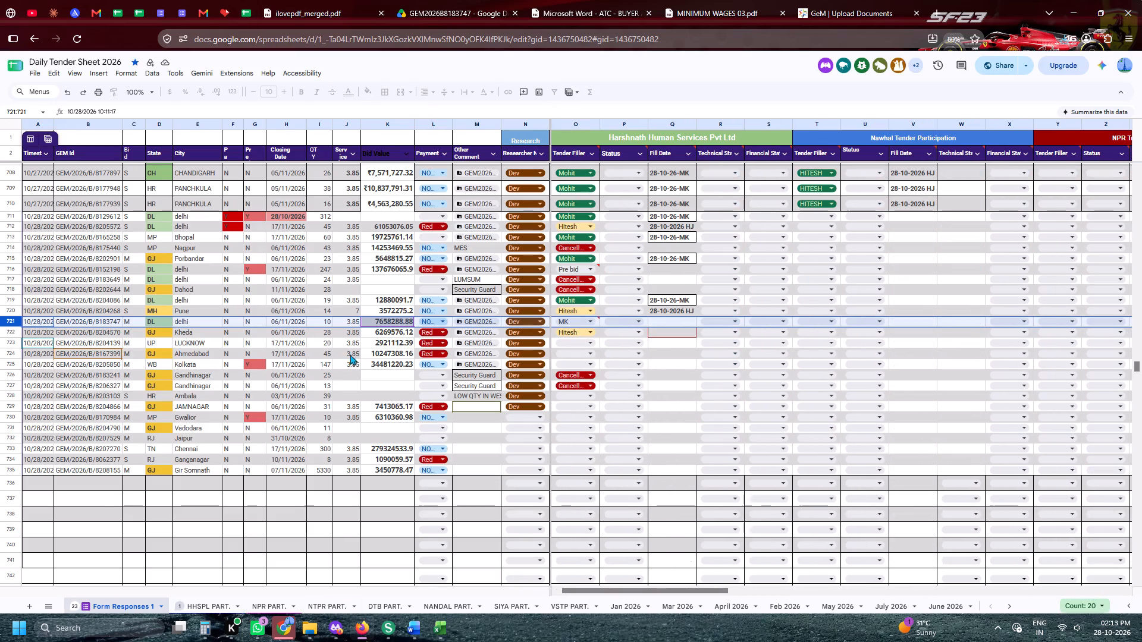
{"action": "left_click", "coordinate": [376, 319]}
{"action": "key", "text": "ctrl+c"}
{"action": "key", "text": "ctrl+c"}
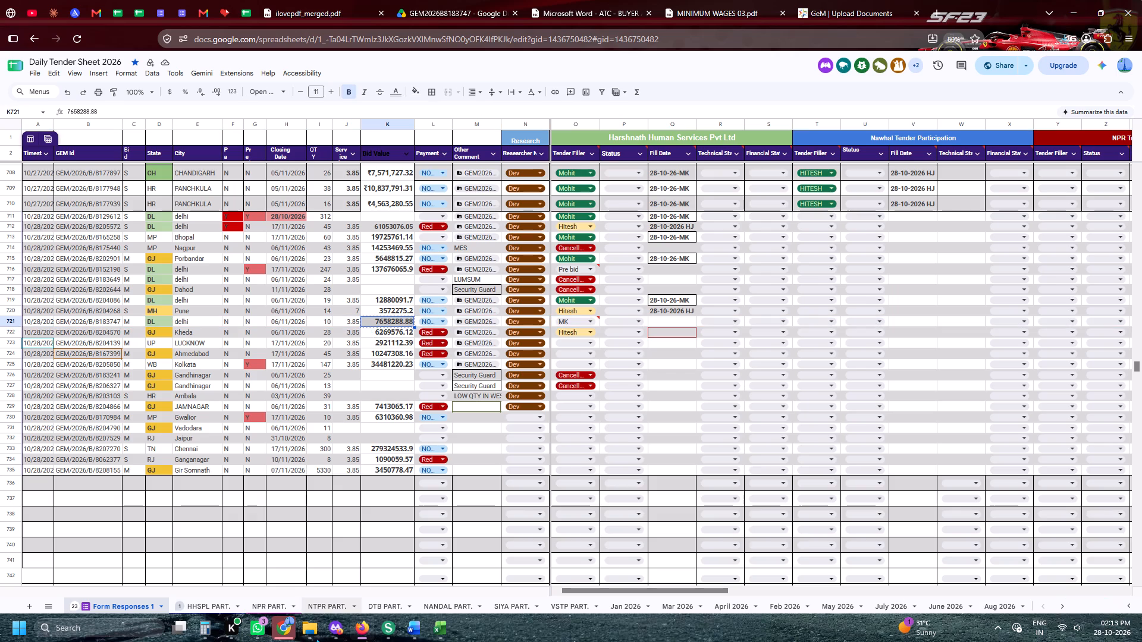
{"action": "key", "text": "ctrl+c"}
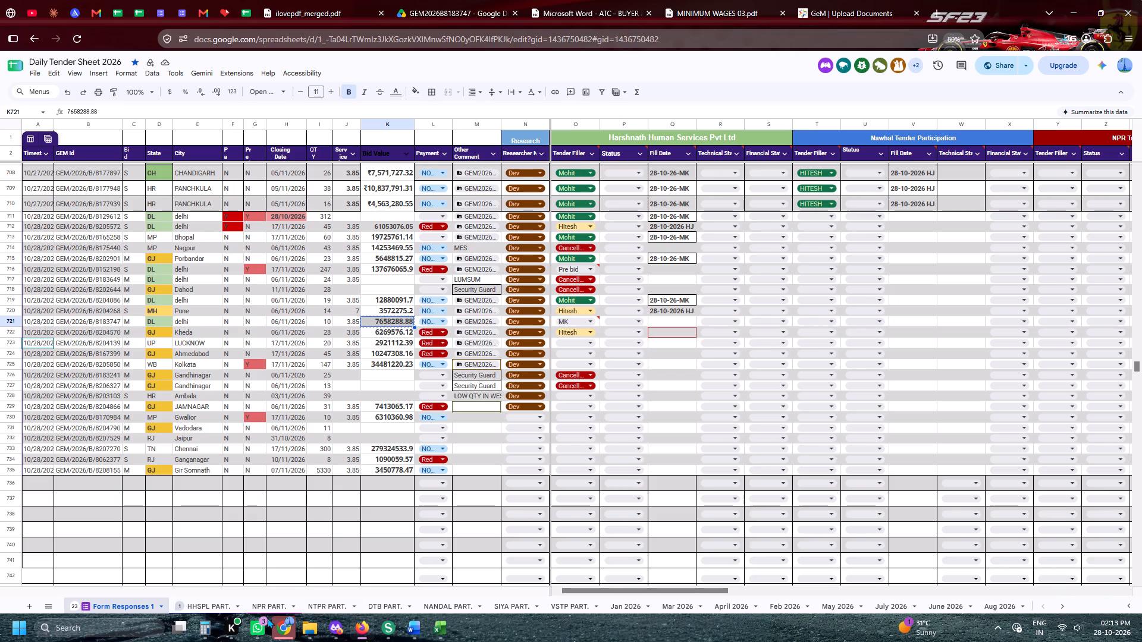
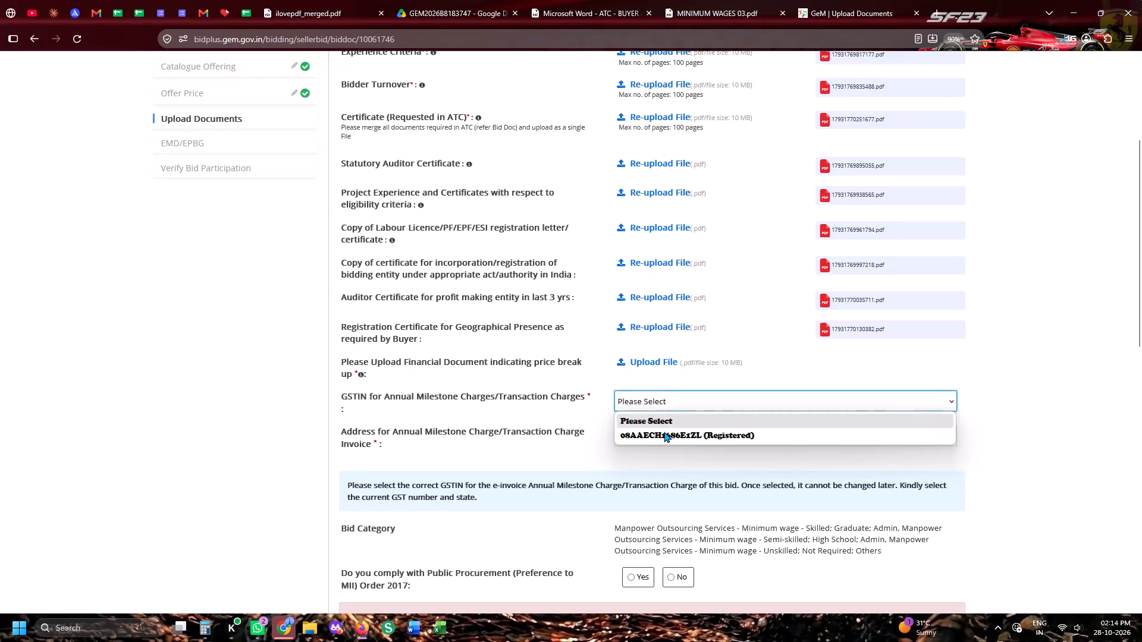
Choose the registered GSTIN and the company's Jaipur, Rajasthan address for the Annual Milestone Charge/Transaction Charge invoice.
{"action": "left_click", "coordinate": [664, 432]}
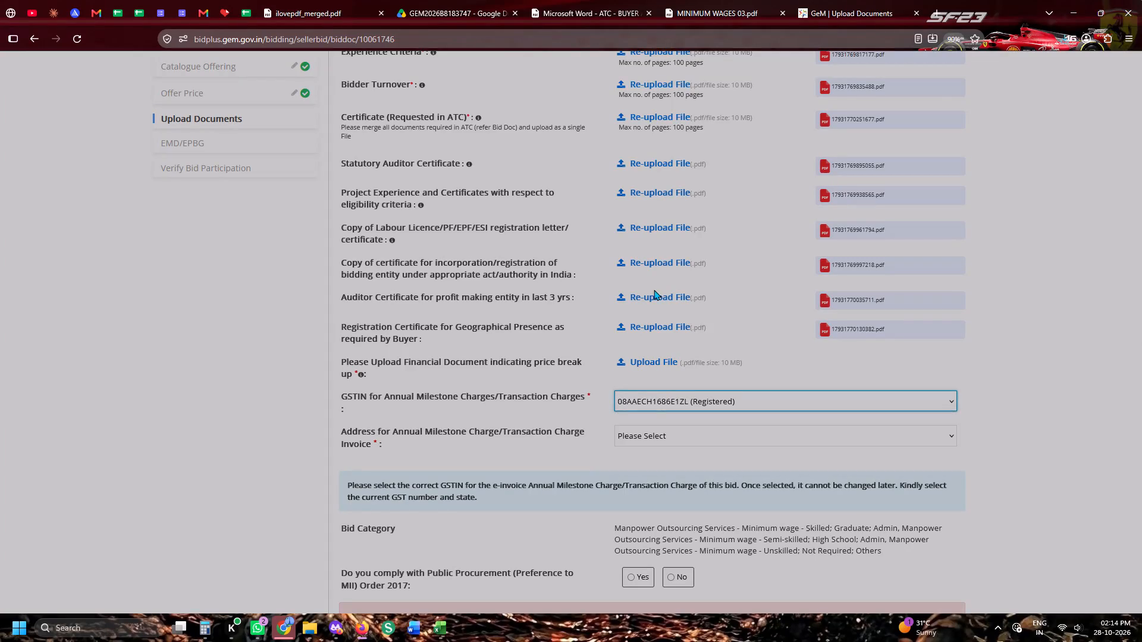
{"action": "left_click", "coordinate": [698, 137]}
{"action": "left_click", "coordinate": [658, 438]}
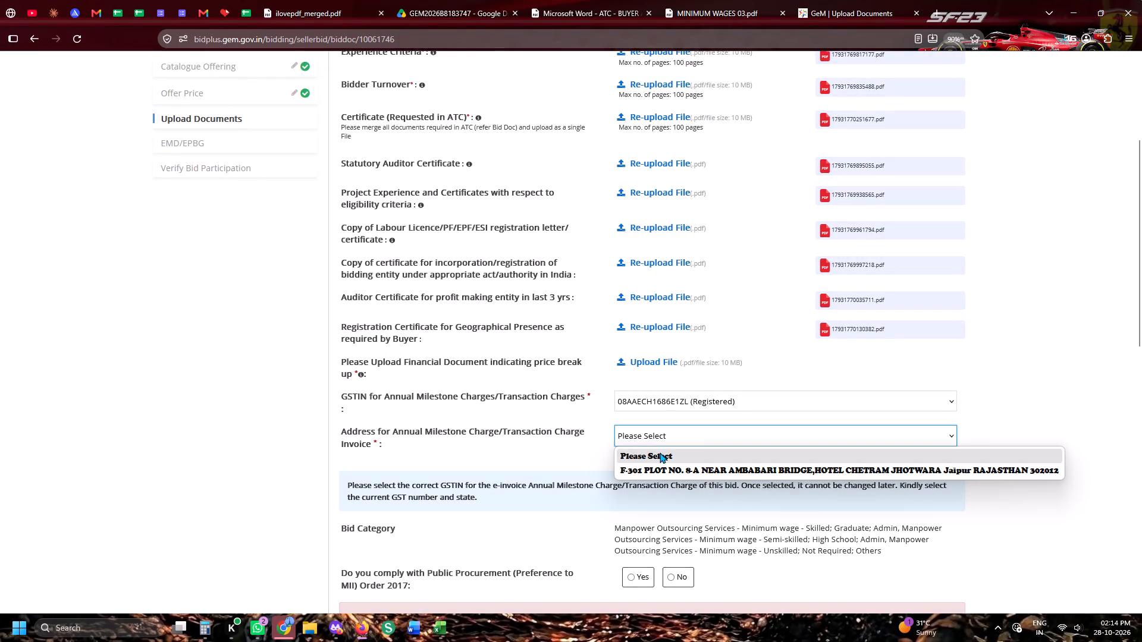
{"action": "left_click", "coordinate": [664, 471]}
{"action": "left_click", "coordinate": [697, 140]}
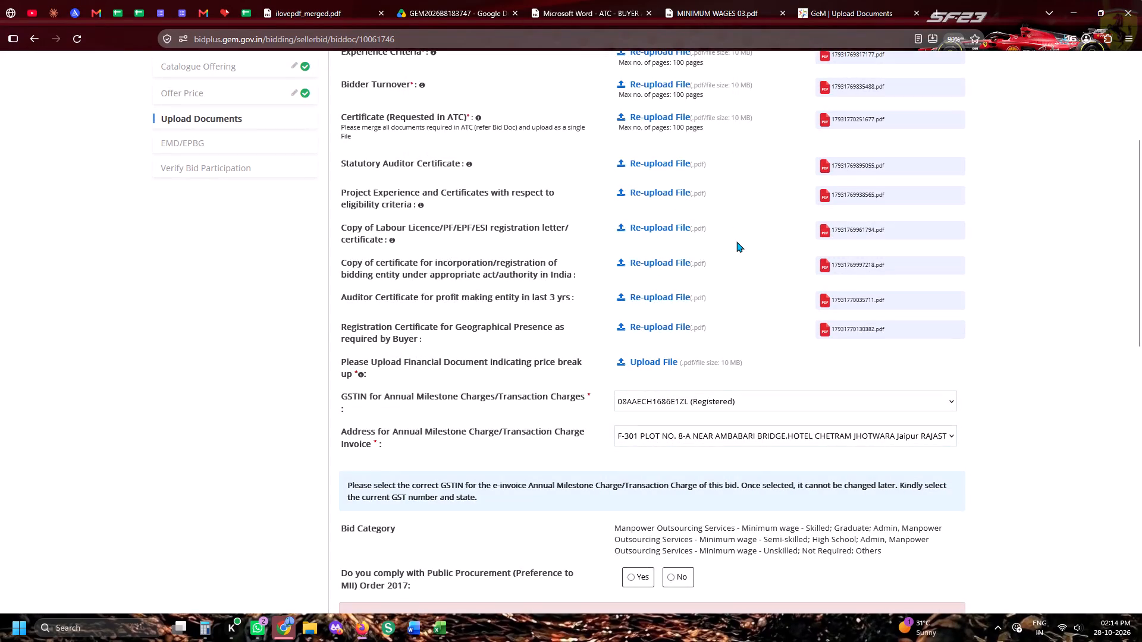
Answer Yes to the Public Procurement (Preference to MII) Order 2017 compliance, MSE Purchase Preference and EMD Exemption questions.
{"action": "scroll", "coordinate": [741, 239], "scroll_direction": "down", "scroll_amount": 6}
{"action": "left_click", "coordinate": [632, 117]}
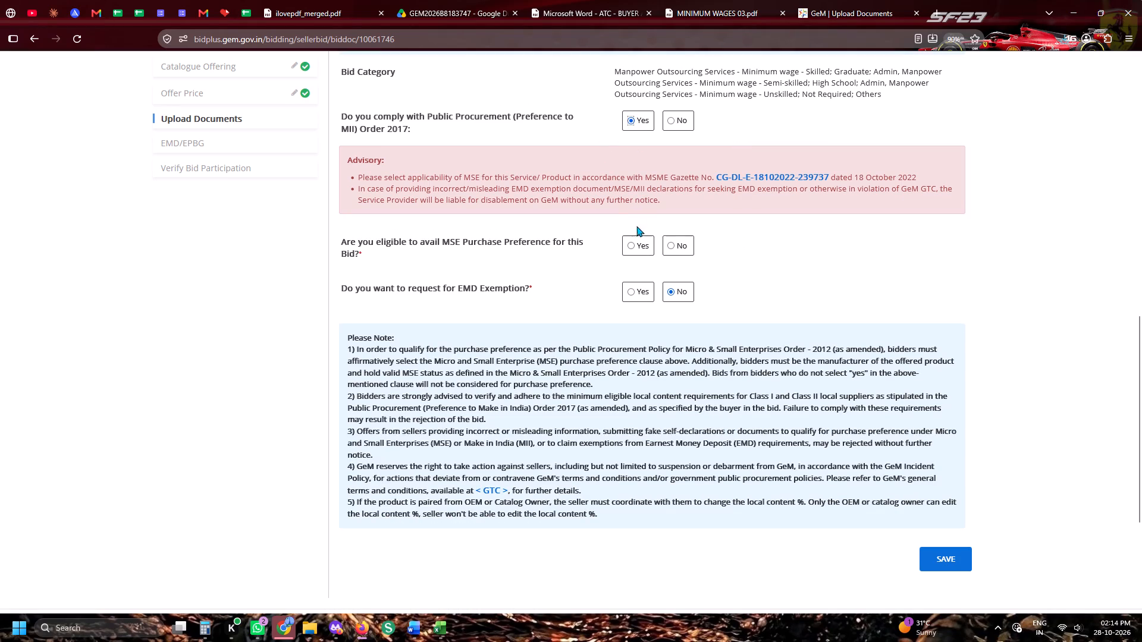
{"action": "left_click", "coordinate": [633, 250]}
{"action": "left_click", "coordinate": [633, 319]}
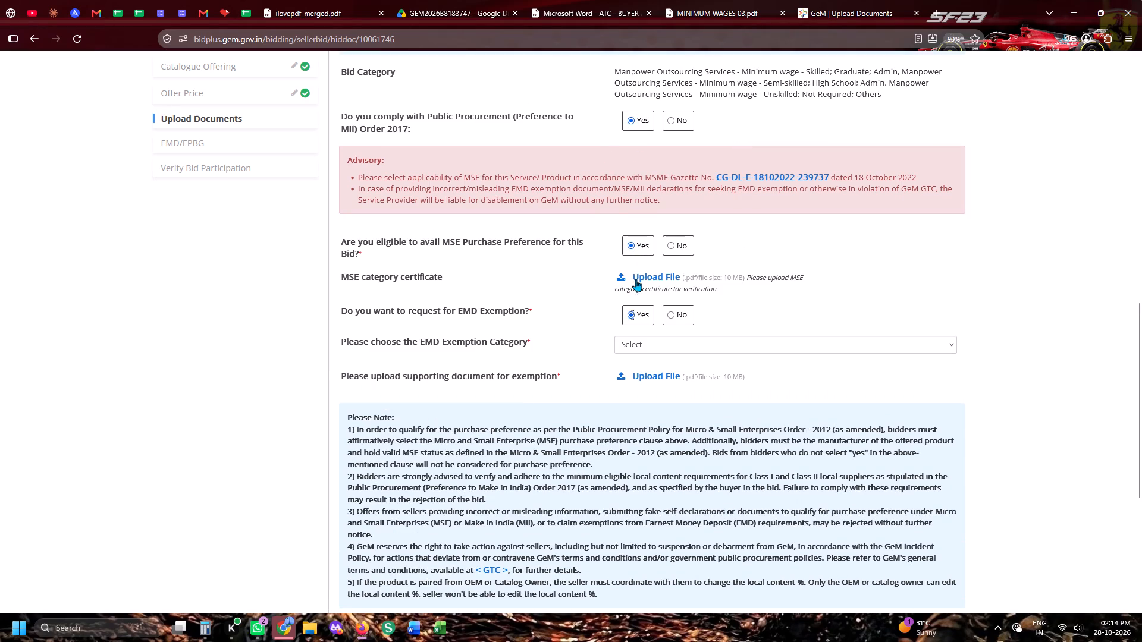
Upload msme-certificate-hhspl from Gem Bid Documents - HHSPL as the MSE category certificate.
{"action": "left_click", "coordinate": [636, 278]}
{"action": "scroll", "coordinate": [852, 282], "scroll_direction": "up", "scroll_amount": 7}
{"action": "left_click", "coordinate": [854, 251]}
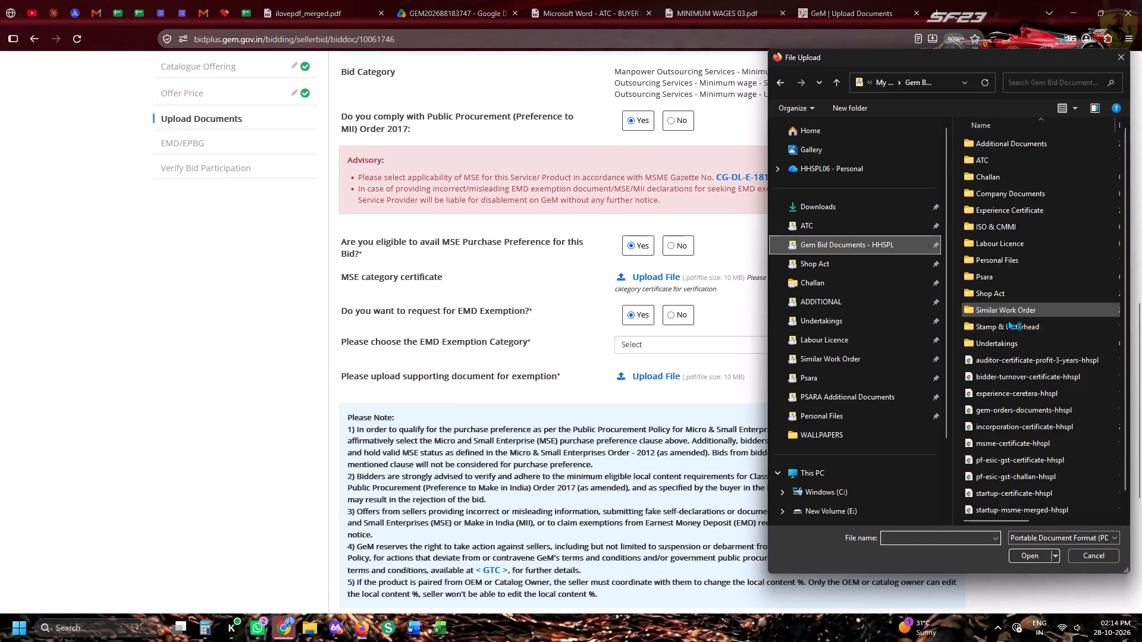
{"action": "scroll", "coordinate": [1008, 319], "scroll_direction": "down", "scroll_amount": 5}
{"action": "left_click", "coordinate": [1009, 413]}
{"action": "left_click", "coordinate": [1009, 417]}
{"action": "triple_click", "coordinate": [1009, 420]}
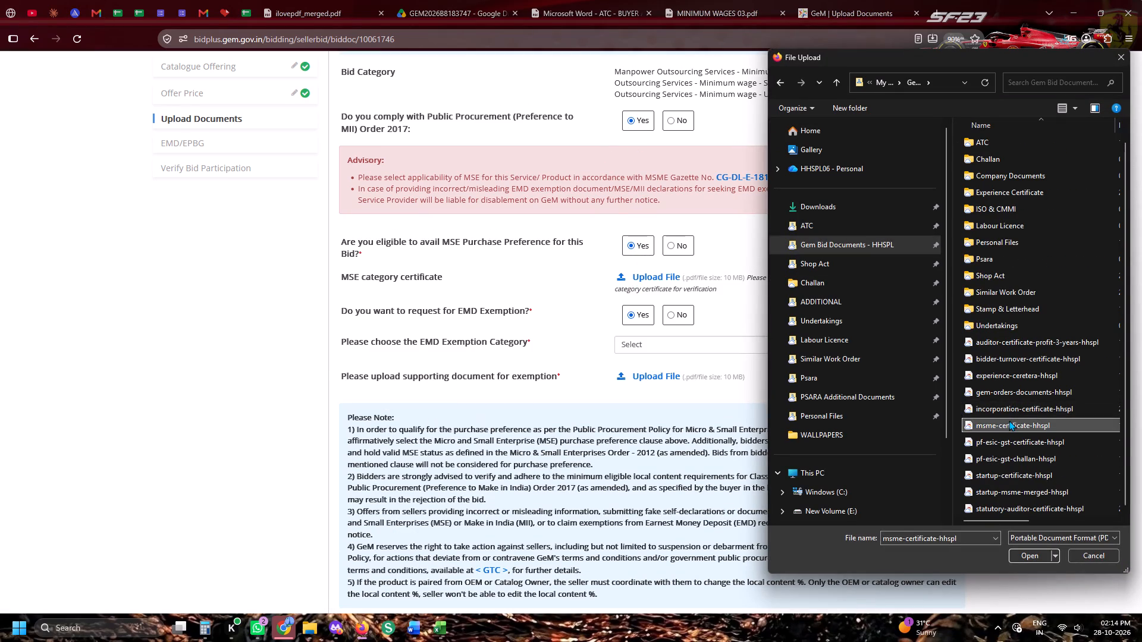
Open the choices for the EMD Exemption Category.
{"action": "scroll", "coordinate": [875, 328], "scroll_direction": "down", "scroll_amount": 2}
{"action": "left_click", "coordinate": [653, 195]}
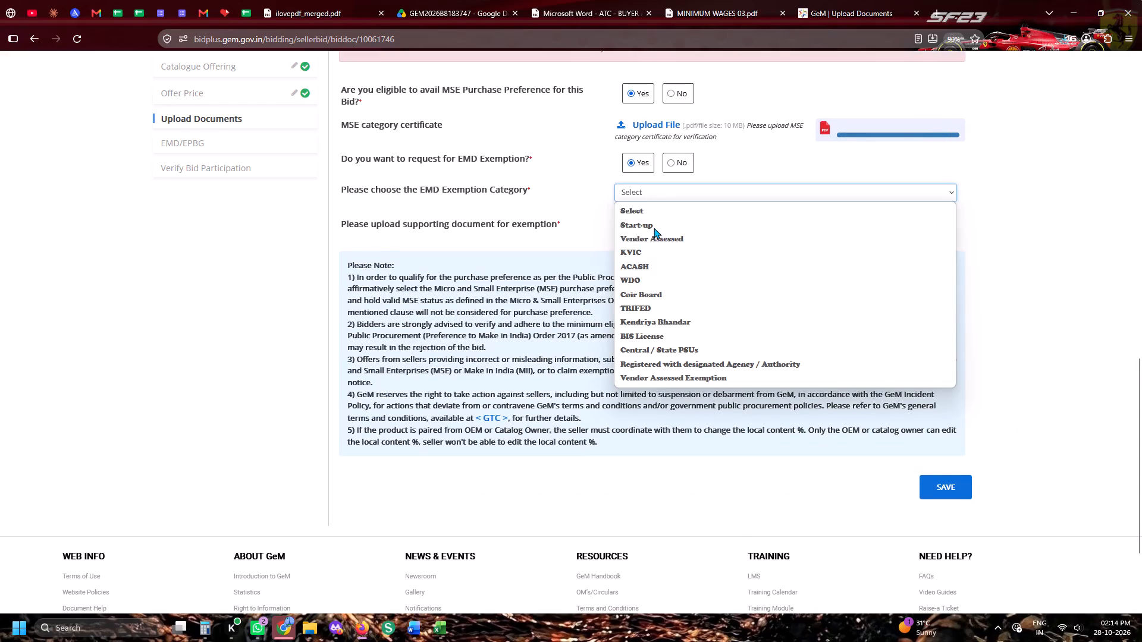
Set the EMD Exemption Category to Start-up and upload a PDF as the supporting document for the exemption.
{"action": "left_click", "coordinate": [654, 228]}
{"action": "left_click", "coordinate": [655, 243]}
{"action": "left_click", "coordinate": [653, 234]}
{"action": "scroll", "coordinate": [1006, 351], "scroll_direction": "down", "scroll_amount": 11}
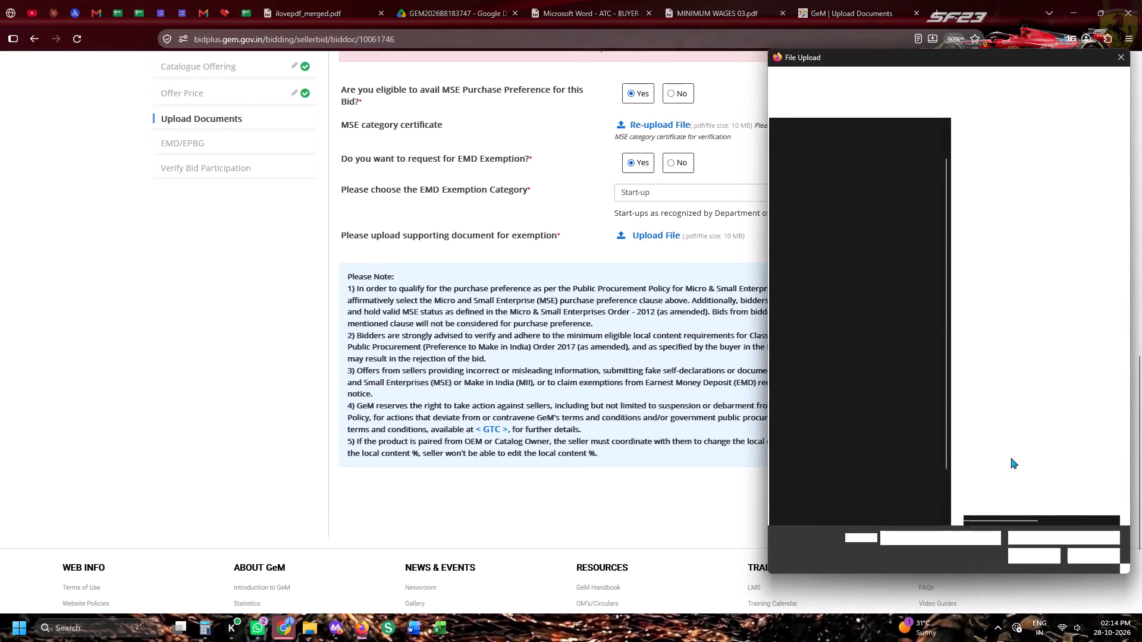
{"action": "double_click", "coordinate": [1014, 492]}
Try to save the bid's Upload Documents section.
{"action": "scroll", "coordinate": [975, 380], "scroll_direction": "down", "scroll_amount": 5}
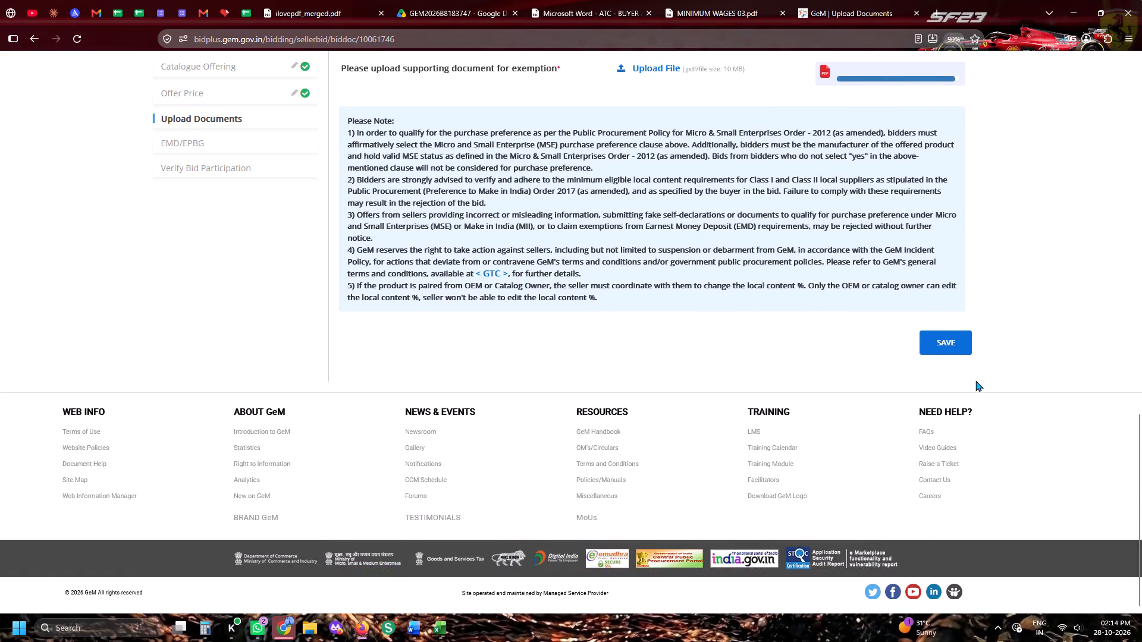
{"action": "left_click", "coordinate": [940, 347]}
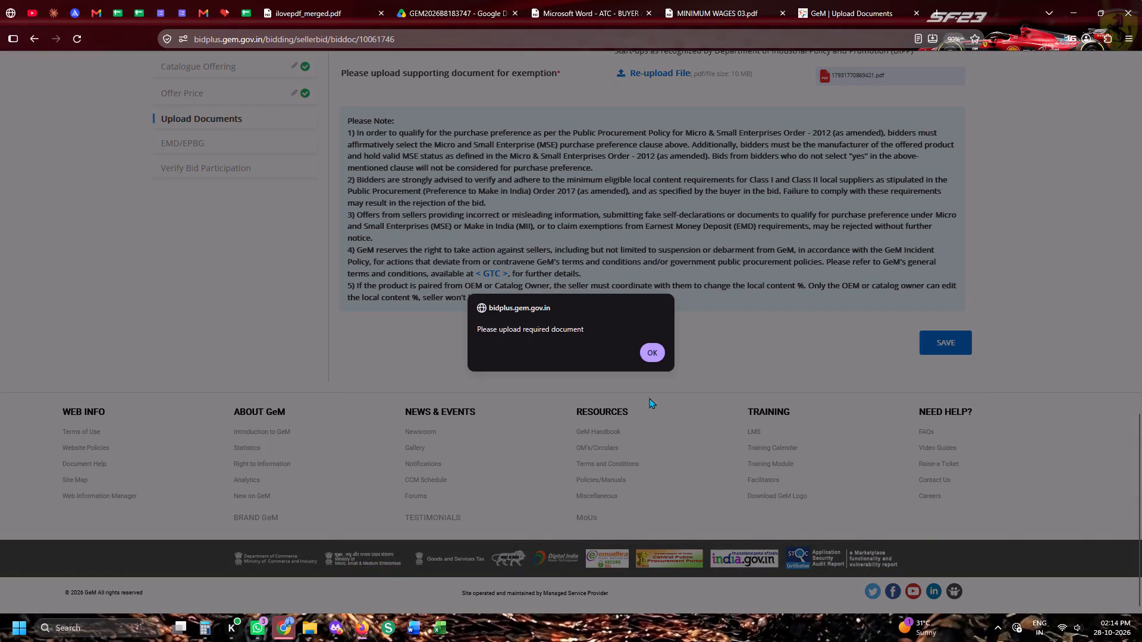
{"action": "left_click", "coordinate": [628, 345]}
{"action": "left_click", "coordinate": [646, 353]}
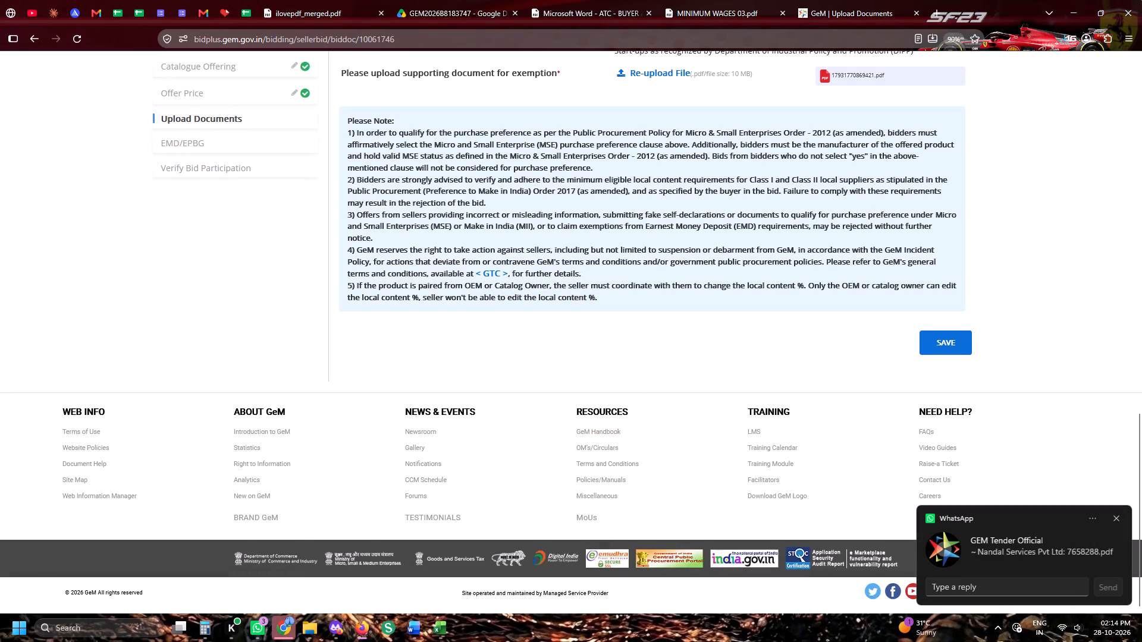
Open the incoming WhatsApp message from the GEM Tender Official group with the 7658288.pdf file.
{"action": "left_click", "coordinate": [1015, 531]}
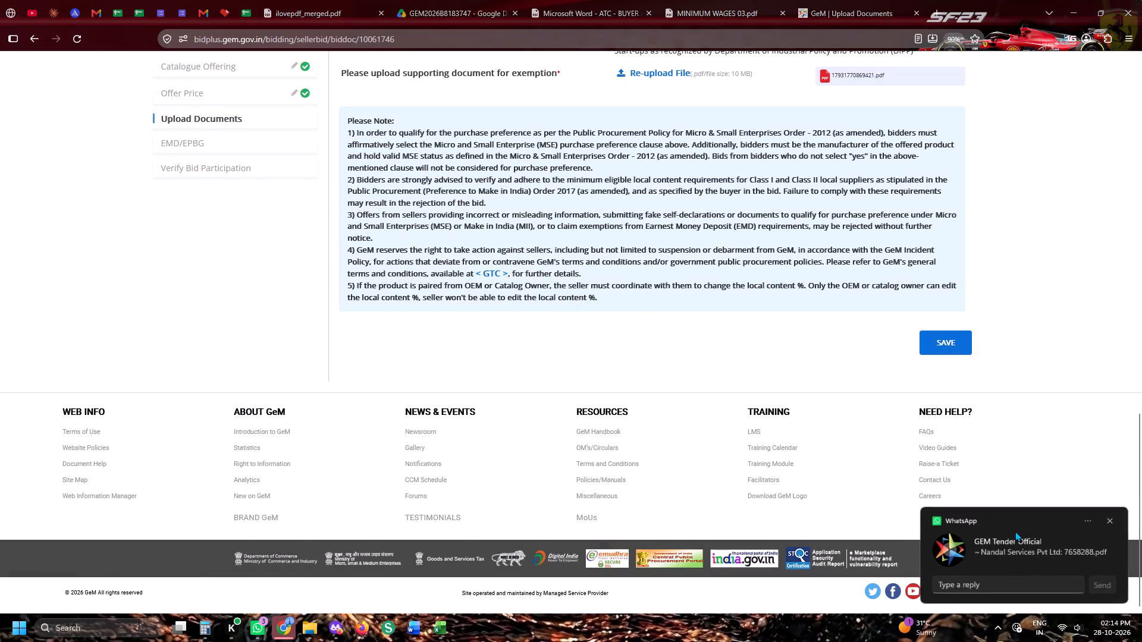
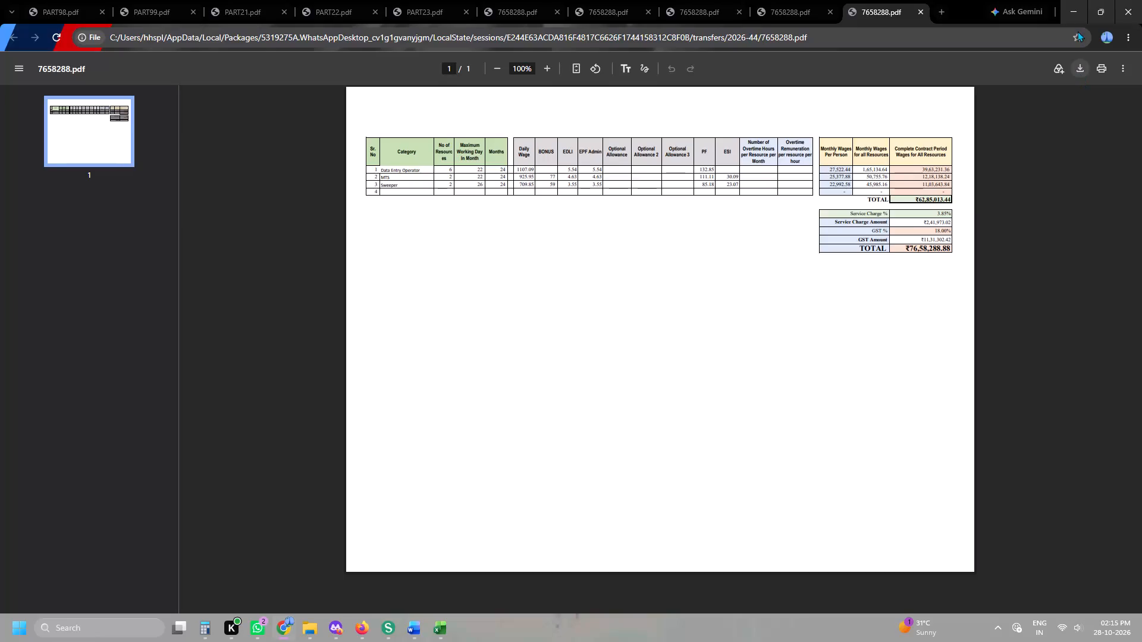
Save a copy of the wage and service charge calculation PDF 7658288 in the Downloads folder.
{"action": "left_click", "coordinate": [1073, 3]}
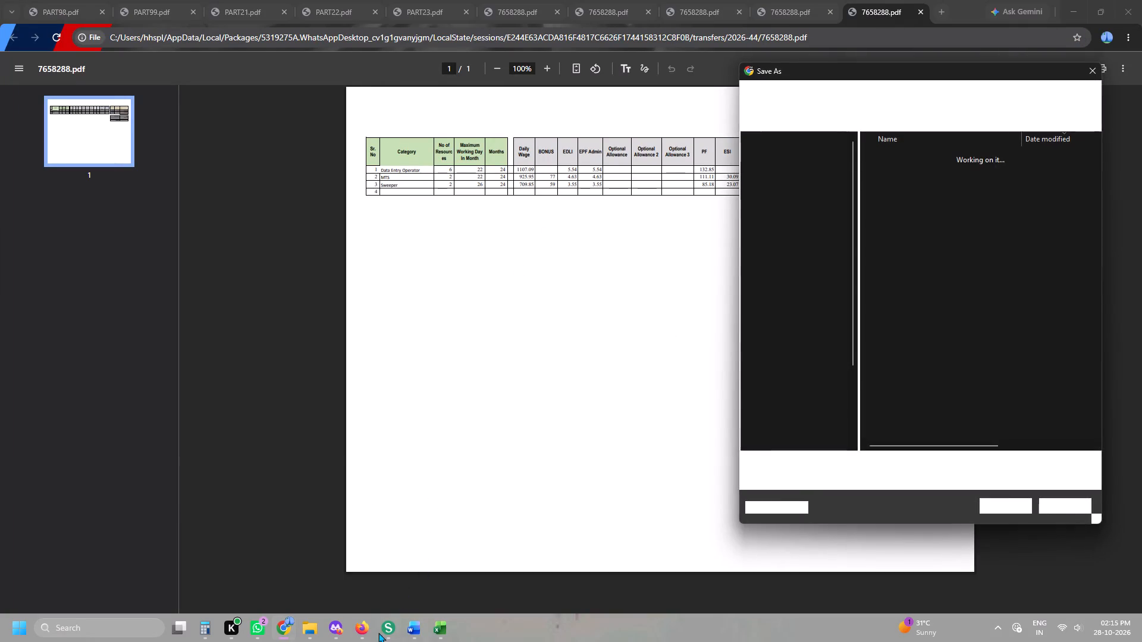
{"action": "left_click", "coordinate": [789, 172]}
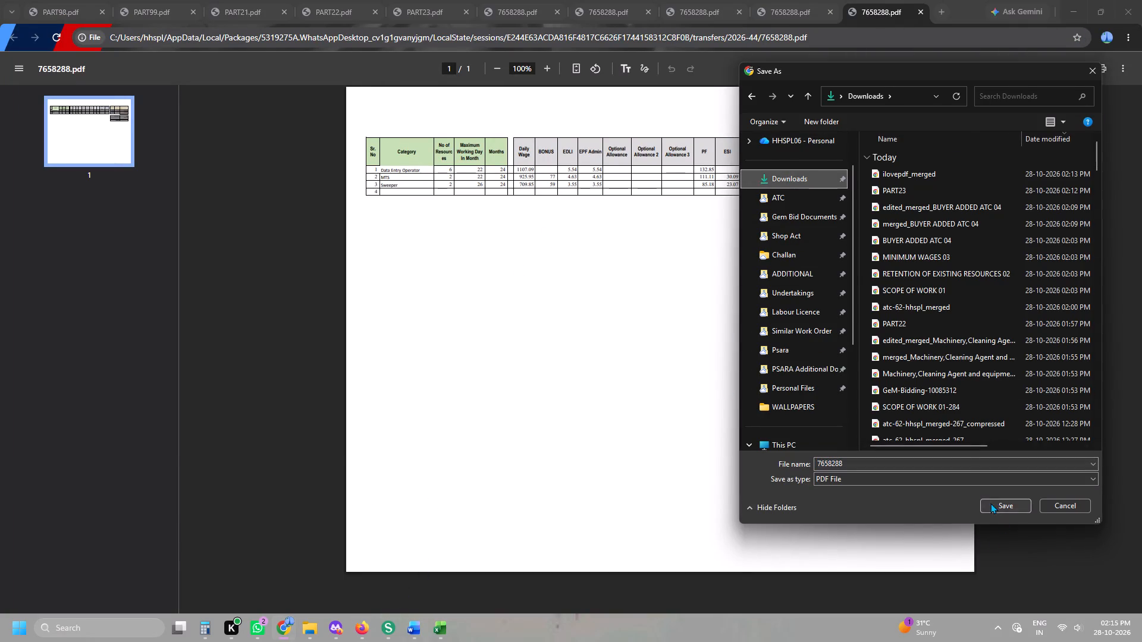
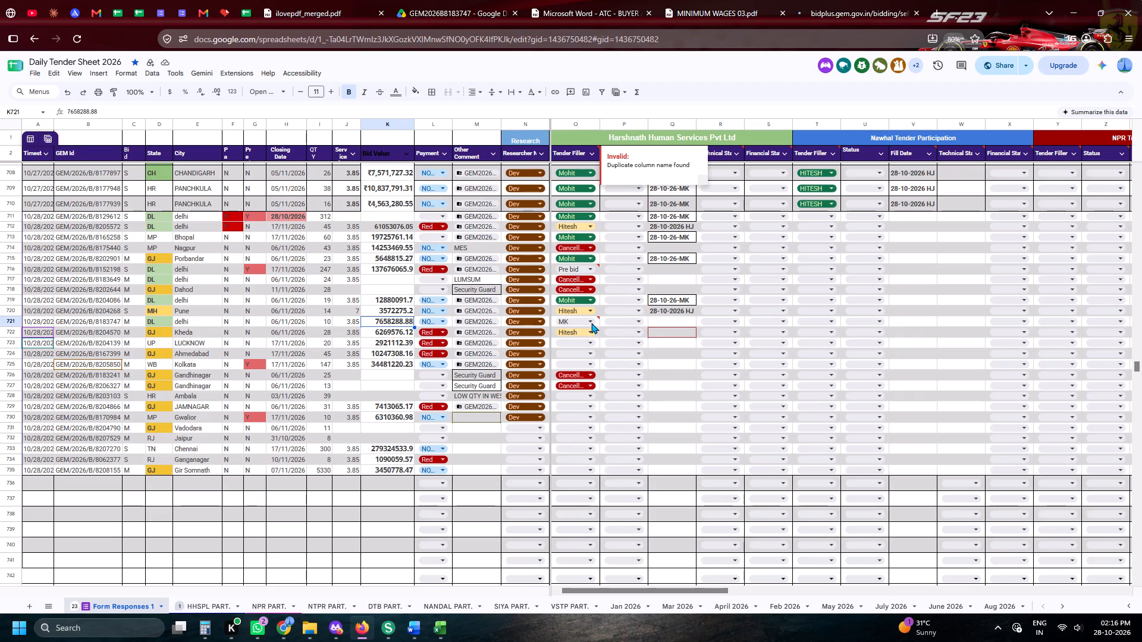
Set the Harshnath Human Services tender filler for bid GEM/2026/B/8183747 to Mohit in the daily tender sheet.
{"action": "left_click", "coordinate": [589, 320]}
{"action": "left_click", "coordinate": [591, 335]}
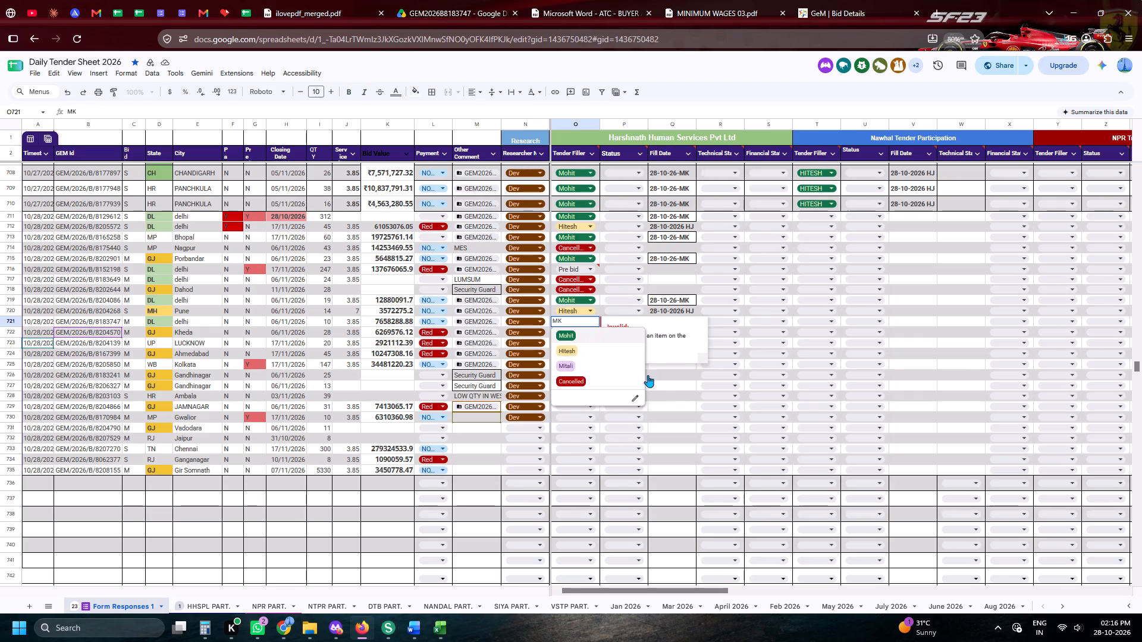
{"action": "left_click", "coordinate": [660, 386]}
Open the Drive folder linked in the Other Comment cell of the Lucknow bid GEM/2026/B/8204139.
{"action": "left_click", "coordinate": [473, 345]}
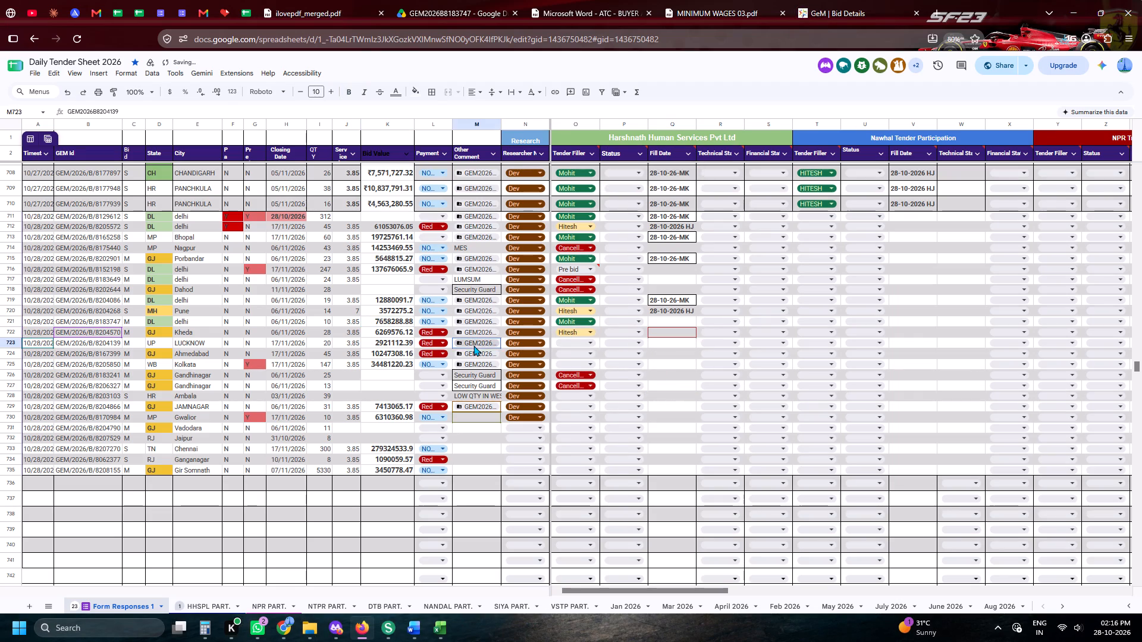
{"action": "left_click", "coordinate": [500, 364]}
Close the tabs left from the finished bid: ilovepdf_merged.pdf, the GEM2026B8183747 folder, the ATC Word file and MINIMUM WAGES 03.pdf.
{"action": "left_click", "coordinate": [490, 11]}
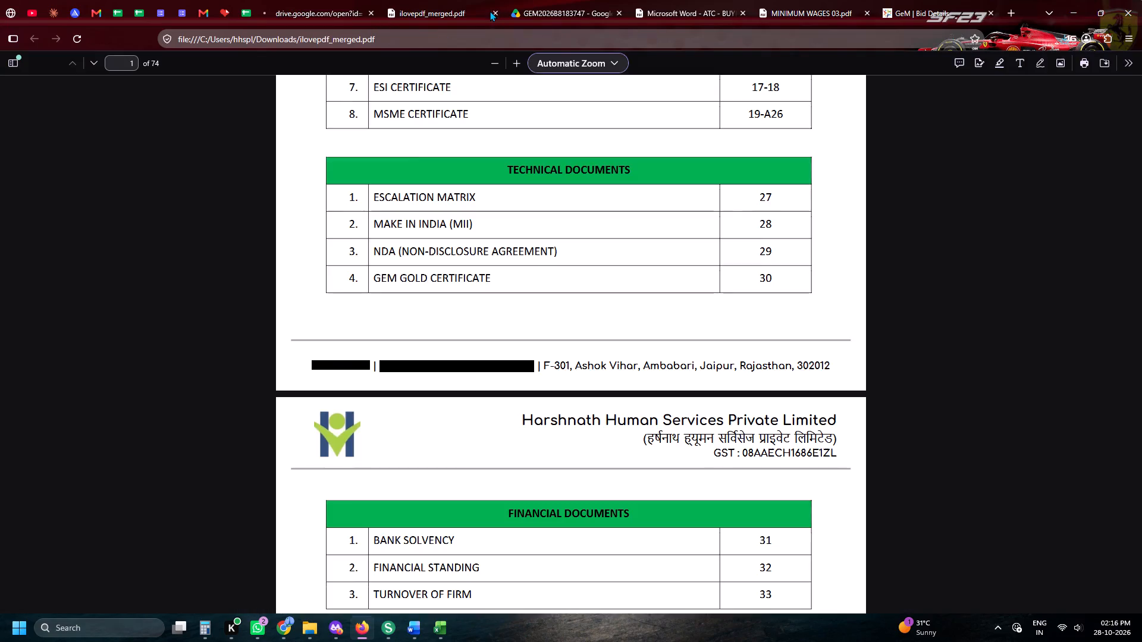
{"action": "left_click", "coordinate": [499, 11]}
{"action": "left_click", "coordinate": [499, 11]}
{"action": "left_click", "coordinate": [499, 11]}
{"action": "left_click", "coordinate": [499, 11]}
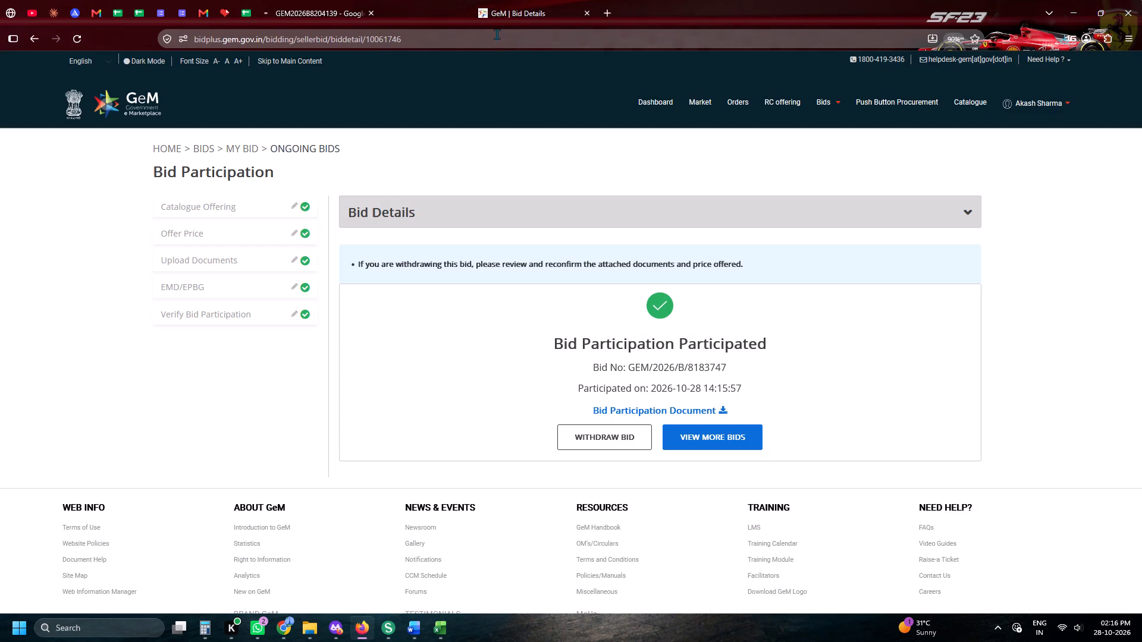
Open the list of bids on the GeM portal.
{"action": "left_click", "coordinate": [828, 98]}
{"action": "left_click", "coordinate": [832, 117]}
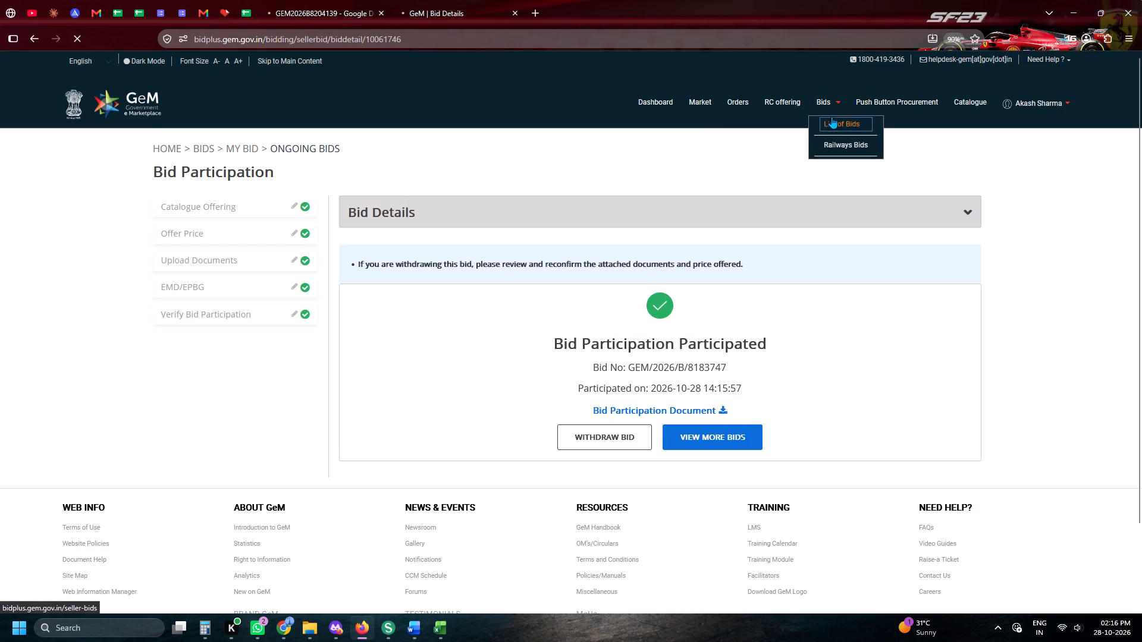
View the files in the GEM2026B8204139 Drive folder and return to the daily tender sheet.
{"action": "left_click", "coordinate": [274, 7]}
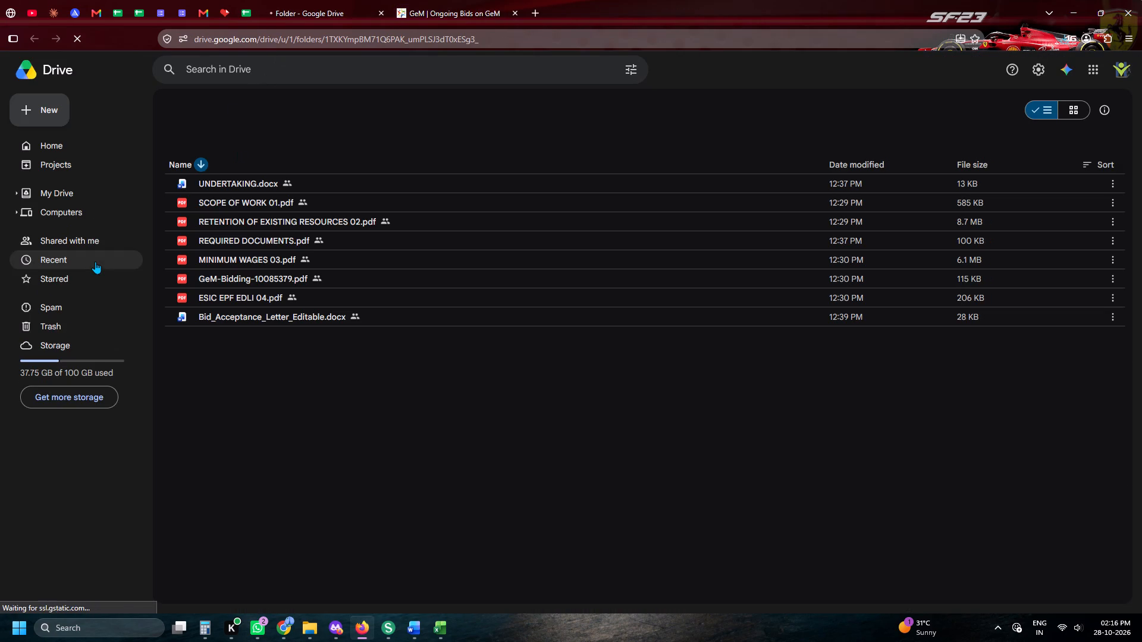
{"action": "left_click", "coordinate": [241, 0]}
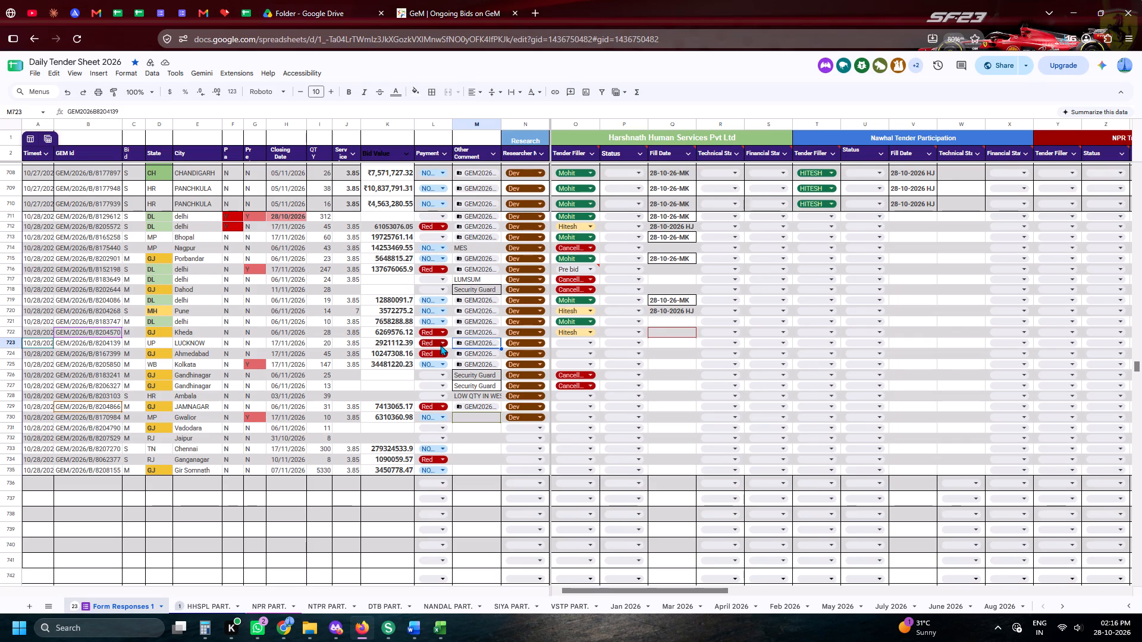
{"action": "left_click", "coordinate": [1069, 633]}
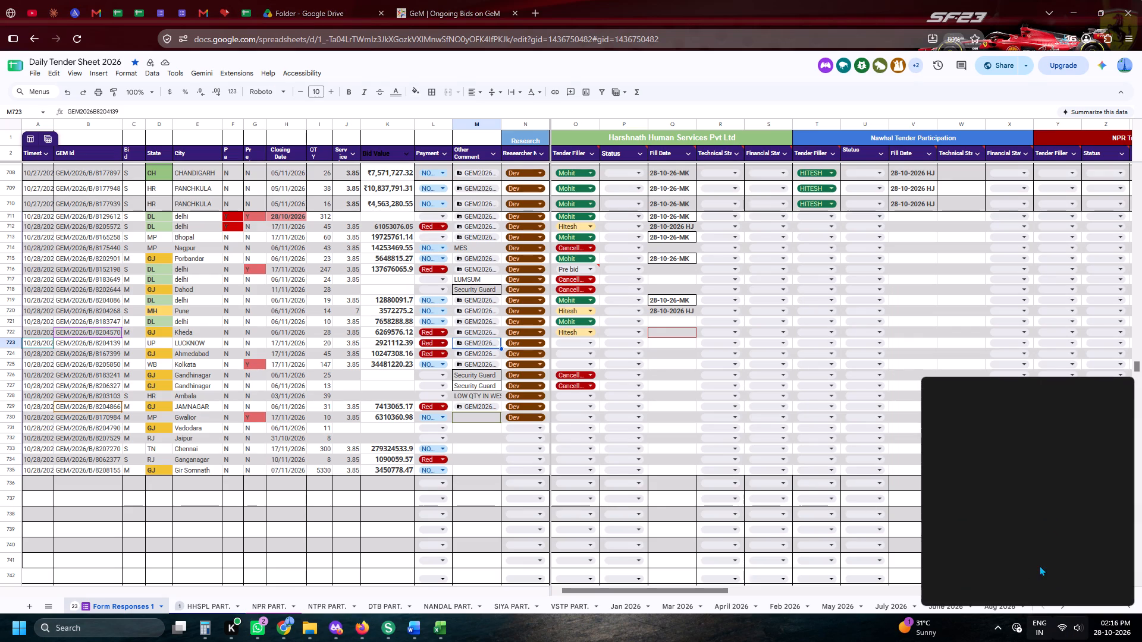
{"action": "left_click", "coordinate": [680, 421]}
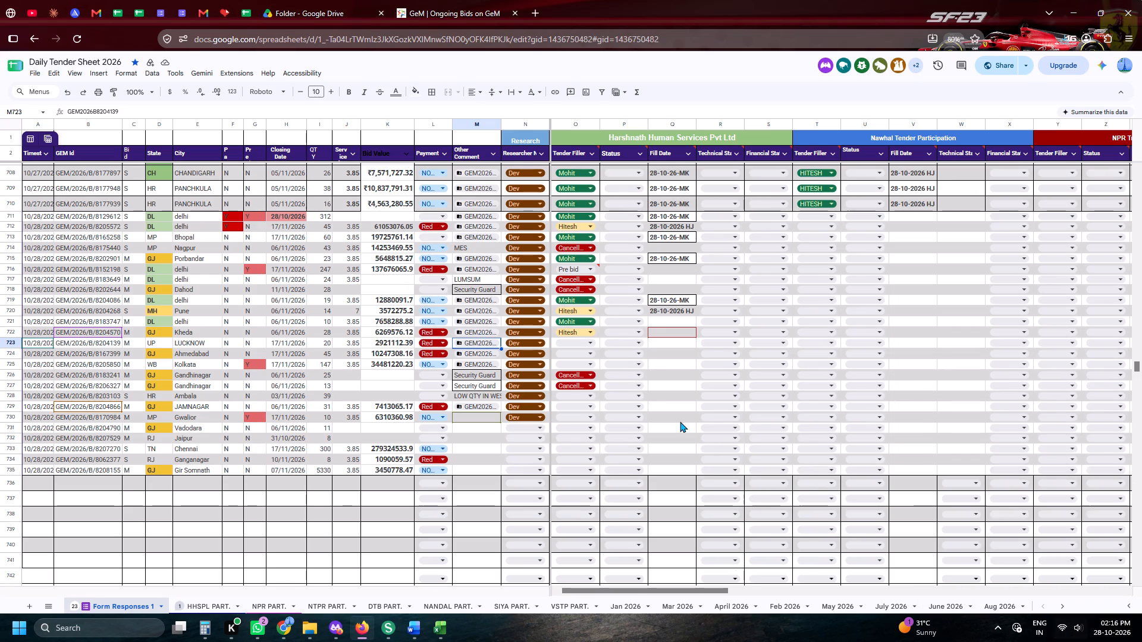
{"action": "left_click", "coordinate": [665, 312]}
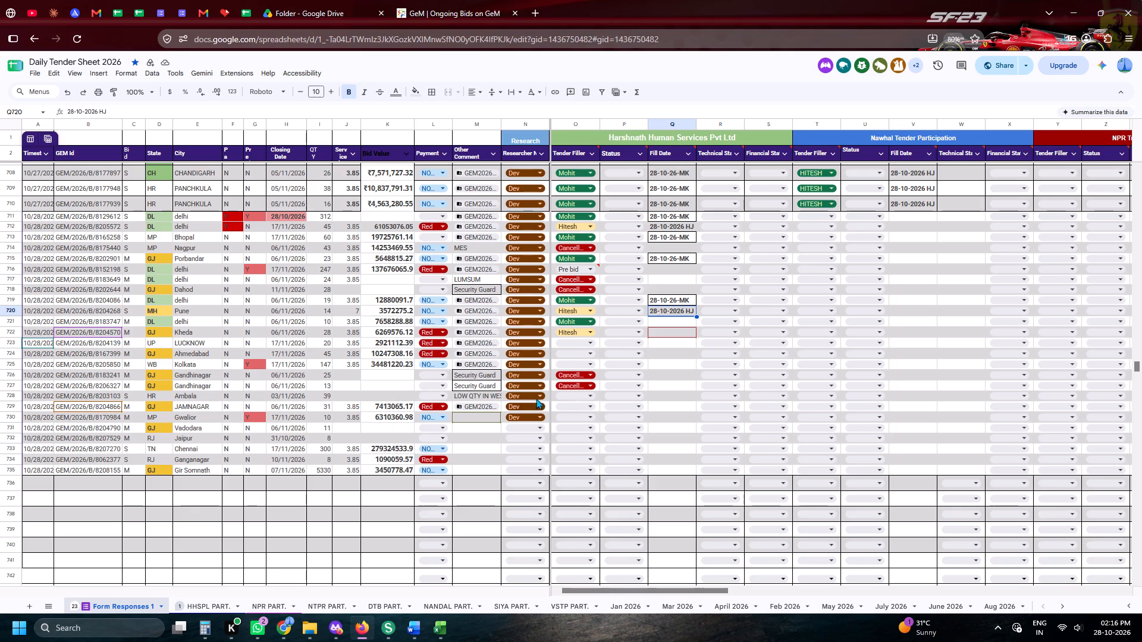
Mark the Ambala bid GEM/2026/B/8203103 as Cancelled in the Harshnath Human Services Tender Filler column.
{"action": "left_click", "coordinate": [573, 395]}
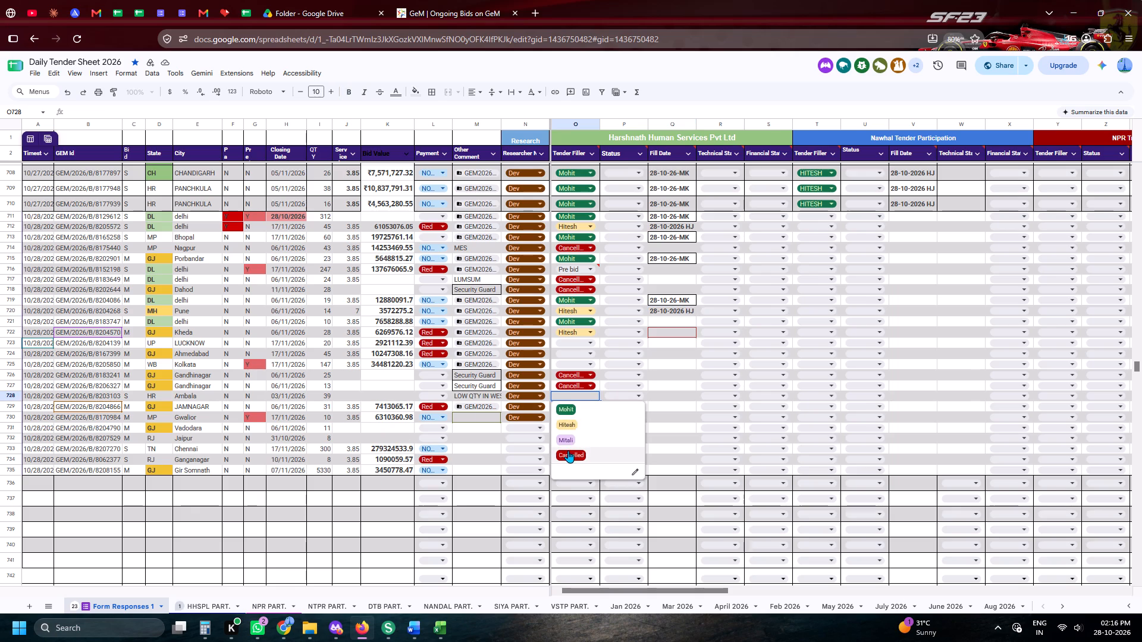
{"action": "left_click", "coordinate": [568, 451]}
{"action": "left_click", "coordinate": [470, 451]}
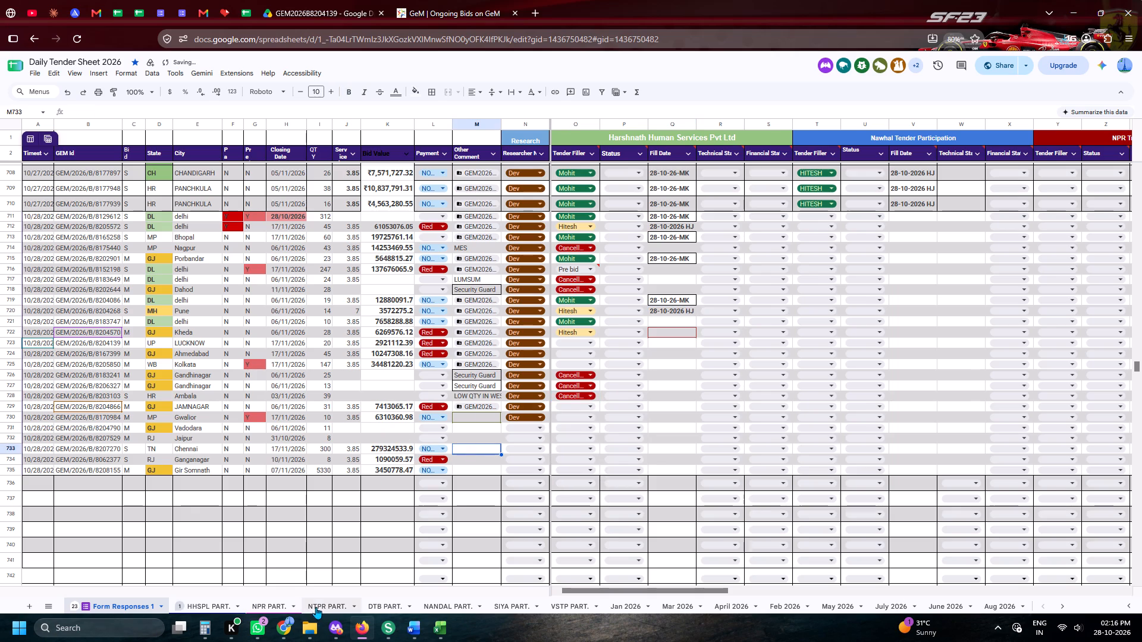
Switch to the Flipkart window and examine the Toofun rock crawler's details and similar products, opening the KIDOLOGY RC drift car.
{"action": "left_click", "coordinate": [283, 640]}
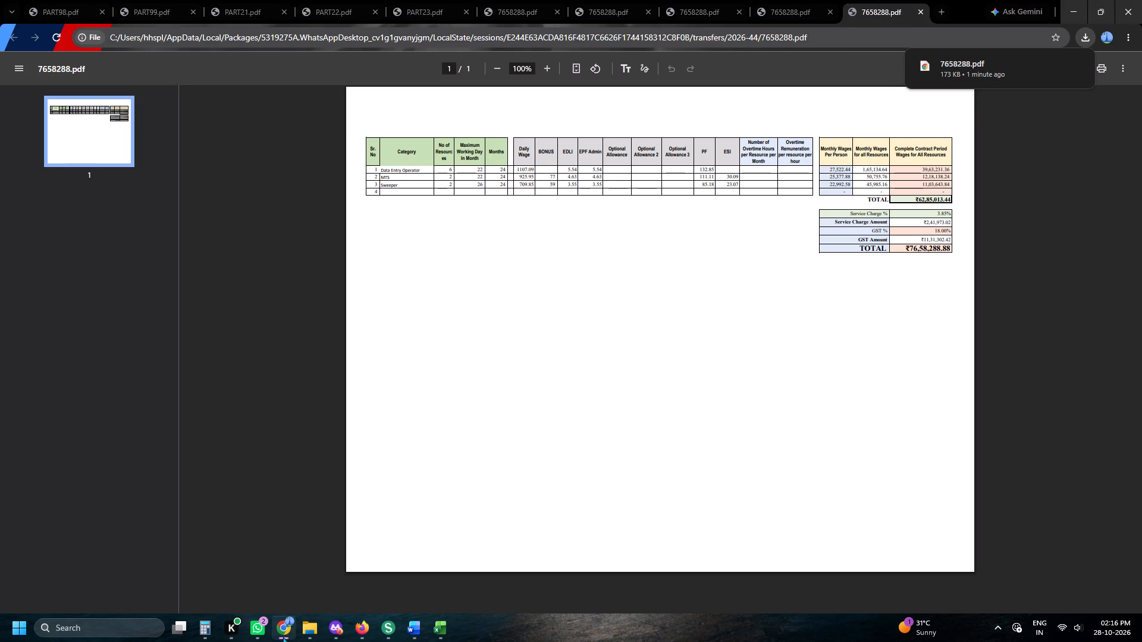
{"action": "left_click", "coordinate": [326, 634]}
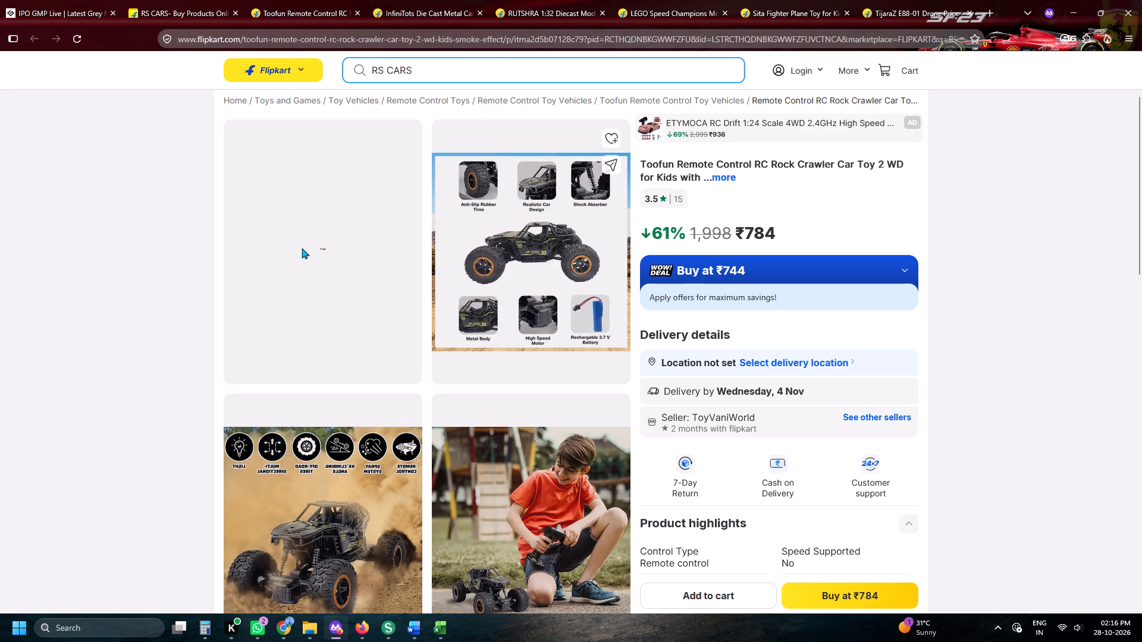
{"action": "scroll", "coordinate": [523, 295], "scroll_direction": "down", "scroll_amount": 6}
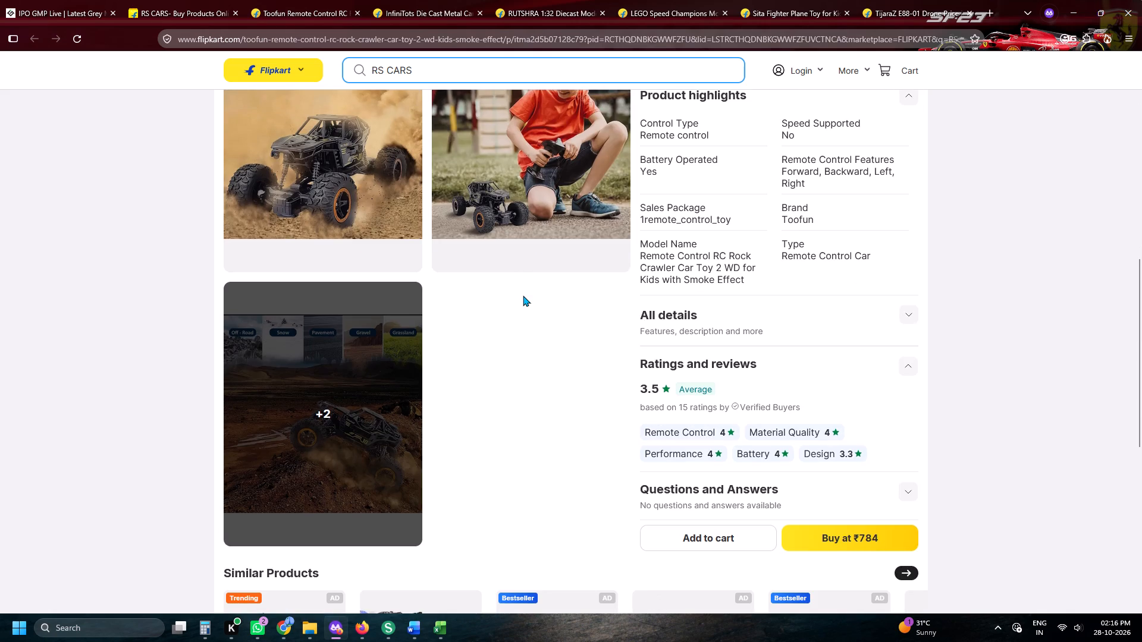
{"action": "scroll", "coordinate": [523, 295], "scroll_direction": "down", "scroll_amount": 6}
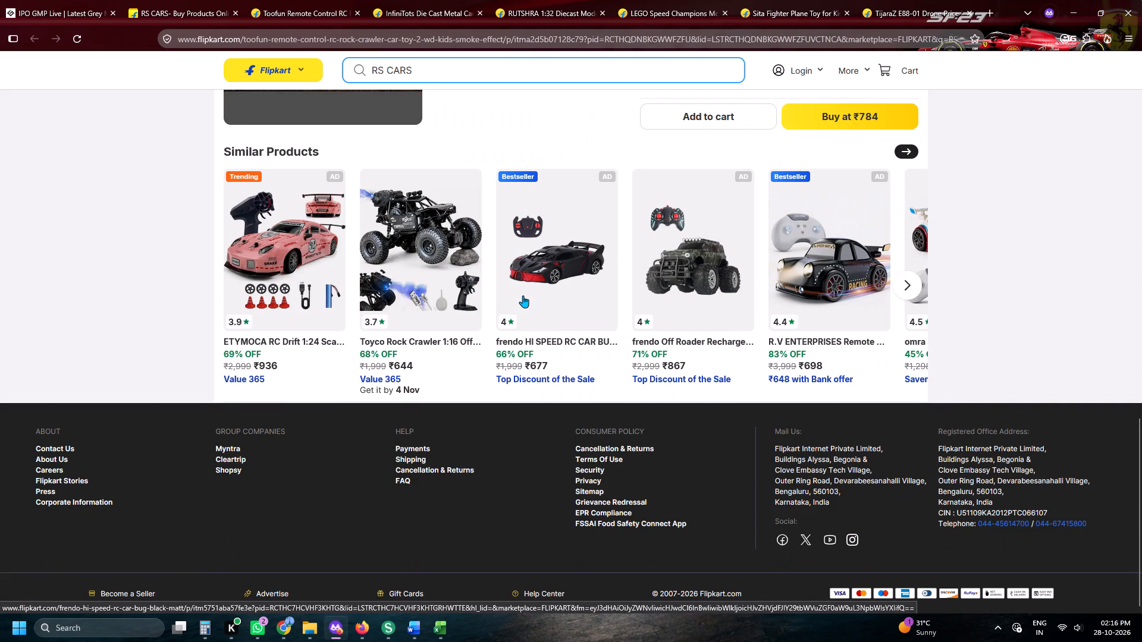
{"action": "left_click", "coordinate": [906, 285]}
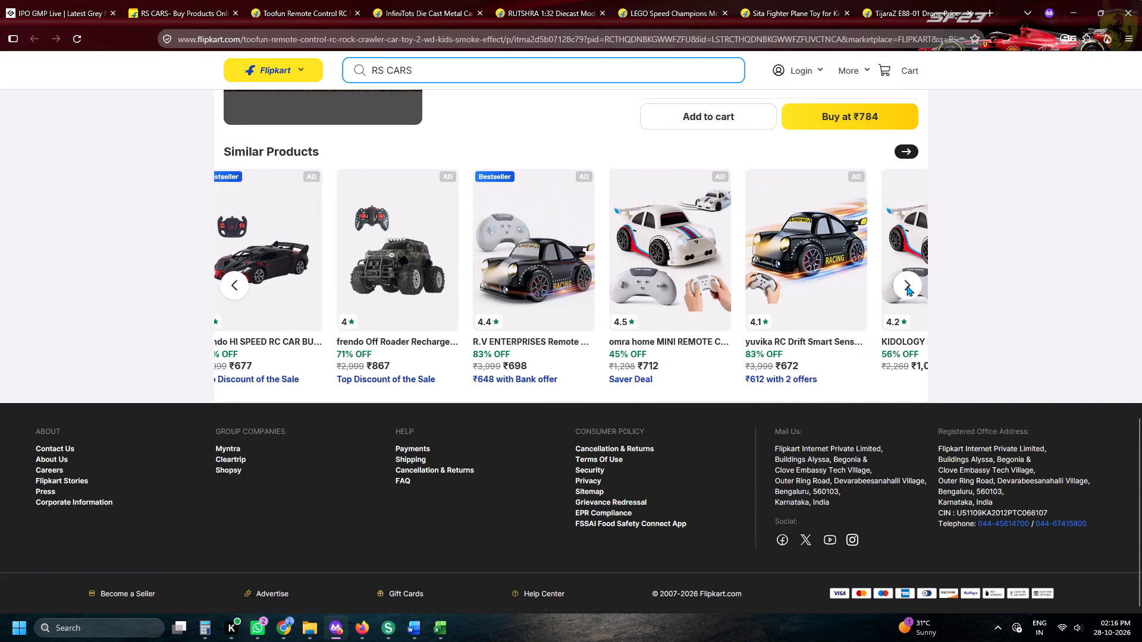
{"action": "left_click", "coordinate": [906, 285]}
Return to the Flipkart search results and search for RS CAR instead.
{"action": "left_click", "coordinate": [186, 0]}
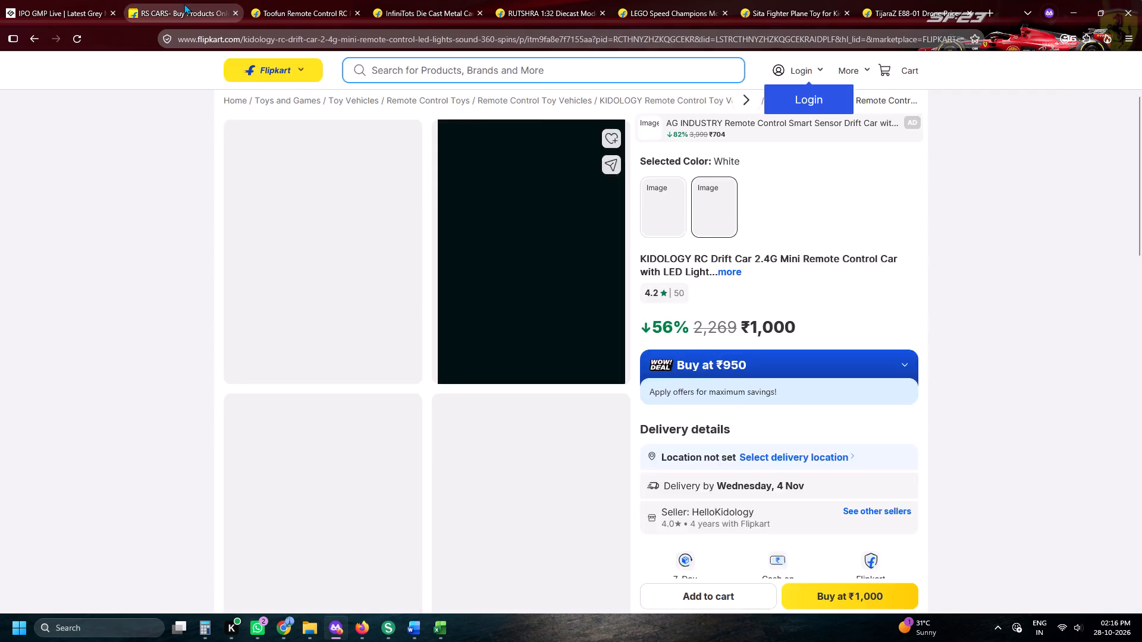
{"action": "left_click", "coordinate": [335, 72]}
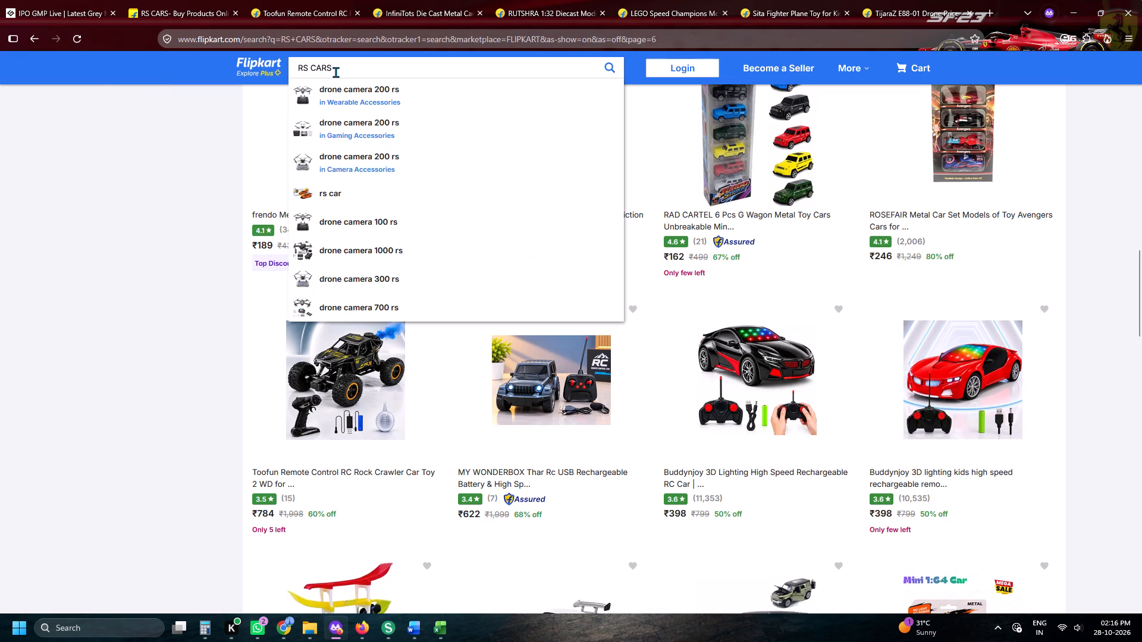
{"action": "key", "text": "BackSpace"}
{"action": "key", "text": "space"}
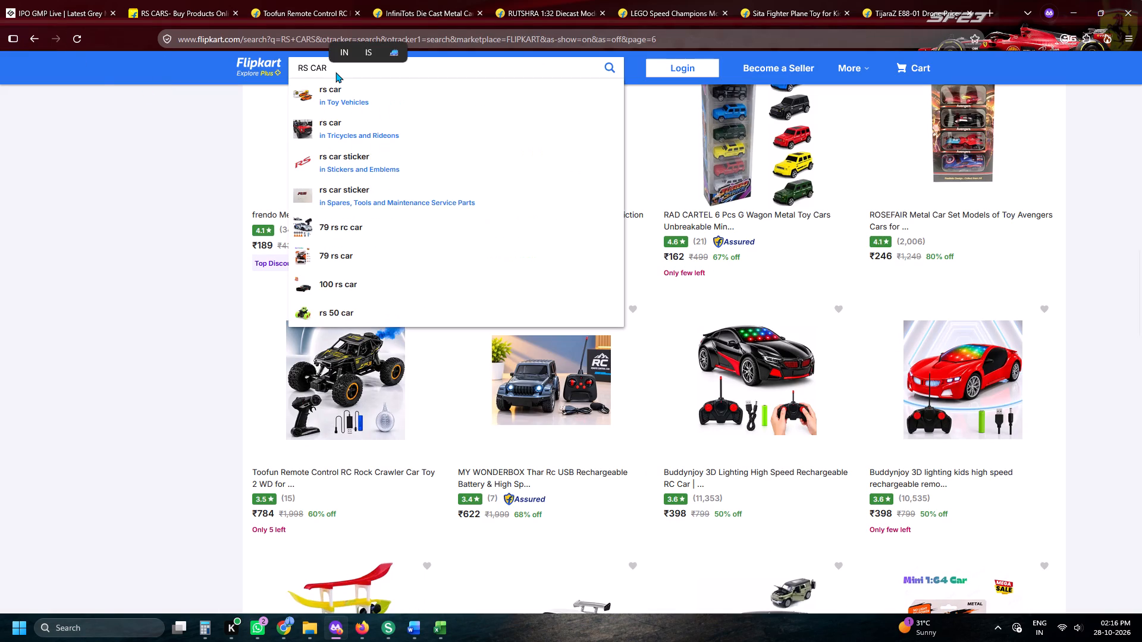
{"action": "key", "text": "Return"}
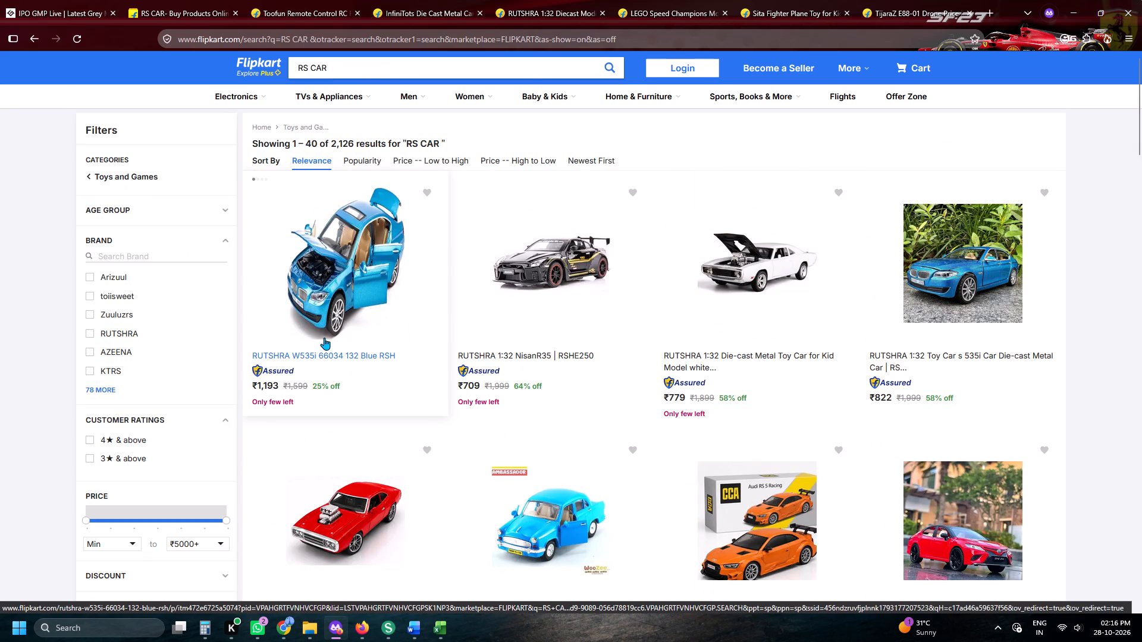
Examine the toy car listings and prices on the first page of RS CAR results.
{"action": "scroll", "coordinate": [349, 328], "scroll_direction": "down", "scroll_amount": 2}
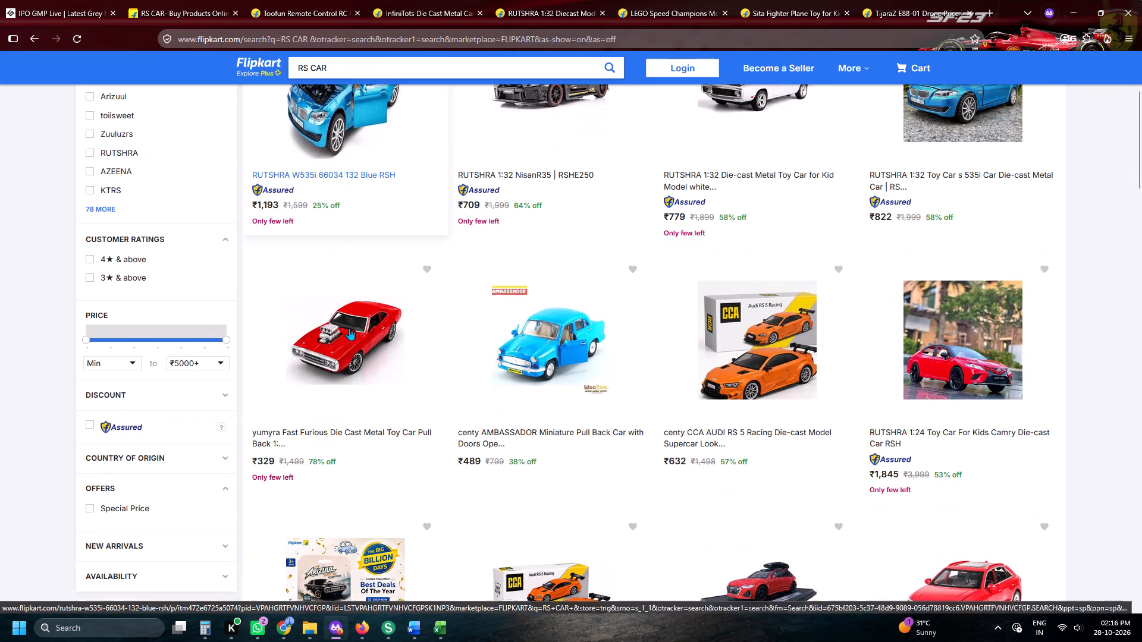
{"action": "scroll", "coordinate": [349, 328], "scroll_direction": "up", "scroll_amount": 1}
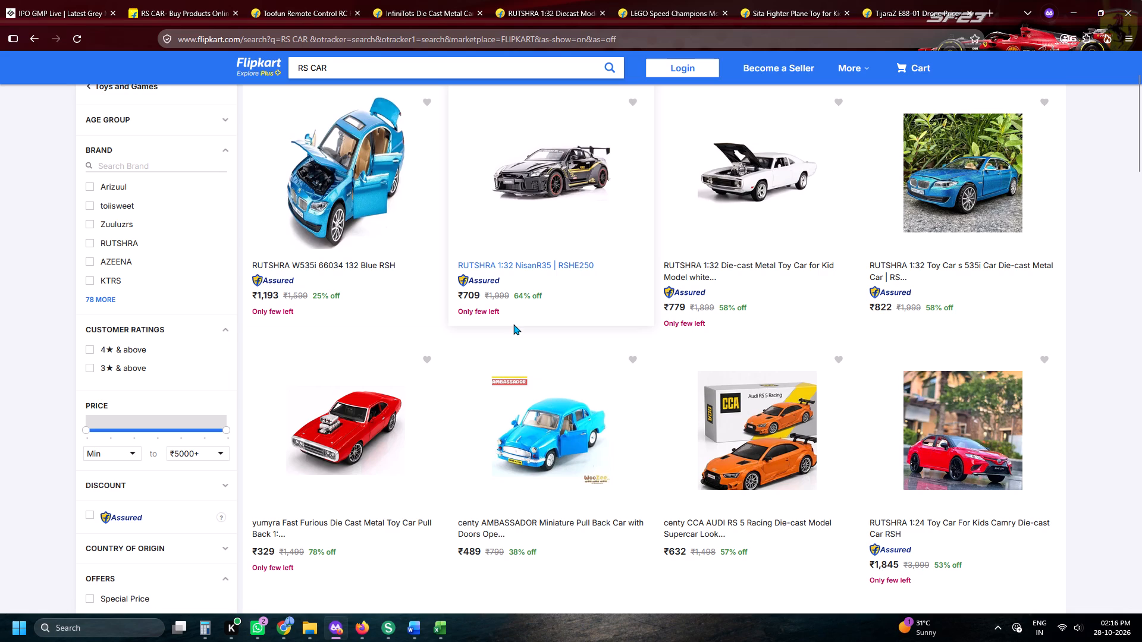
{"action": "scroll", "coordinate": [513, 324], "scroll_direction": "down", "scroll_amount": 3}
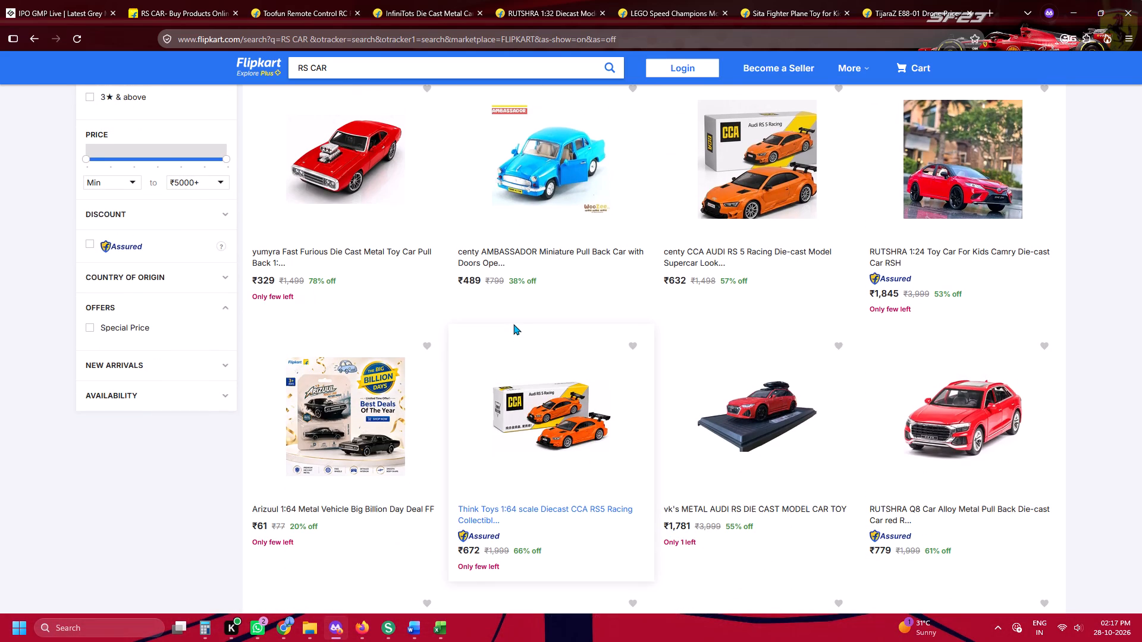
{"action": "scroll", "coordinate": [513, 324], "scroll_direction": "down", "scroll_amount": 6}
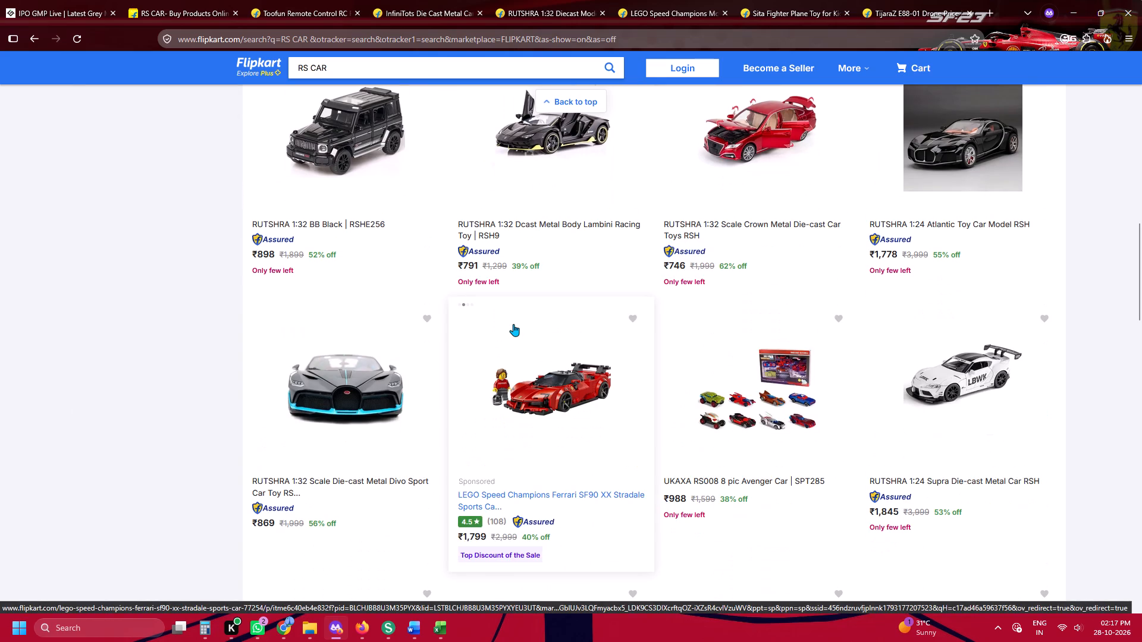
{"action": "scroll", "coordinate": [513, 324], "scroll_direction": "down", "scroll_amount": 6}
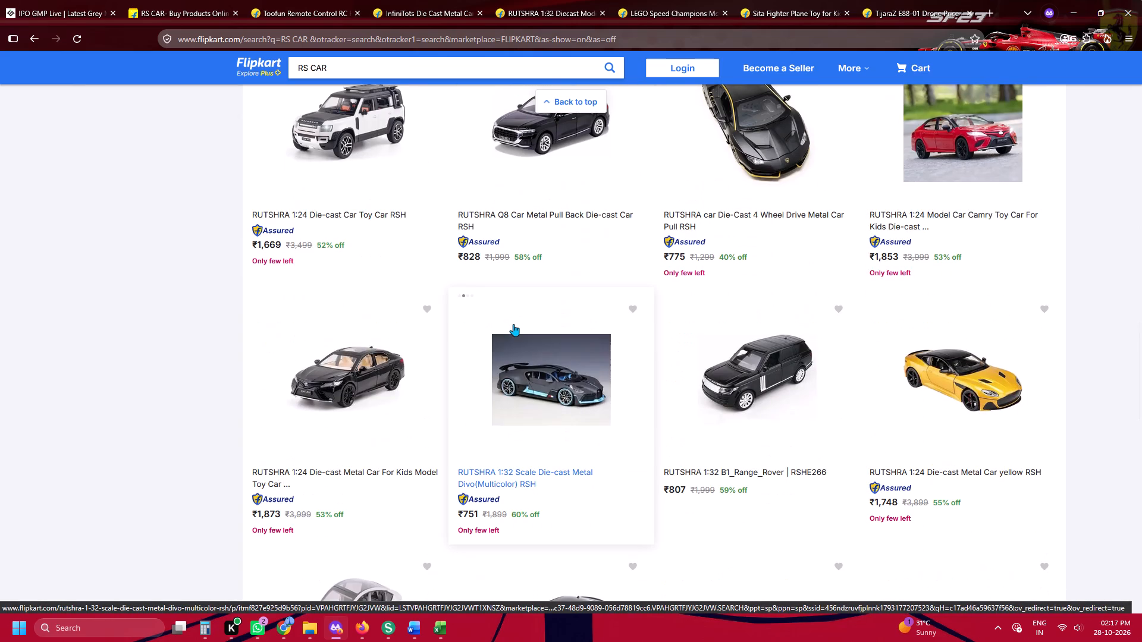
{"action": "scroll", "coordinate": [513, 324], "scroll_direction": "down", "scroll_amount": 5}
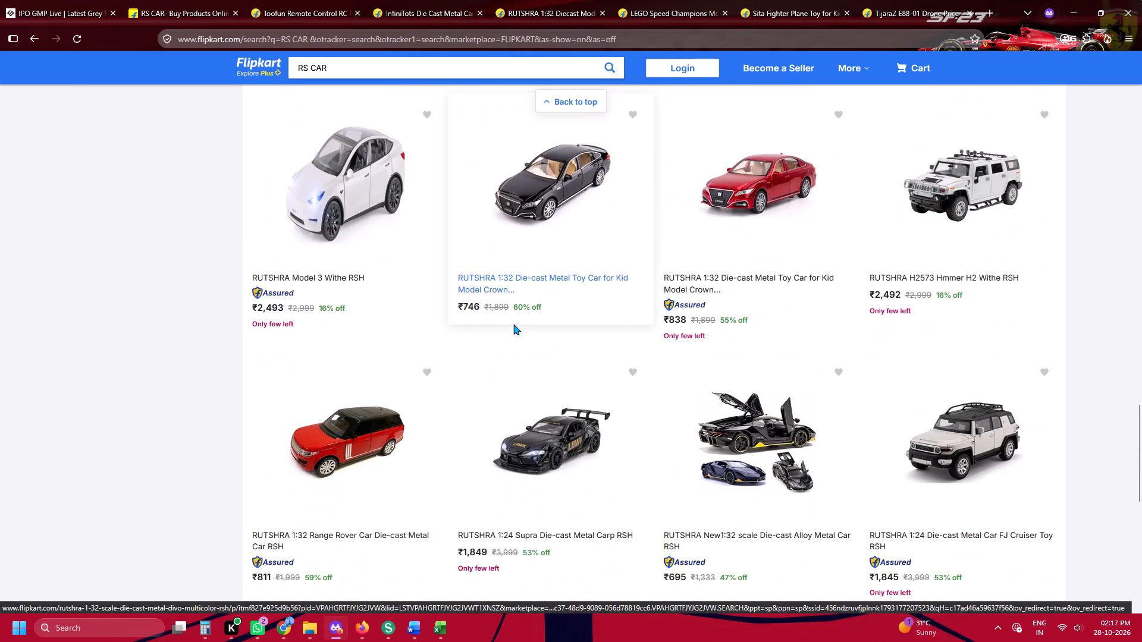
{"action": "scroll", "coordinate": [513, 324], "scroll_direction": "down", "scroll_amount": 6}
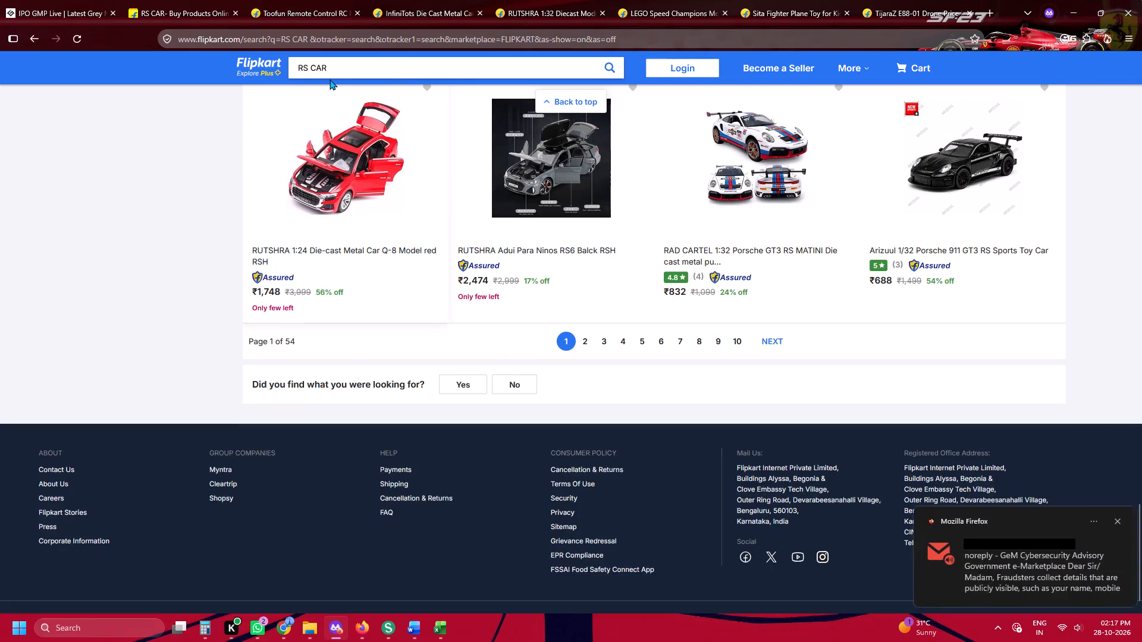
Correct the Flipkart search to RC CAR and look through the remote control car listings.
{"action": "left_click", "coordinate": [309, 73]}
{"action": "key", "text": "Left"}
{"action": "key", "text": "BackSpace"}
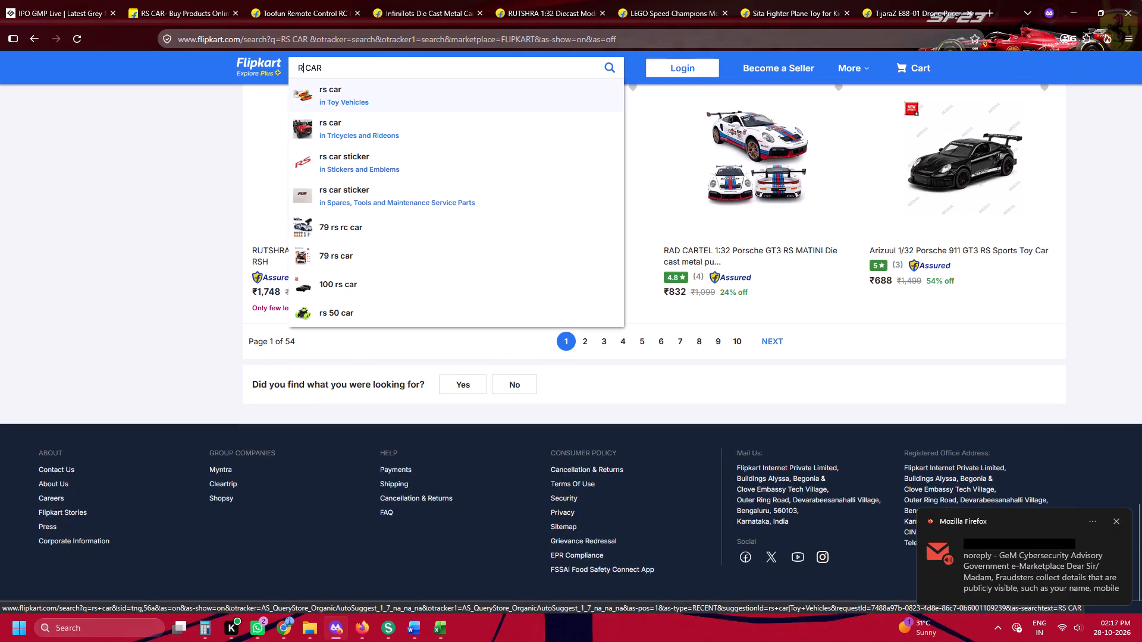
{"action": "key", "text": "c"}
{"action": "key", "text": "Return"}
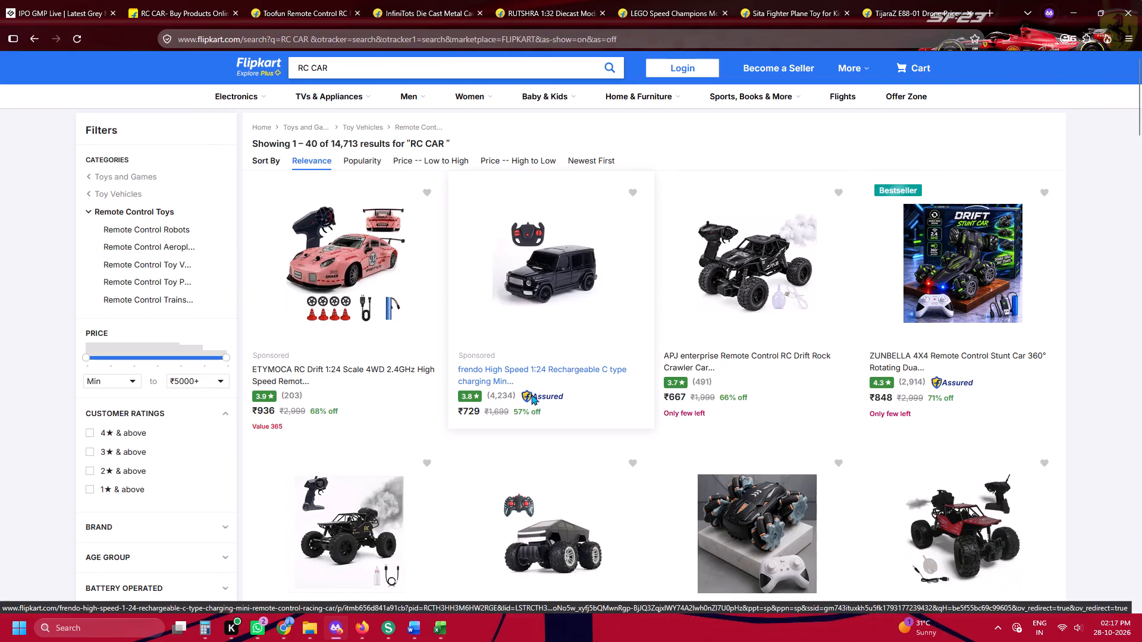
{"action": "scroll", "coordinate": [653, 356], "scroll_direction": "down", "scroll_amount": 4}
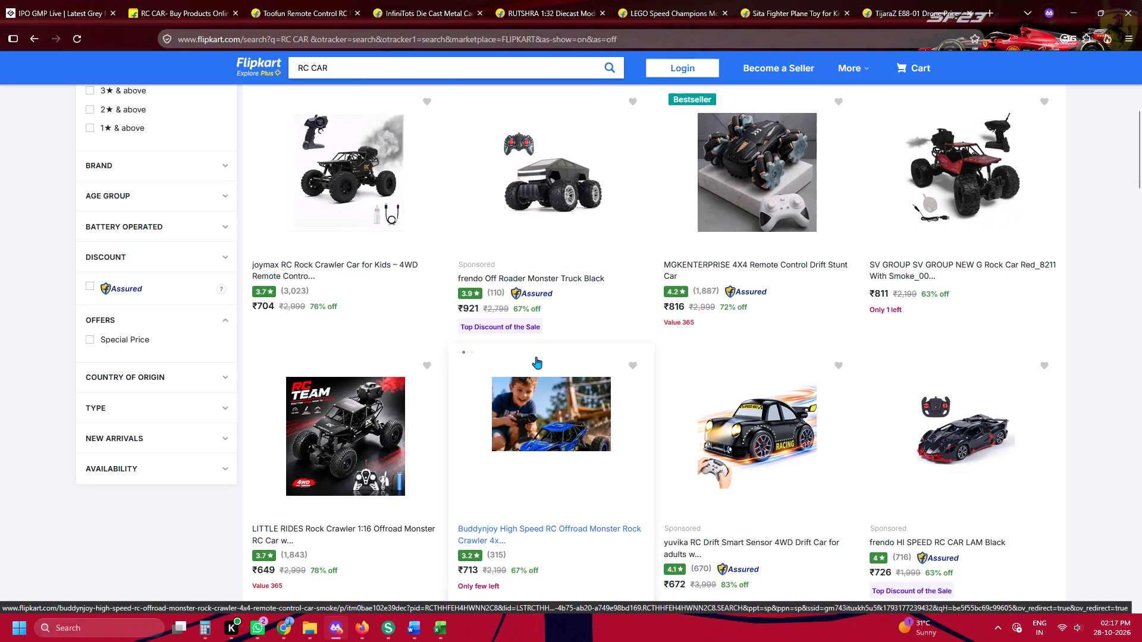
{"action": "scroll", "coordinate": [536, 357], "scroll_direction": "down", "scroll_amount": 6}
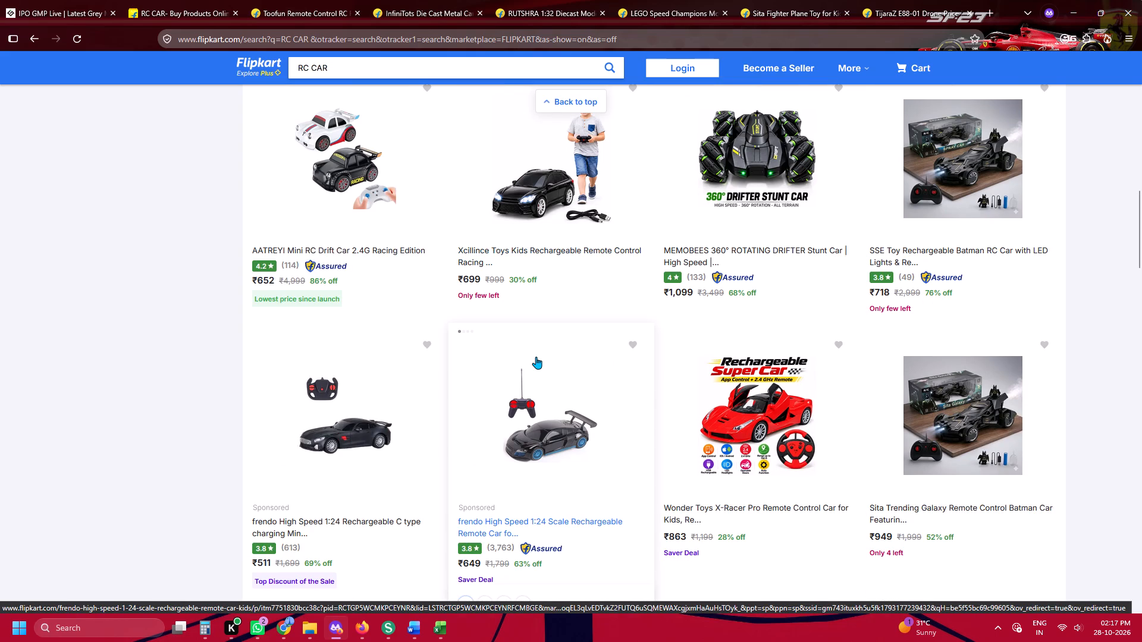
{"action": "scroll", "coordinate": [536, 357], "scroll_direction": "down", "scroll_amount": 6}
{"action": "scroll", "coordinate": [536, 357], "scroll_direction": "up", "scroll_amount": 5}
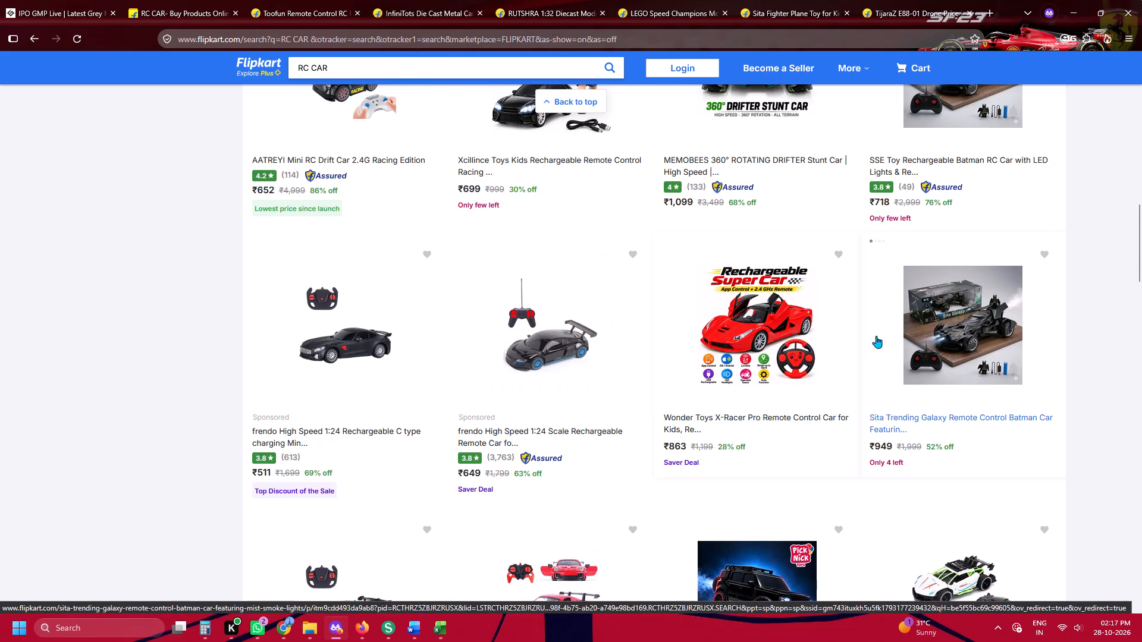
{"action": "scroll", "coordinate": [561, 317], "scroll_direction": "up", "scroll_amount": 5}
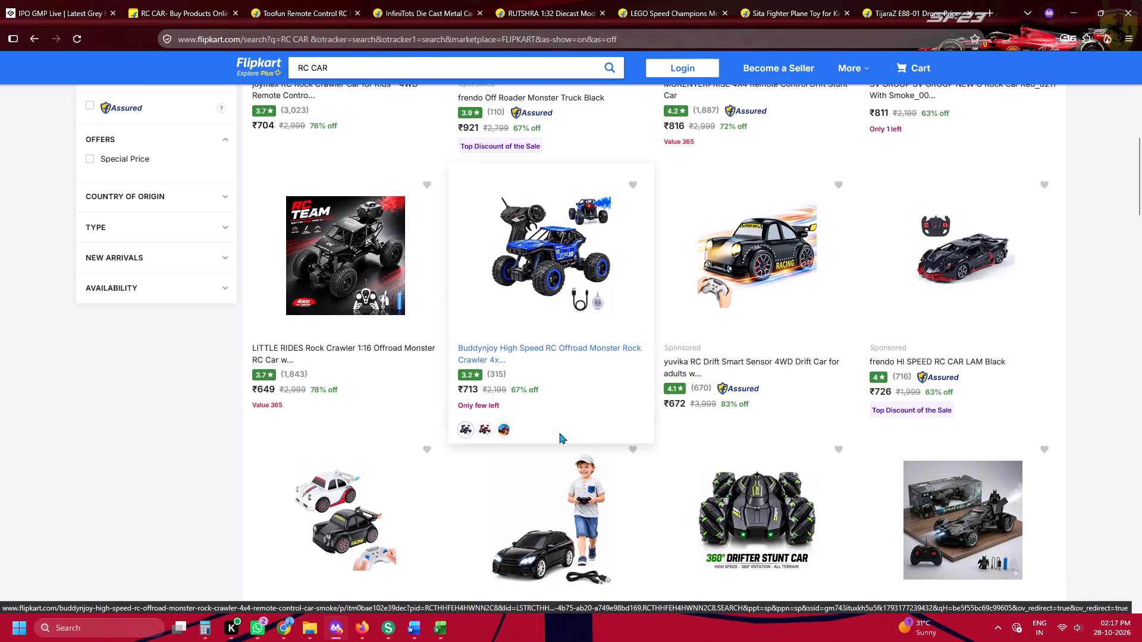
Open the Buddynjoy High Speed RC Offroad Monster Rock Crawler, select its black variant and examine the highlights and ratings.
{"action": "left_click", "coordinate": [550, 272]}
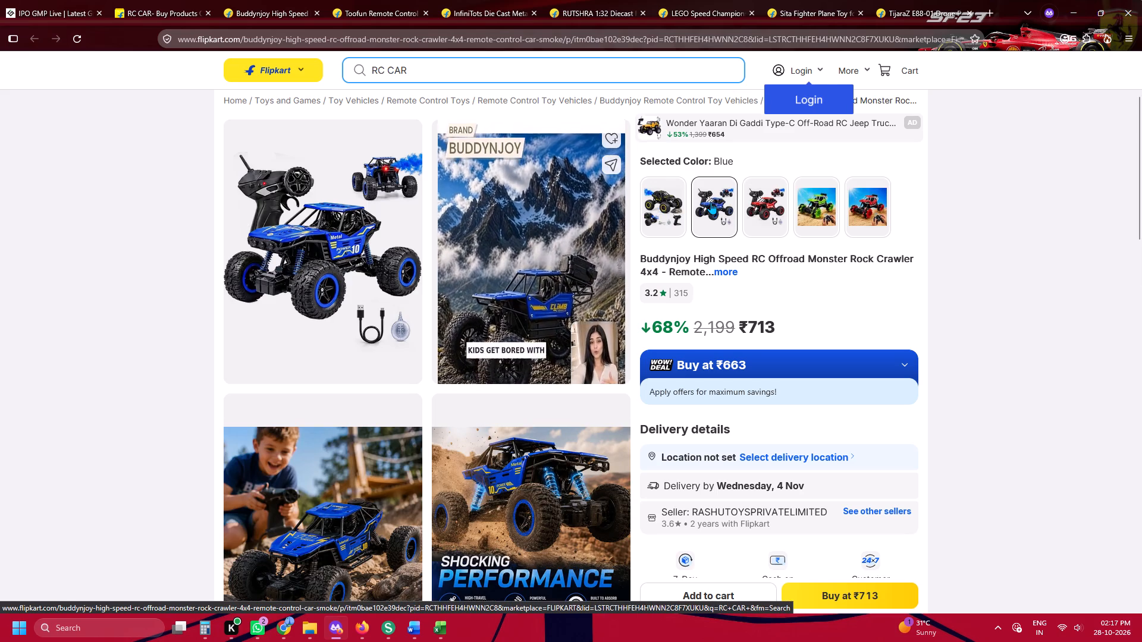
{"action": "left_click", "coordinate": [657, 201]}
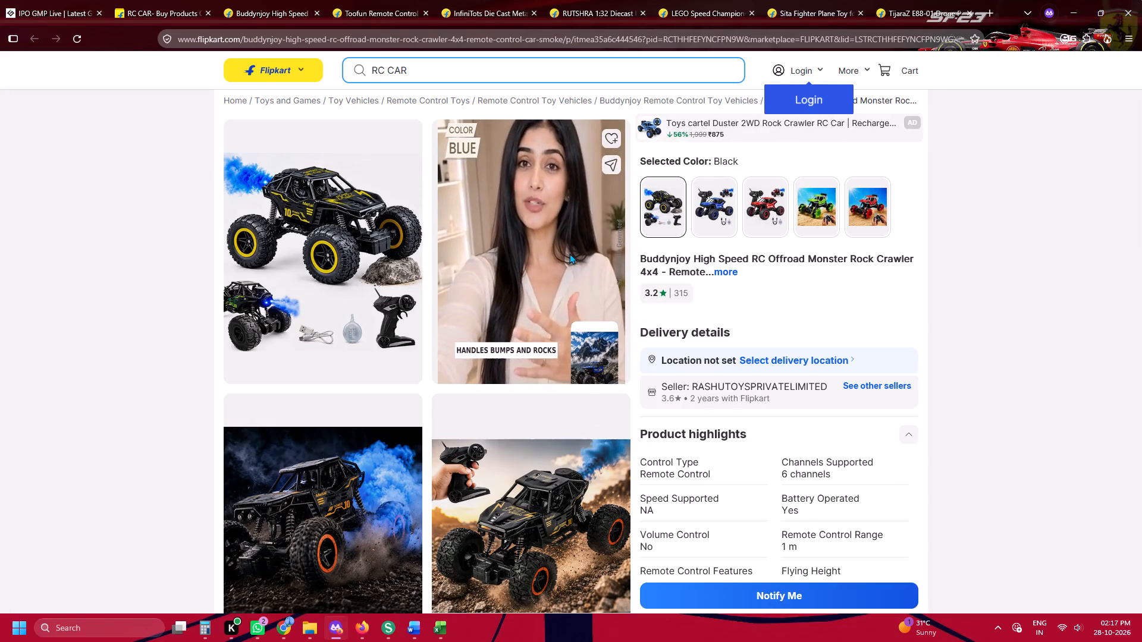
{"action": "scroll", "coordinate": [569, 253], "scroll_direction": "down", "scroll_amount": 6}
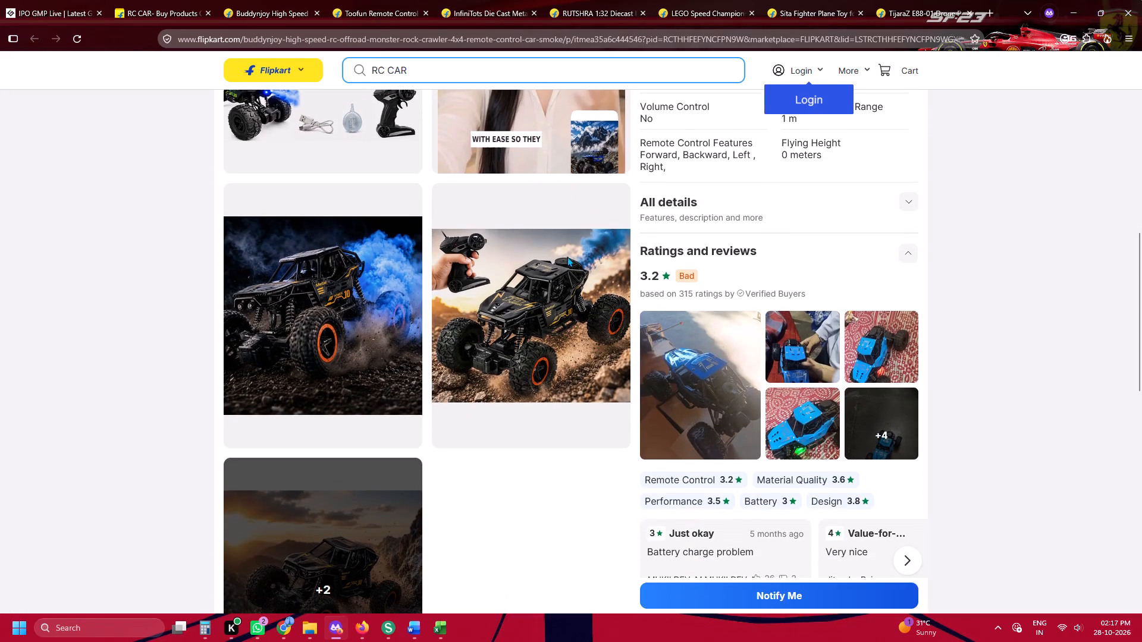
Open the customer review photos of the Buddynjoy rock crawler and look through them to the last one.
{"action": "left_click", "coordinate": [685, 393]}
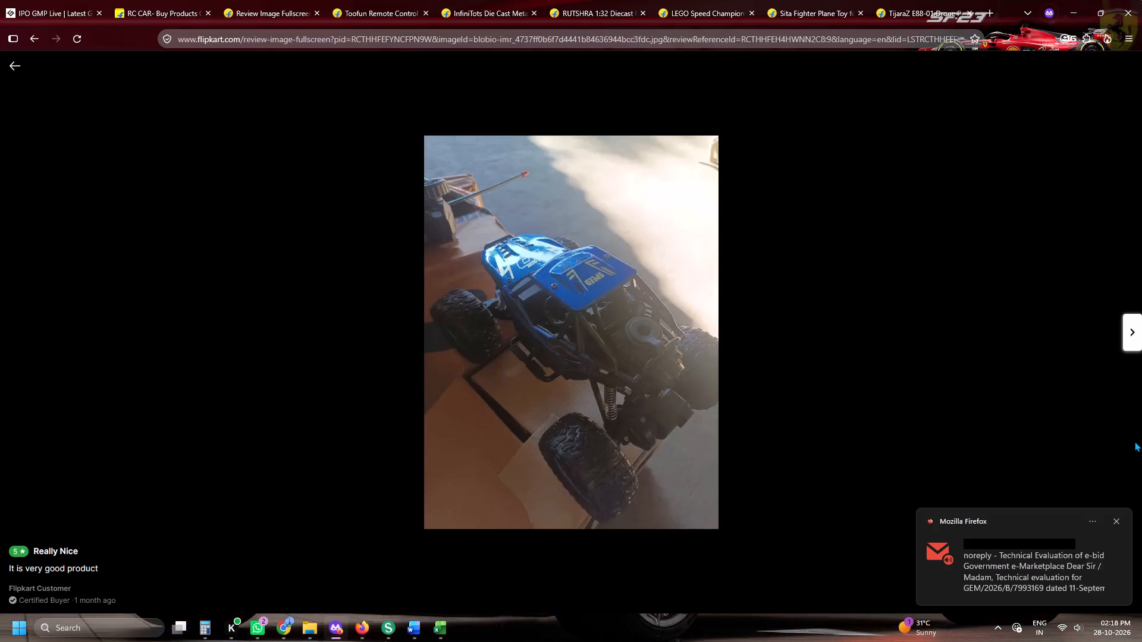
{"action": "left_click", "coordinate": [1131, 328]}
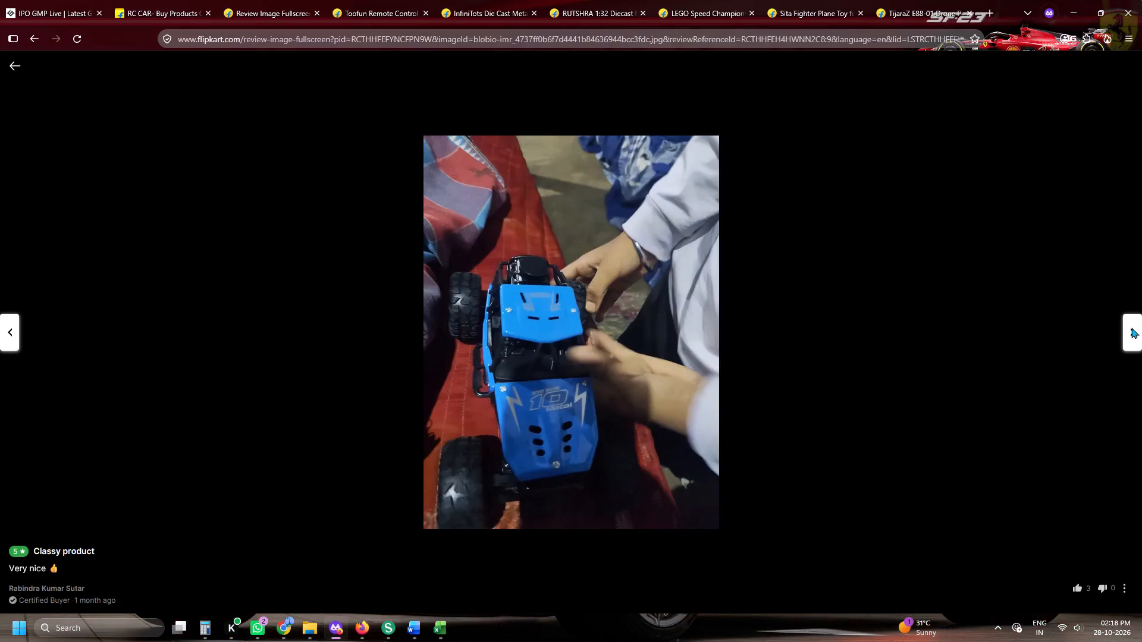
{"action": "left_click", "coordinate": [1131, 328]}
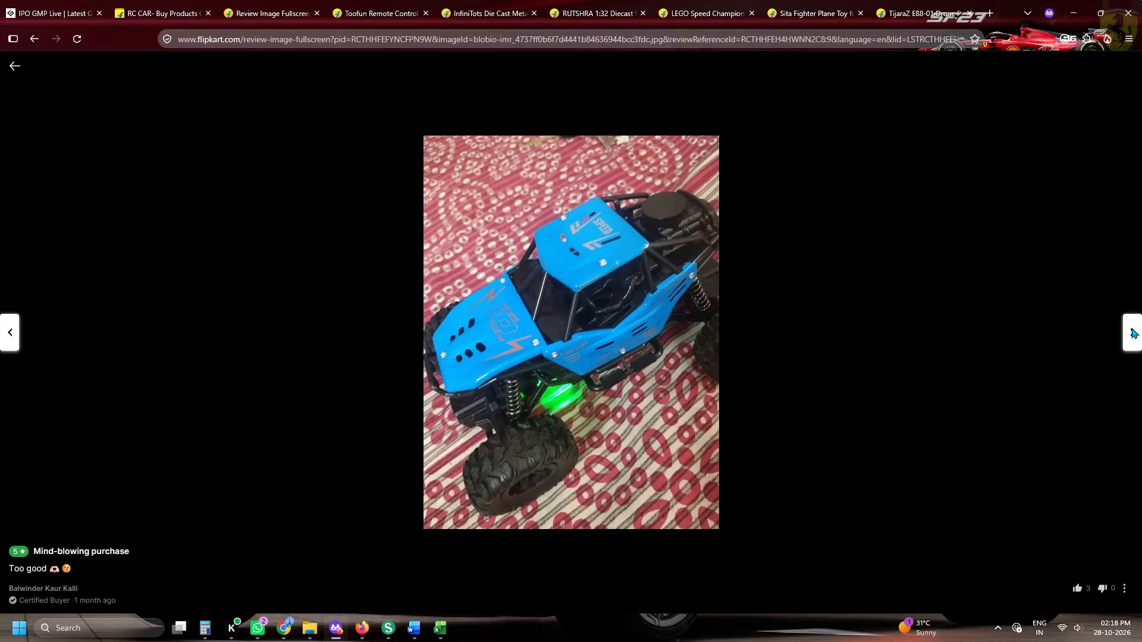
{"action": "left_click", "coordinate": [1131, 328]}
{"action": "left_click", "coordinate": [1131, 328]}
{"action": "left_click", "coordinate": [1131, 328]}
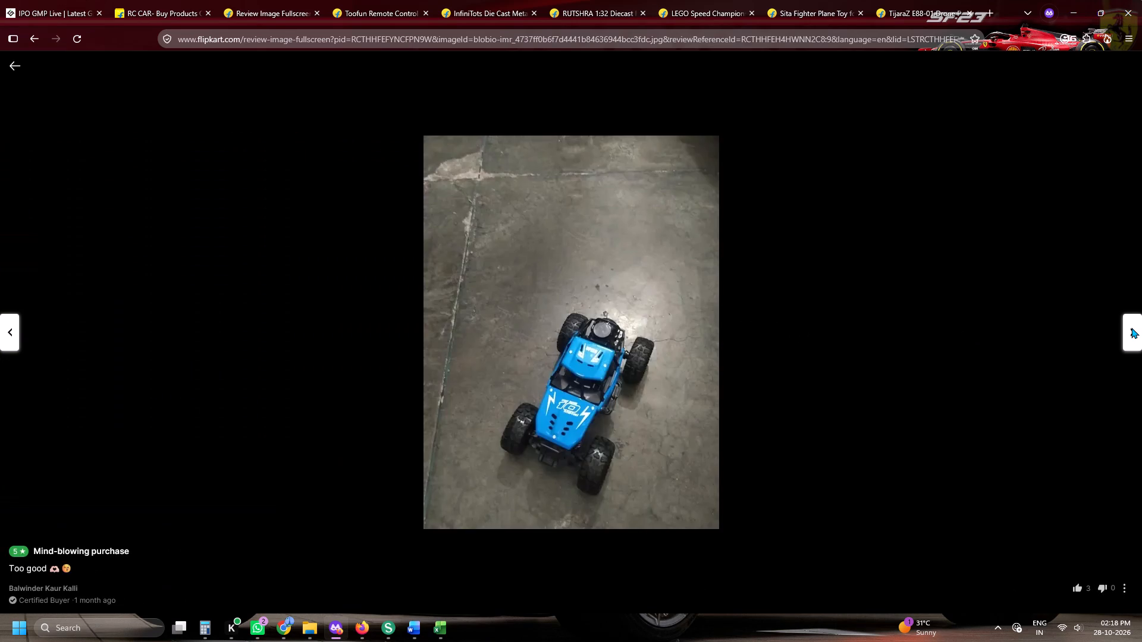
{"action": "left_click", "coordinate": [1131, 328]}
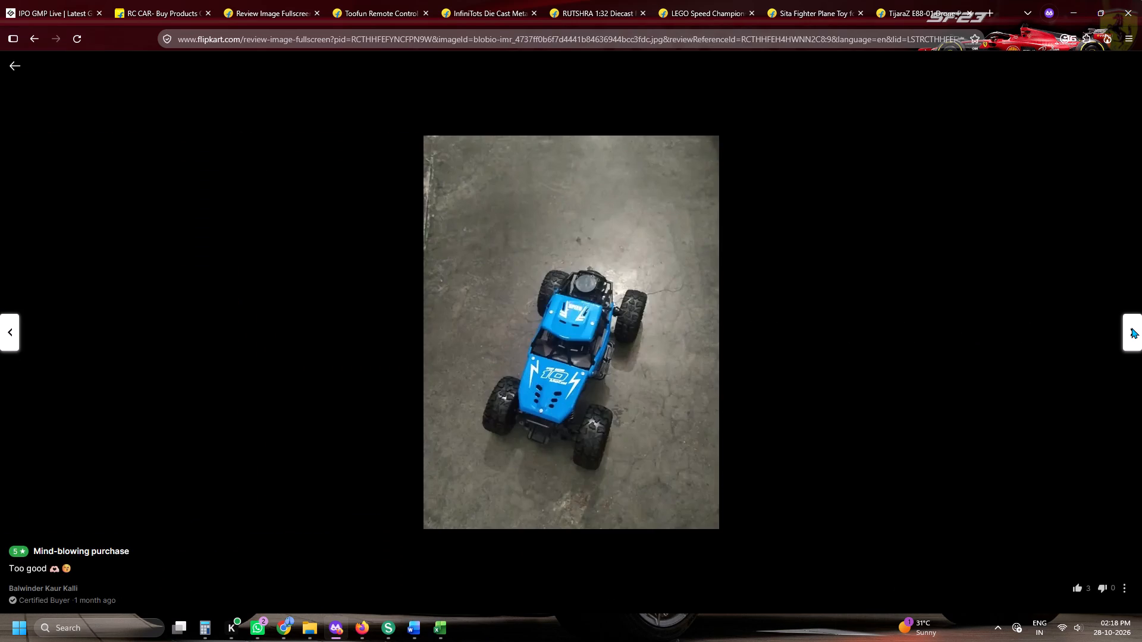
{"action": "left_click", "coordinate": [1131, 328]}
{"action": "left_click", "coordinate": [1131, 328]}
{"action": "left_click", "coordinate": [1131, 328]}
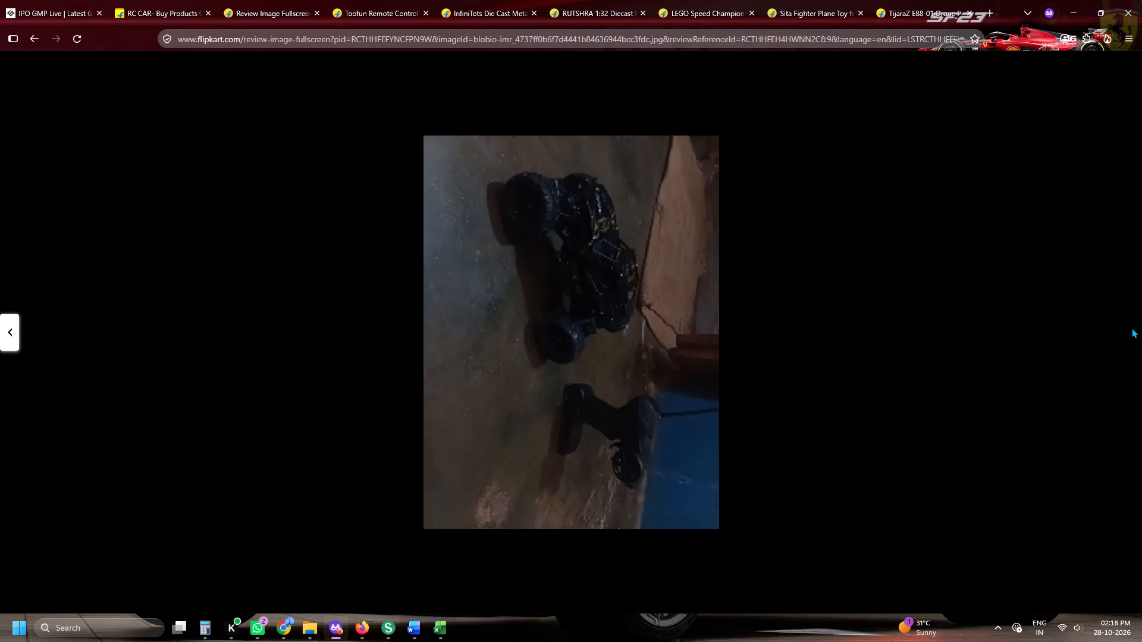
{"action": "left_click", "coordinate": [127, 219]}
Return to the Flipkart RC CAR results and examine the remaining listings on the first page.
{"action": "left_click", "coordinate": [175, 0]}
{"action": "scroll", "coordinate": [564, 318], "scroll_direction": "down", "scroll_amount": 5}
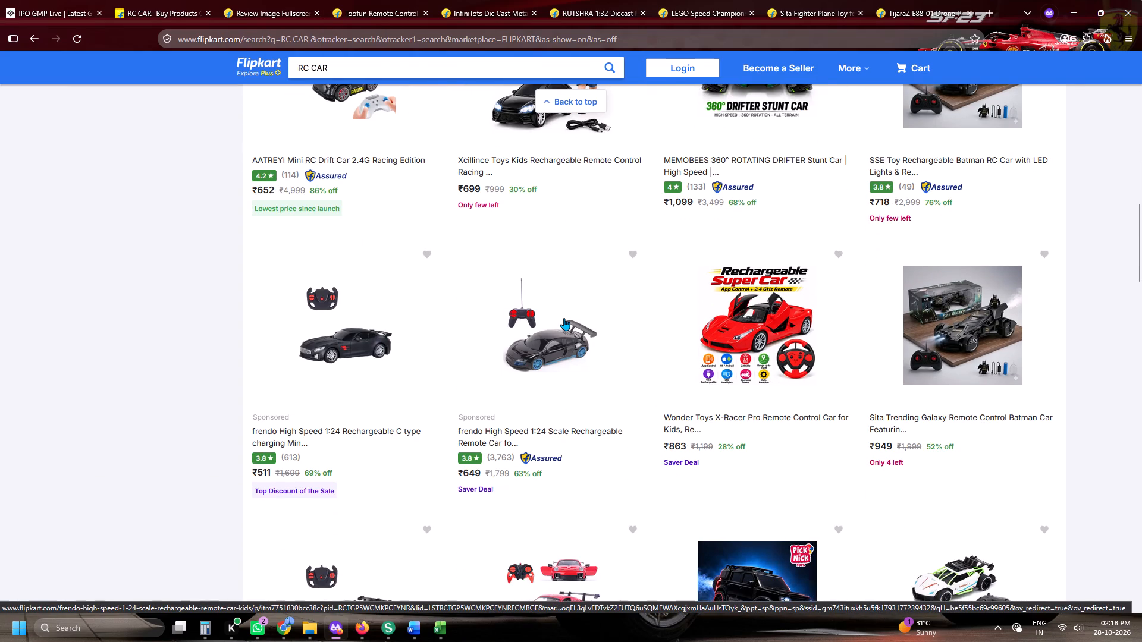
{"action": "scroll", "coordinate": [564, 318], "scroll_direction": "down", "scroll_amount": 5}
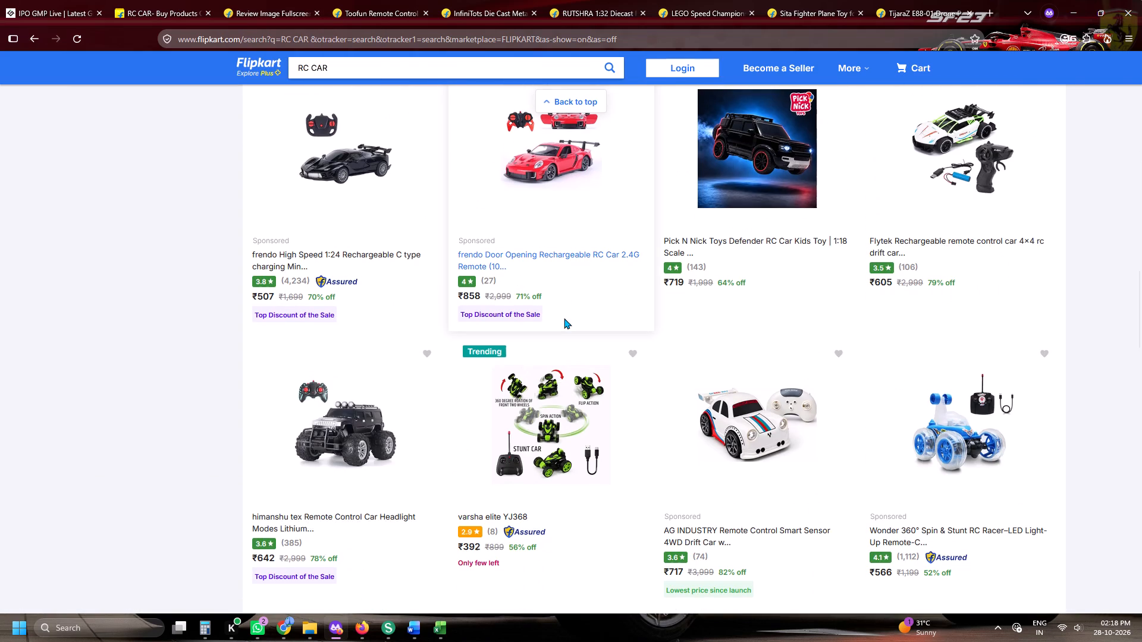
{"action": "scroll", "coordinate": [564, 318], "scroll_direction": "down", "scroll_amount": 6}
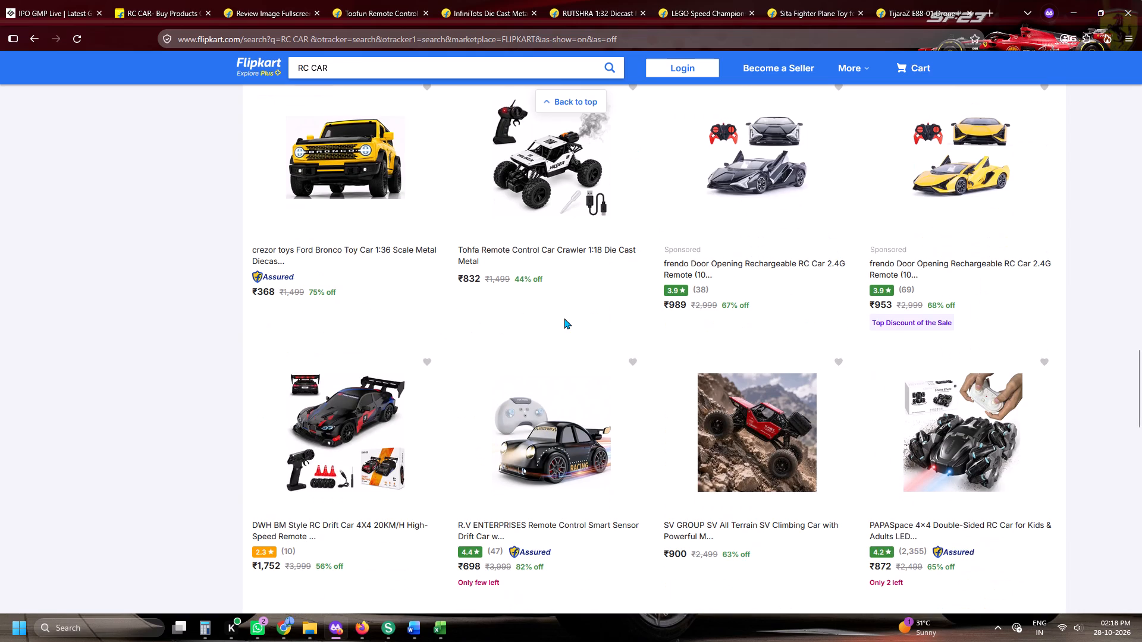
{"action": "scroll", "coordinate": [564, 318], "scroll_direction": "down", "scroll_amount": 3}
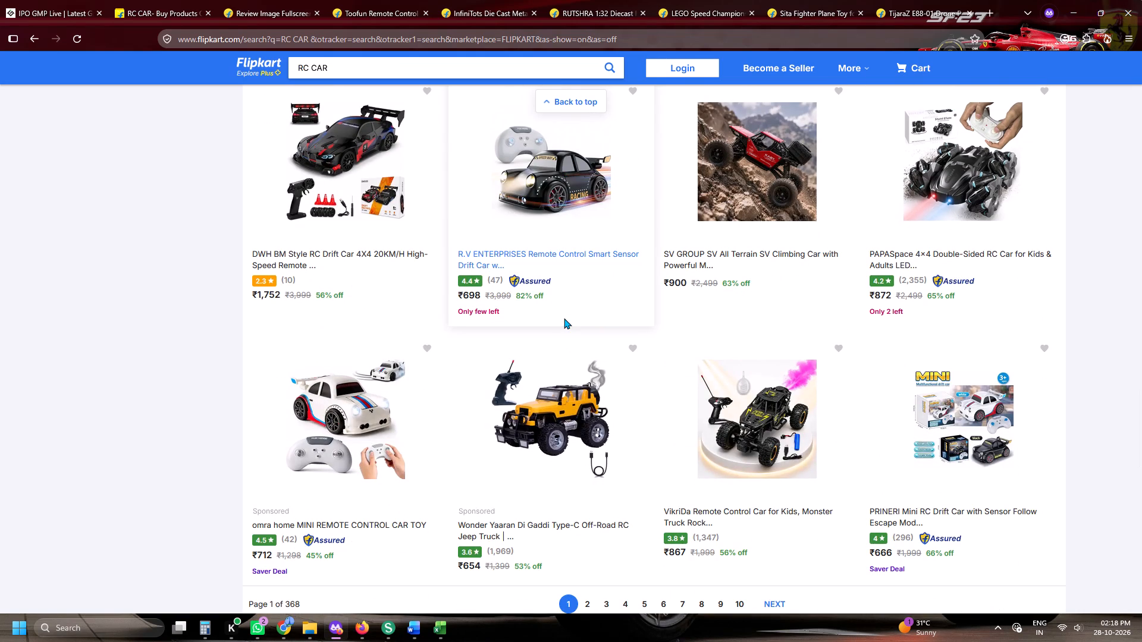
{"action": "scroll", "coordinate": [564, 318], "scroll_direction": "down", "scroll_amount": 1}
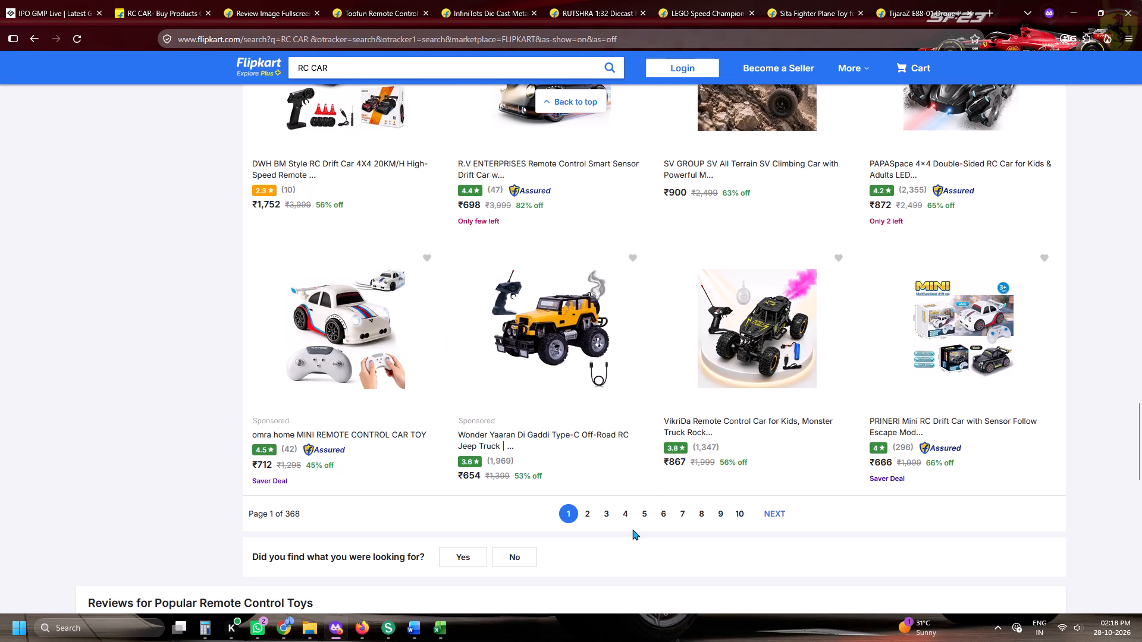
Open page 3 of the RC CAR results and look through its listings and prices.
{"action": "left_click", "coordinate": [609, 520]}
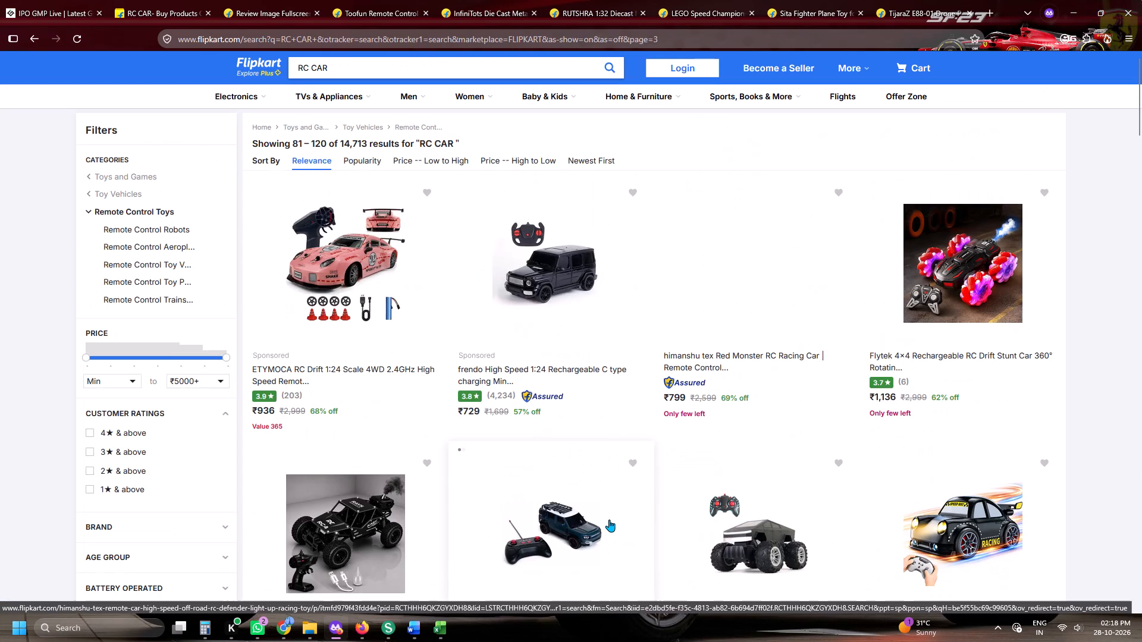
{"action": "scroll", "coordinate": [609, 520], "scroll_direction": "down", "scroll_amount": 5}
{"action": "scroll", "coordinate": [609, 520], "scroll_direction": "up", "scroll_amount": 6}
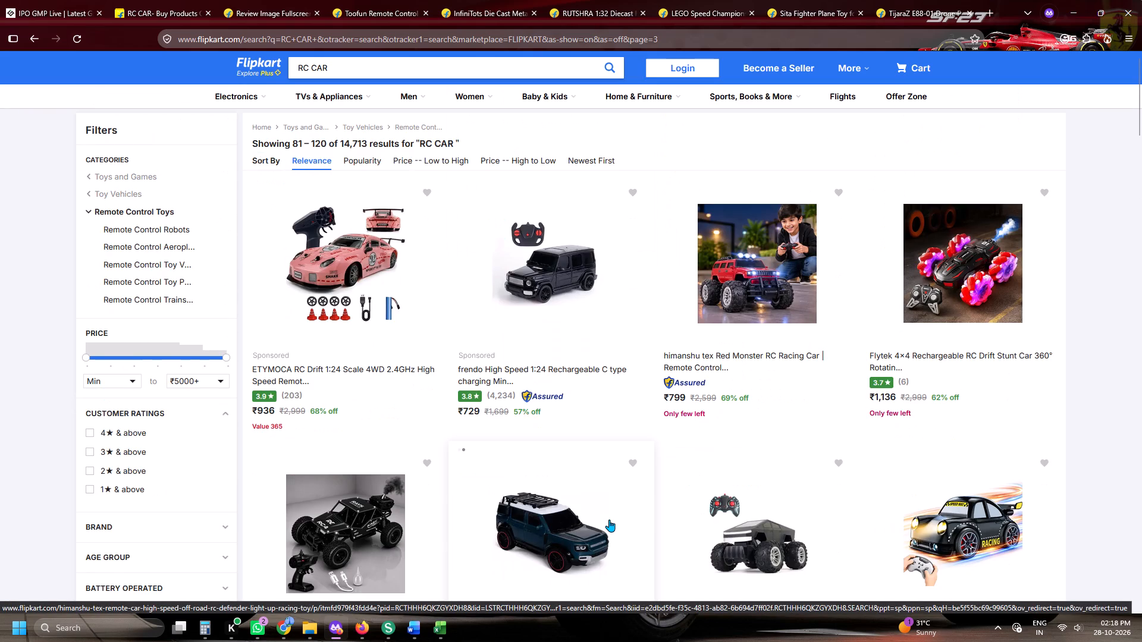
{"action": "scroll", "coordinate": [609, 520], "scroll_direction": "down", "scroll_amount": 10}
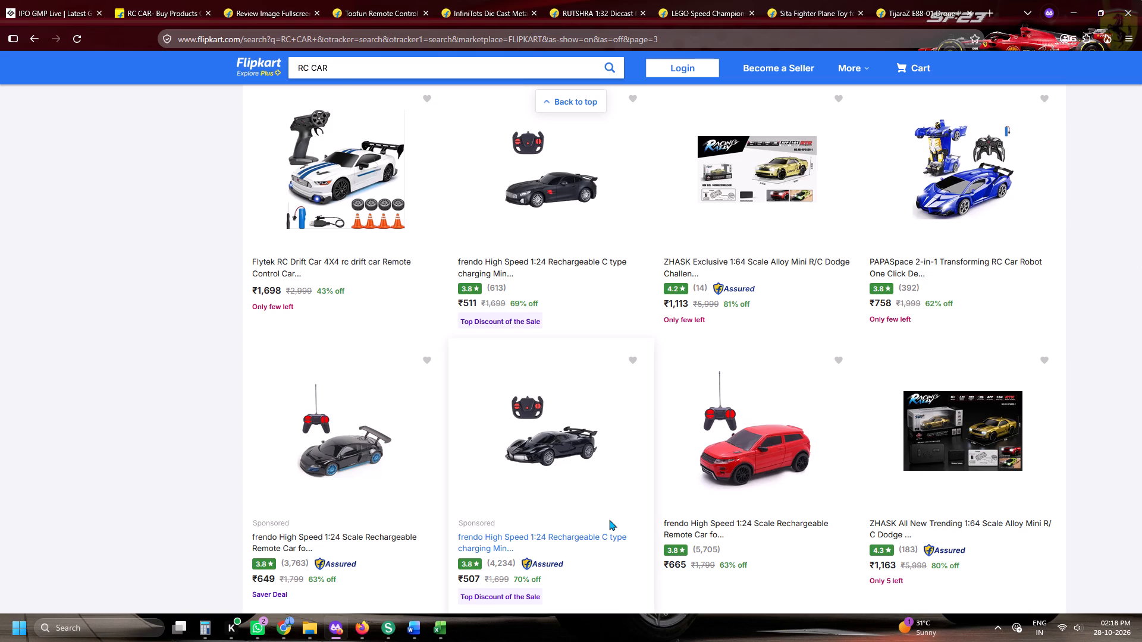
{"action": "scroll", "coordinate": [609, 520], "scroll_direction": "down", "scroll_amount": 5}
{"action": "scroll", "coordinate": [922, 335], "scroll_direction": "up", "scroll_amount": 4}
Open the ZHASK All New Trending 1:64 Scale Alloy Mini R/C Dodge Challenger and examine its details and similar products.
{"action": "left_click", "coordinate": [944, 309]}
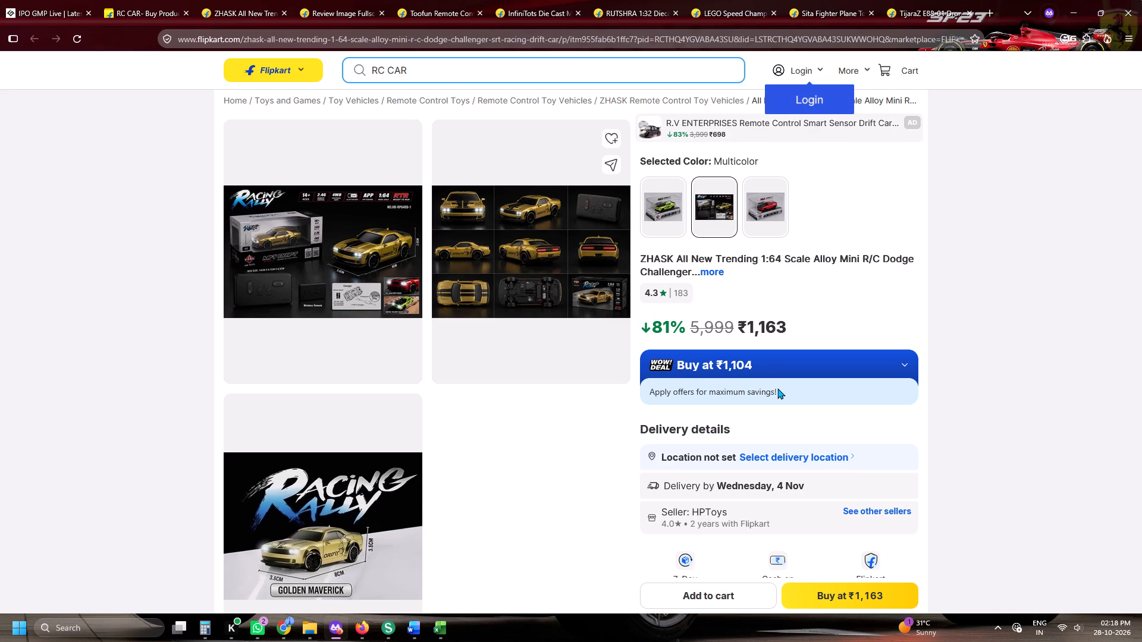
{"action": "scroll", "coordinate": [777, 388], "scroll_direction": "down", "scroll_amount": 19}
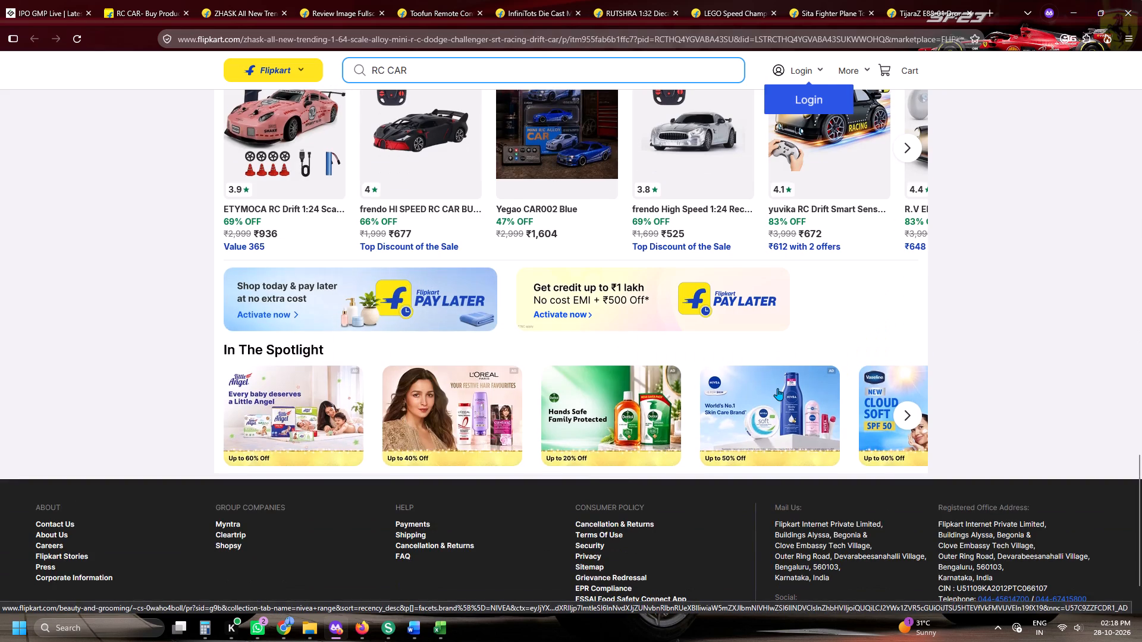
{"action": "scroll", "coordinate": [777, 388], "scroll_direction": "up", "scroll_amount": 6}
{"action": "scroll", "coordinate": [777, 388], "scroll_direction": "down", "scroll_amount": 2}
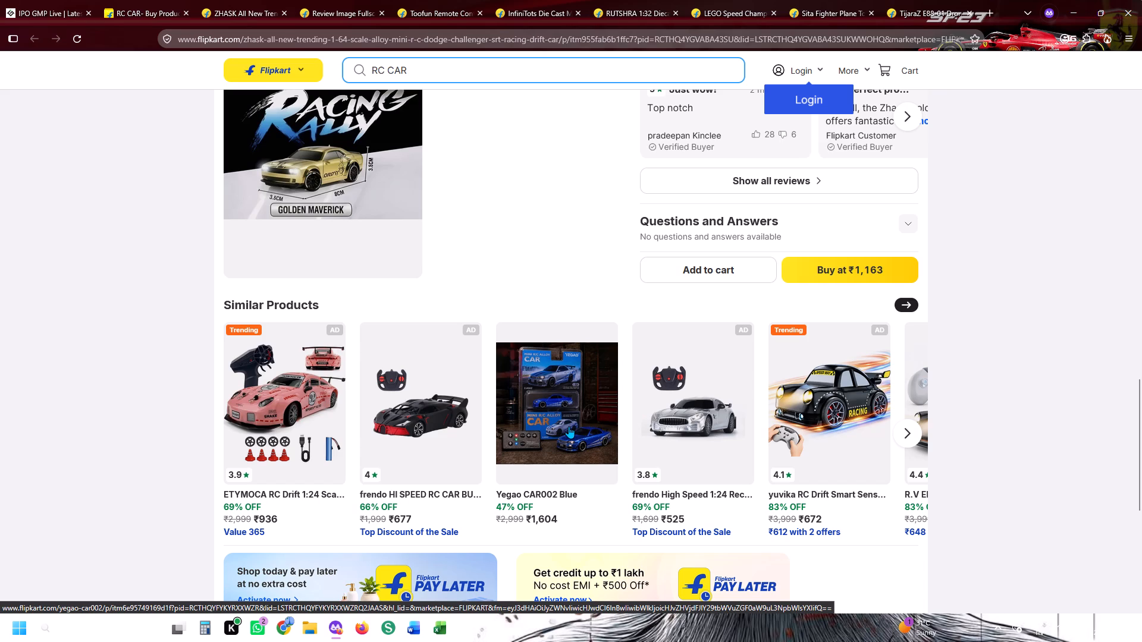
Search the web for AMAZON in a new browser tab and open the sponsored amazon.in result.
{"action": "left_click", "coordinate": [989, 9]}
{"action": "type", "text": "AMAZON"}
{"action": "key", "text": "Return"}
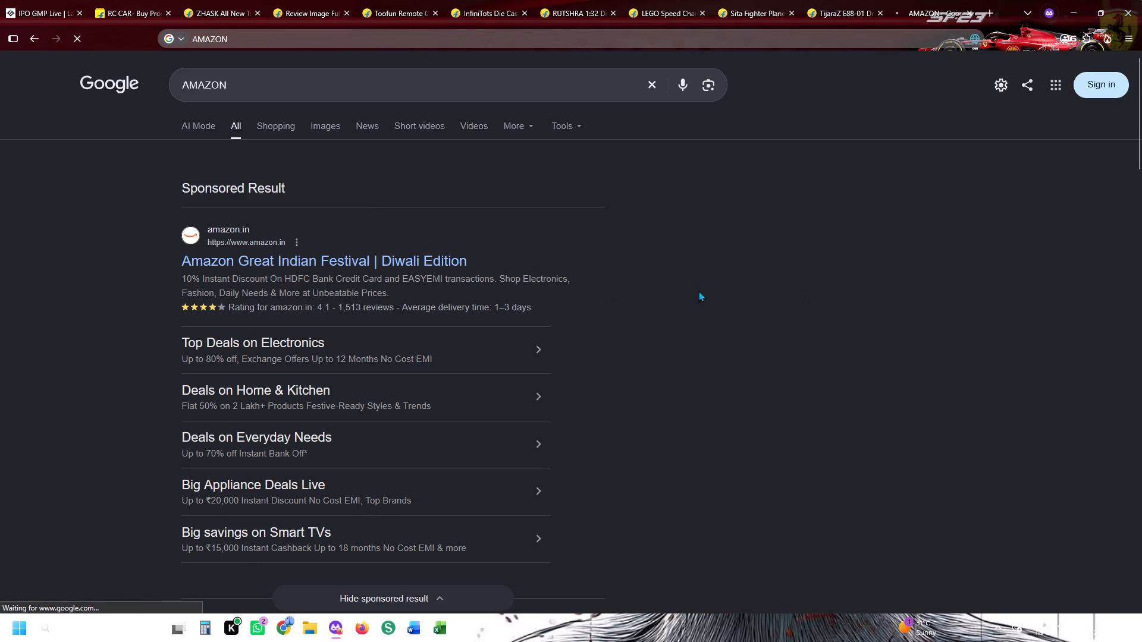
{"action": "left_click", "coordinate": [366, 278]}
{"action": "left_click", "coordinate": [350, 249]}
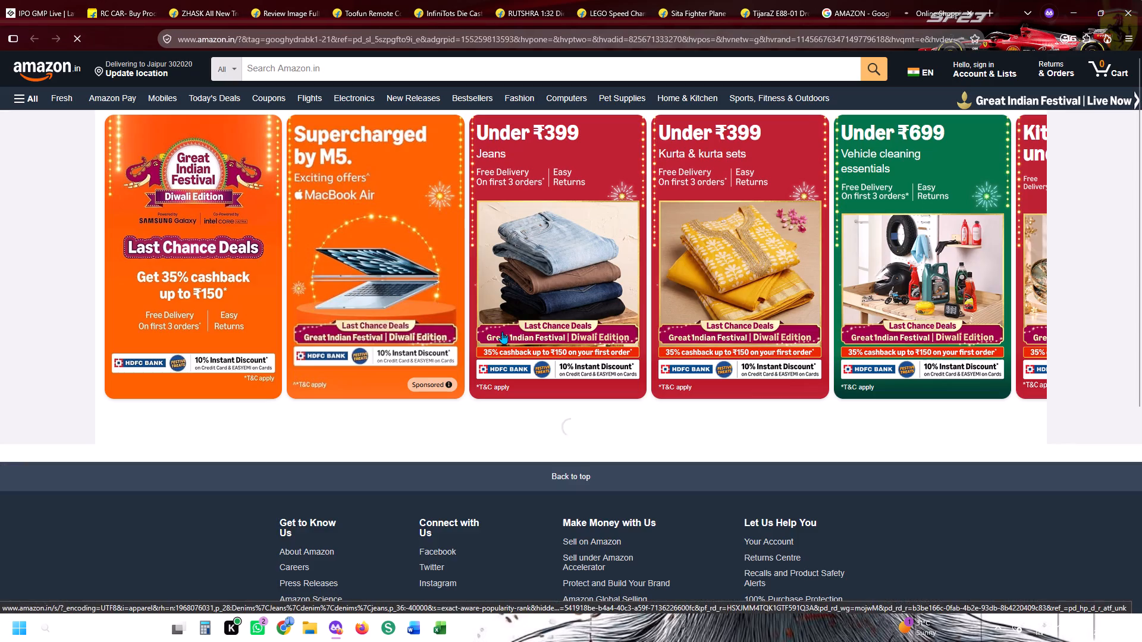
Search Amazon for the suggested term "rc cars for adults" and look over the first listings.
{"action": "left_click", "coordinate": [386, 73]}
{"action": "left_click", "coordinate": [386, 73]}
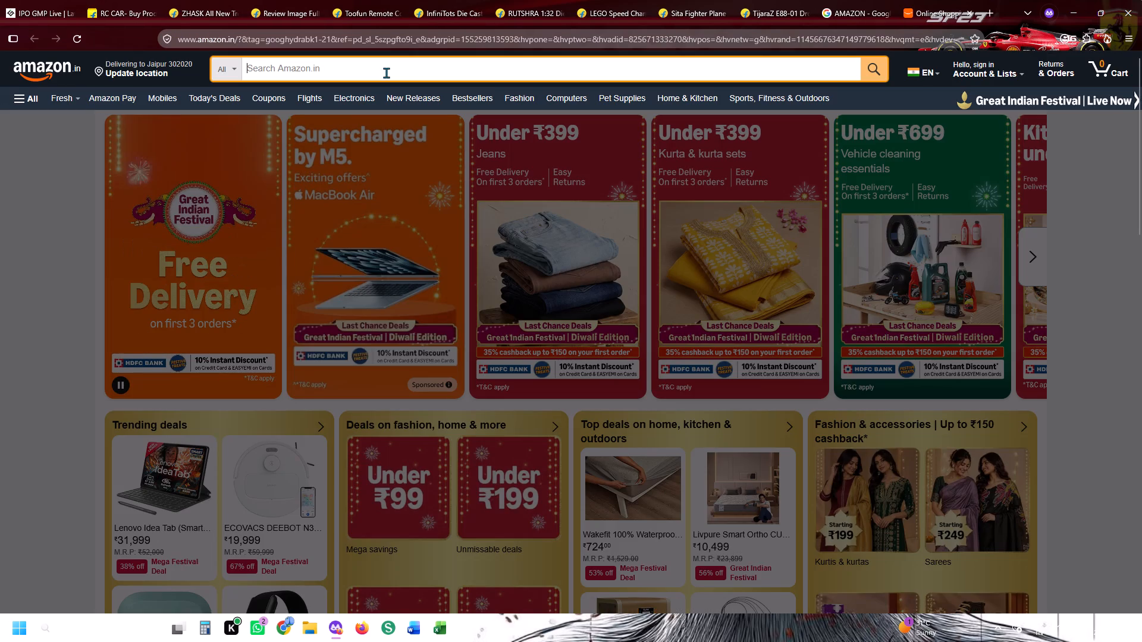
{"action": "type", "text": "RC"}
{"action": "key", "text": "space"}
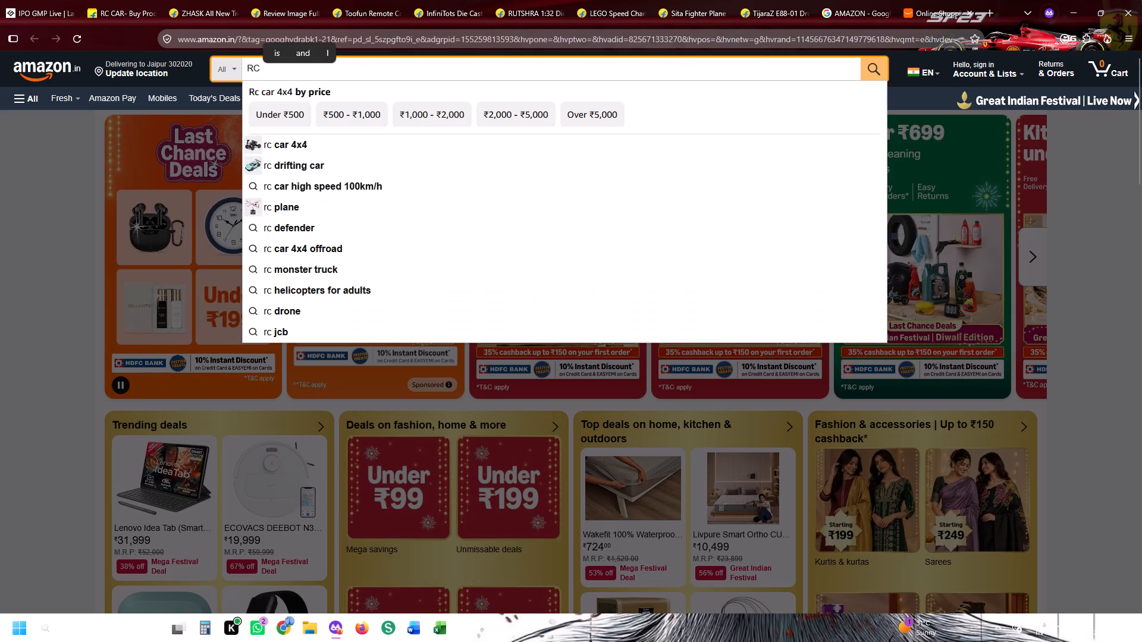
{"action": "key", "text": "Down"}
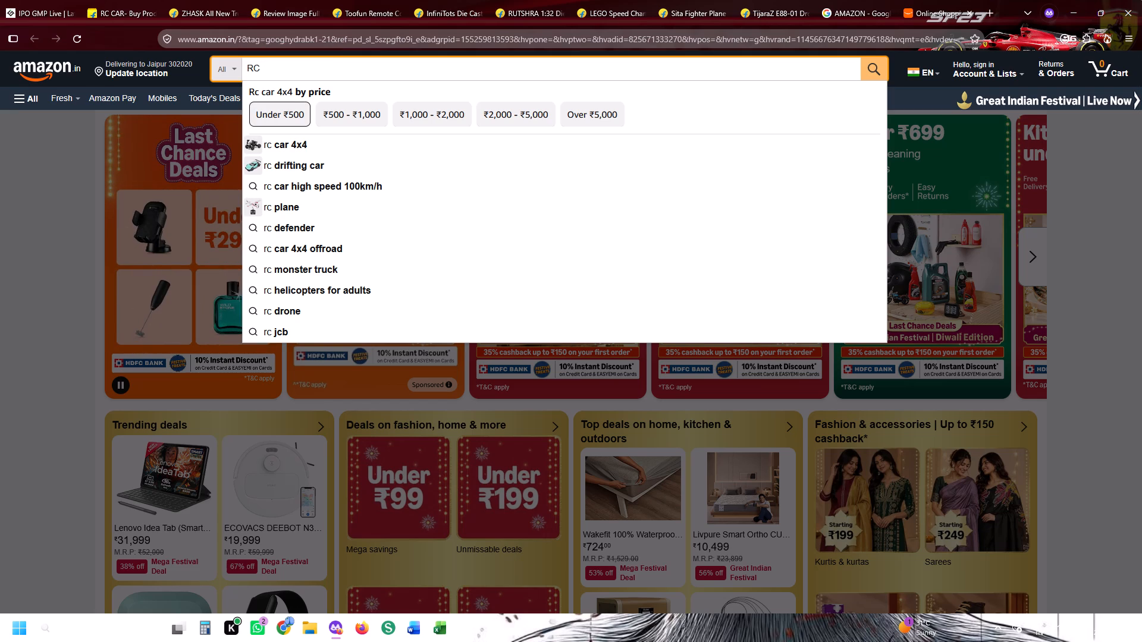
{"action": "key", "text": "Right"}
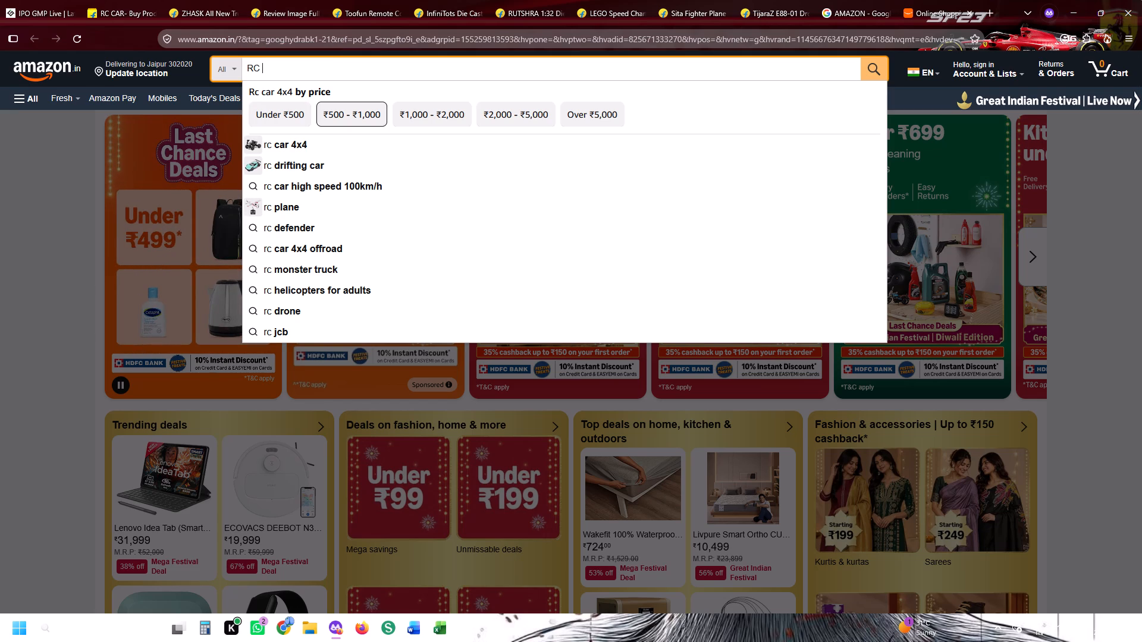
{"action": "key", "text": "Up"}
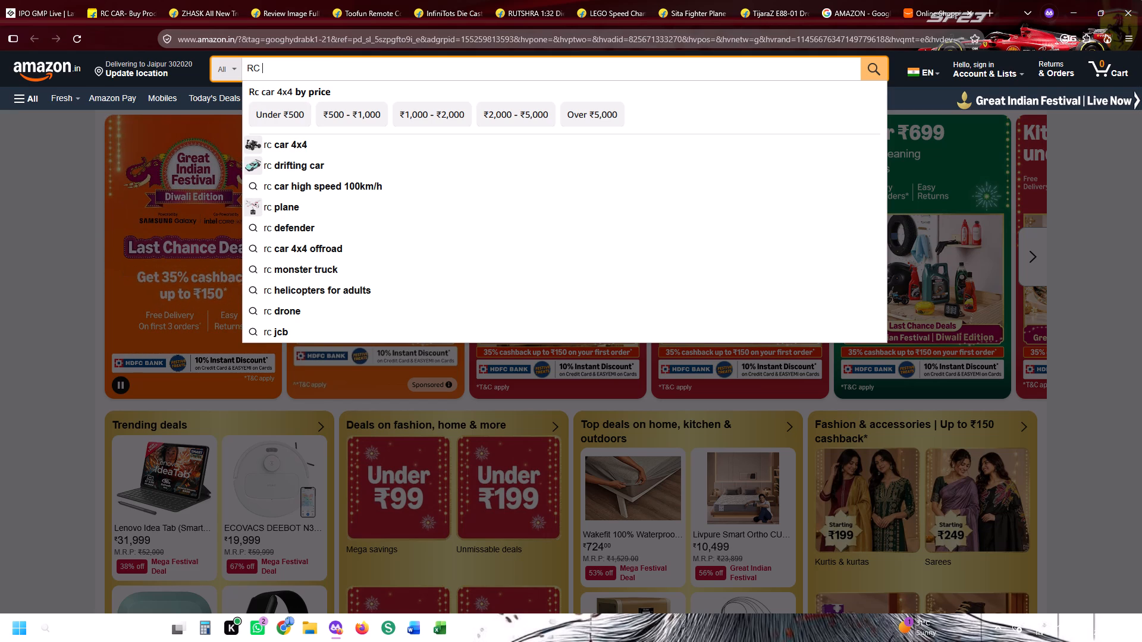
{"action": "type", "text": "CA"}
{"action": "type", "text": "RS"}
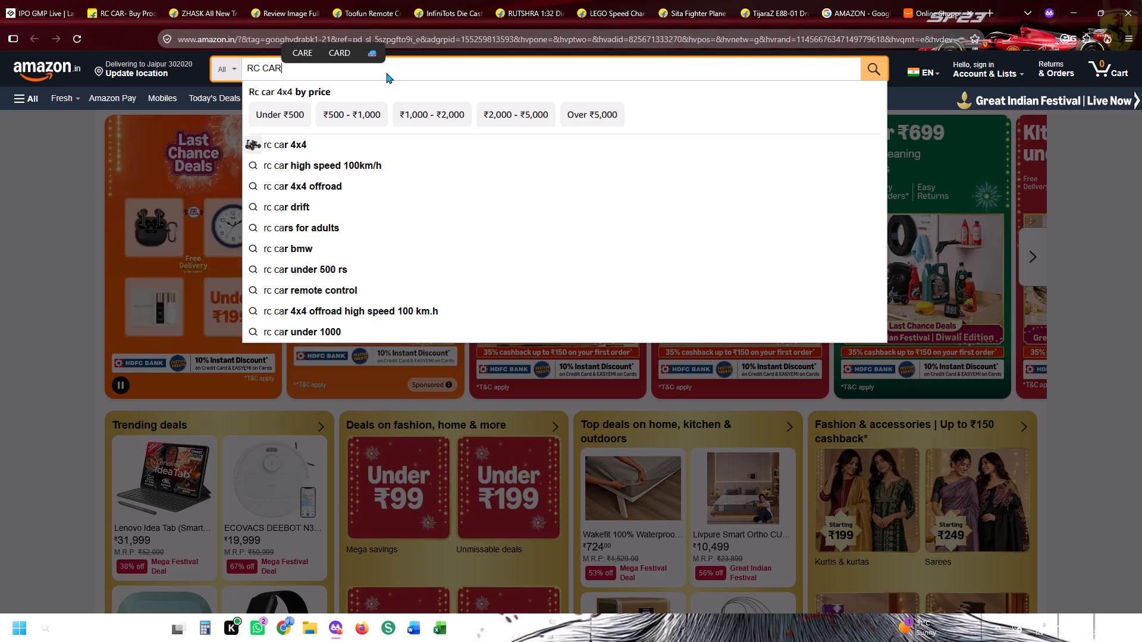
{"action": "key", "text": "space"}
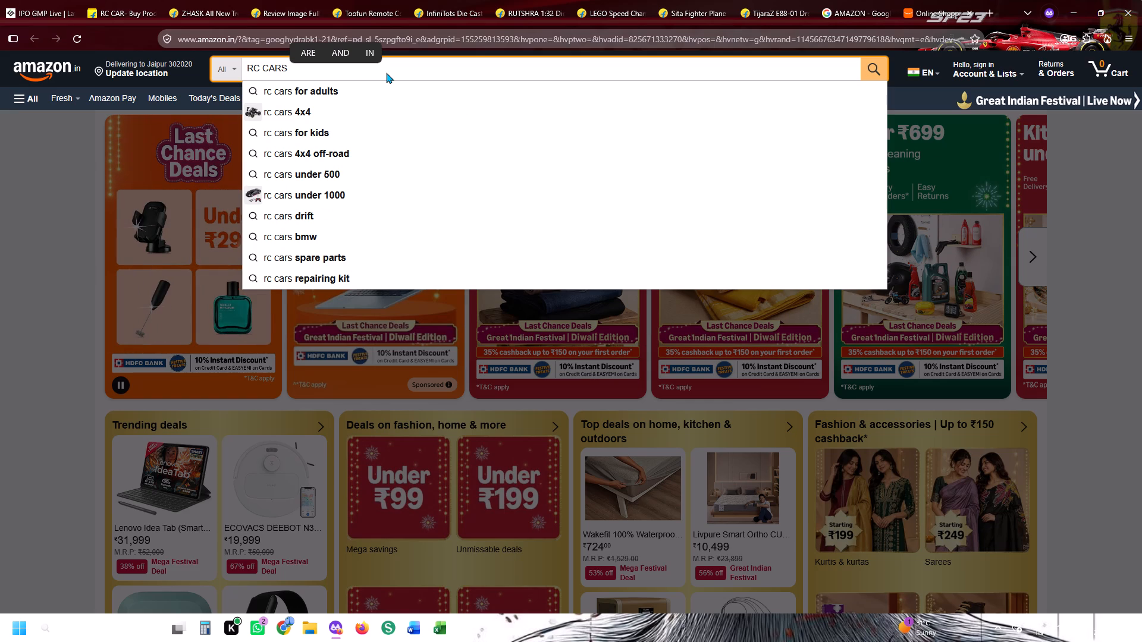
{"action": "key", "text": "Down"}
{"action": "key", "text": "Return"}
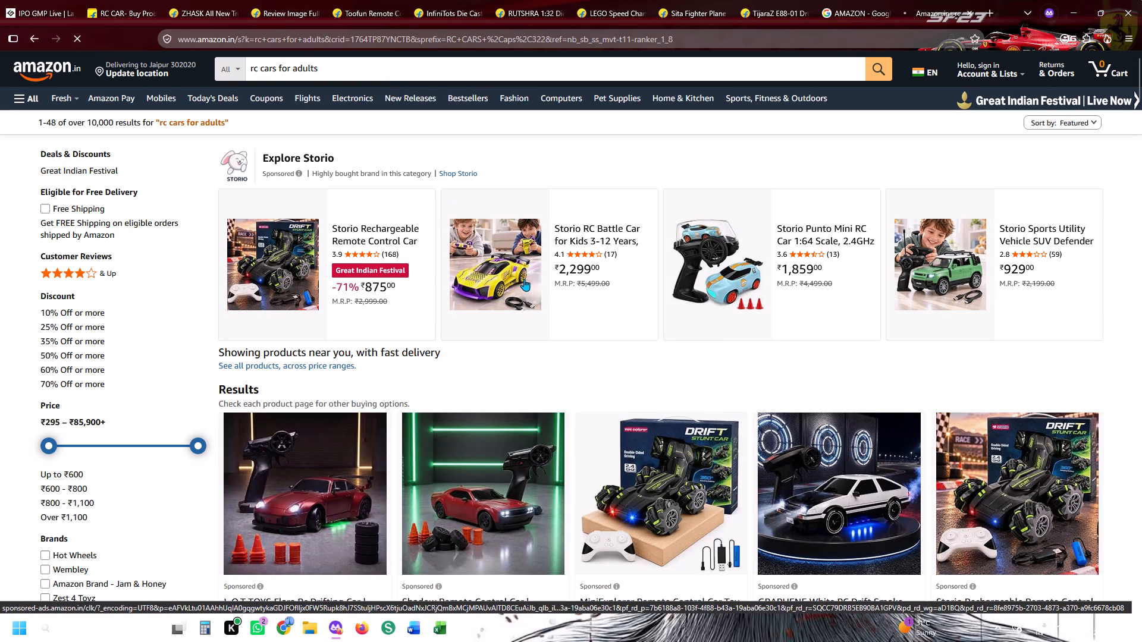
{"action": "scroll", "coordinate": [549, 283], "scroll_direction": "down", "scroll_amount": 6}
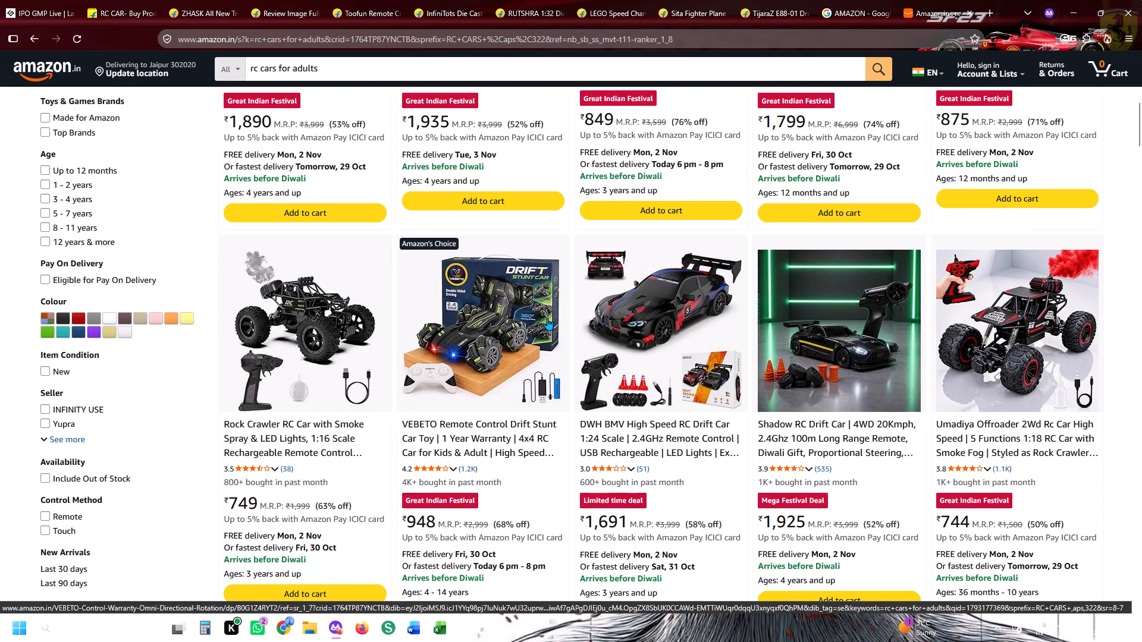
{"action": "scroll", "coordinate": [548, 320], "scroll_direction": "up", "scroll_amount": 10}
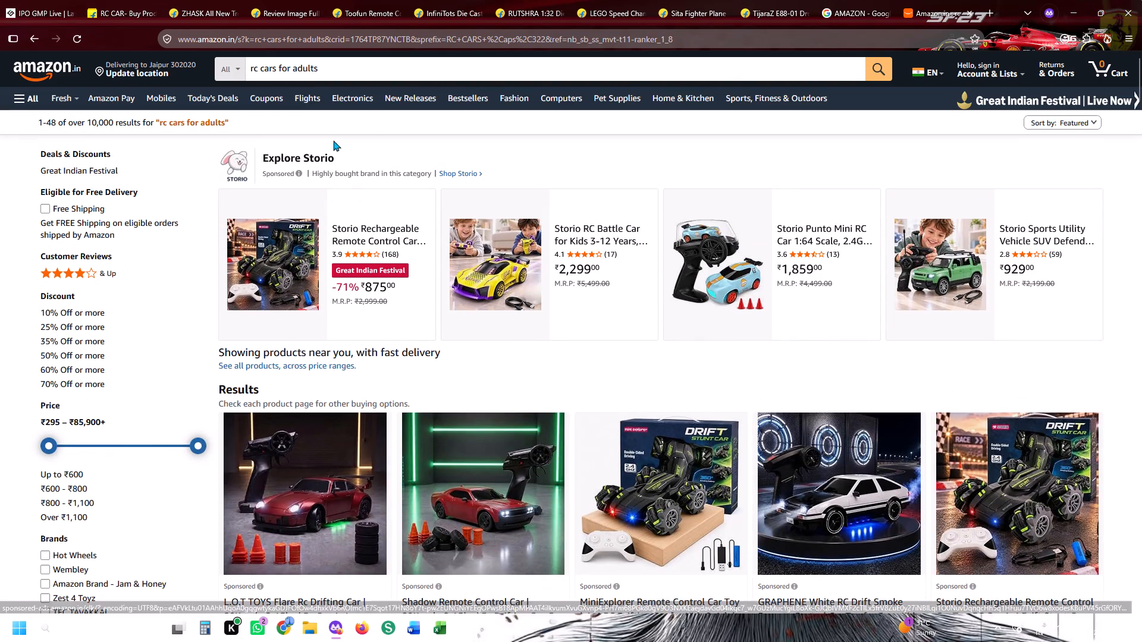
Change the Amazon search from "rc cars for adults" to the suggested term "rc cars under 1000" and run it.
{"action": "left_click", "coordinate": [338, 74]}
{"action": "key", "text": "BackSpace"}
{"action": "key", "text": "BackSpace"}
{"action": "key", "text": "BackSpace"}
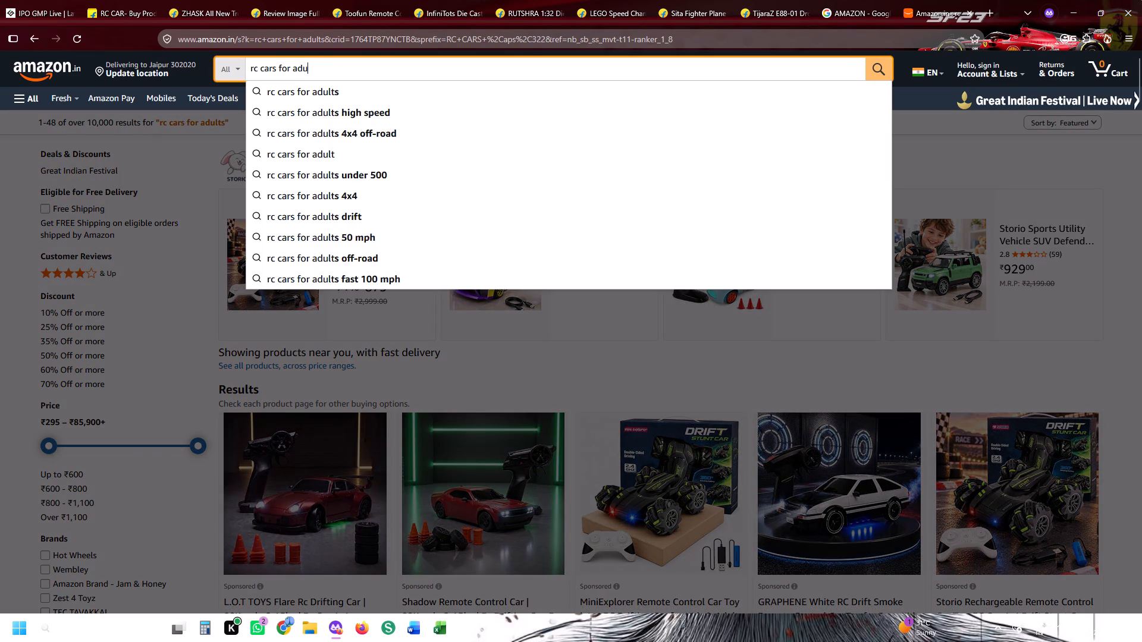
{"action": "key", "text": "BackSpace"}
{"action": "key", "text": "BackSpace"}
{"action": "key", "text": "BackSpace"}
{"action": "key", "text": "BackSpace"}
{"action": "key", "text": "BackSpace"}
{"action": "key", "text": "BackSpace"}
{"action": "key", "text": "BackSpace"}
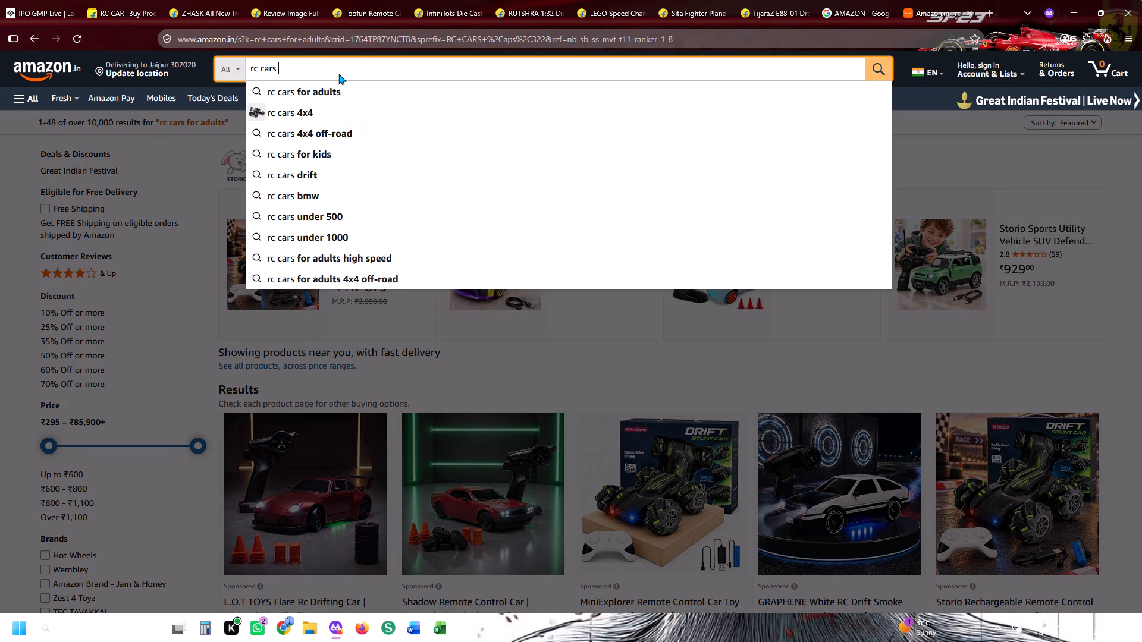
{"action": "key", "text": "Down"}
{"action": "key", "text": "Down"}
{"action": "key", "text": "Down"}
{"action": "key", "text": "Down"}
{"action": "key", "text": "Down"}
{"action": "key", "text": "Down"}
{"action": "key", "text": "Down"}
{"action": "key", "text": "Down"}
{"action": "key", "text": "Down"}
{"action": "key", "text": "Down"}
{"action": "key", "text": "Down"}
{"action": "key", "text": "Up"}
{"action": "key", "text": "Up"}
{"action": "key", "text": "Up"}
{"action": "key", "text": "Return"}
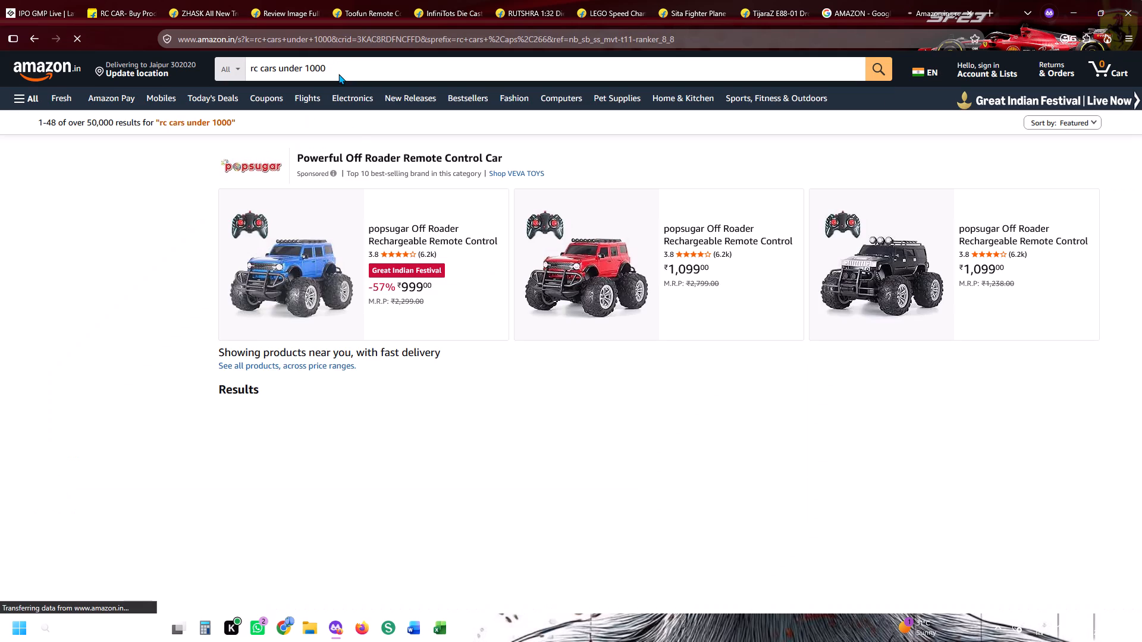
Look through the first page of "rc cars under 1000" results, comparing models, prices and ratings down to Today's deals.
{"action": "scroll", "coordinate": [450, 371], "scroll_direction": "down", "scroll_amount": 7}
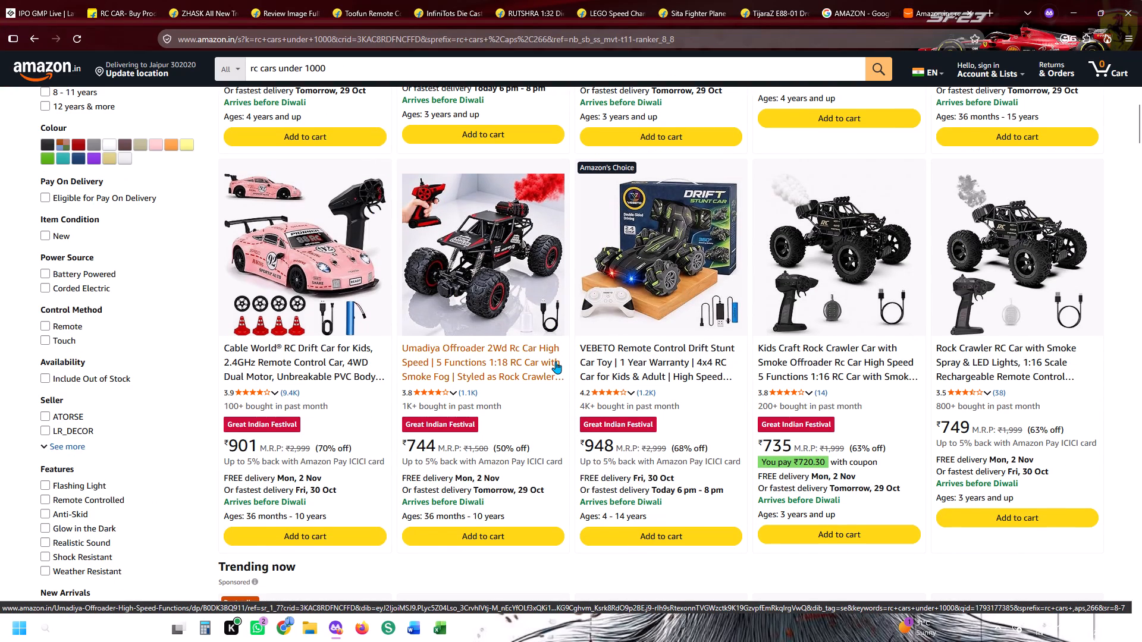
{"action": "scroll", "coordinate": [556, 361], "scroll_direction": "down", "scroll_amount": 6}
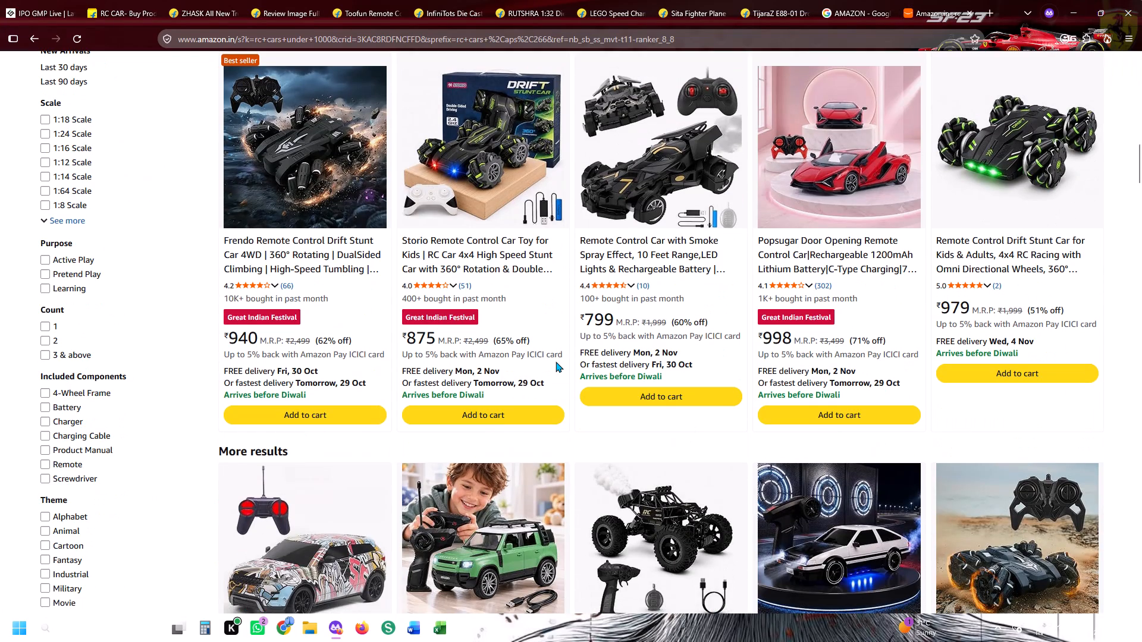
{"action": "scroll", "coordinate": [556, 361], "scroll_direction": "down", "scroll_amount": 4}
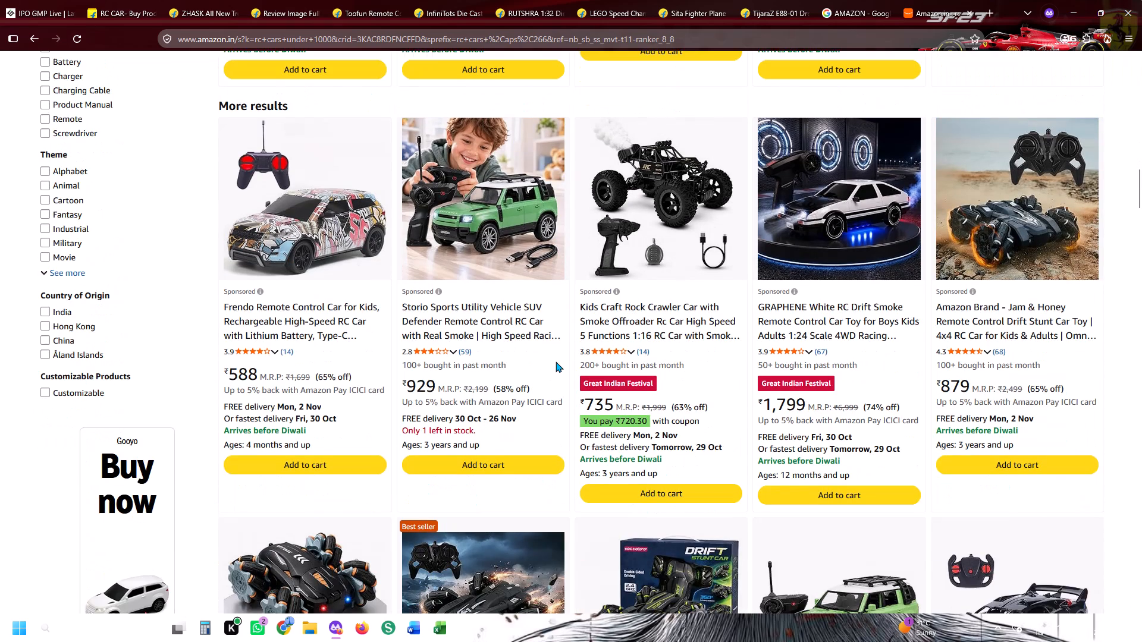
{"action": "scroll", "coordinate": [556, 361], "scroll_direction": "down", "scroll_amount": 2}
{"action": "scroll", "coordinate": [556, 361], "scroll_direction": "up", "scroll_amount": 2}
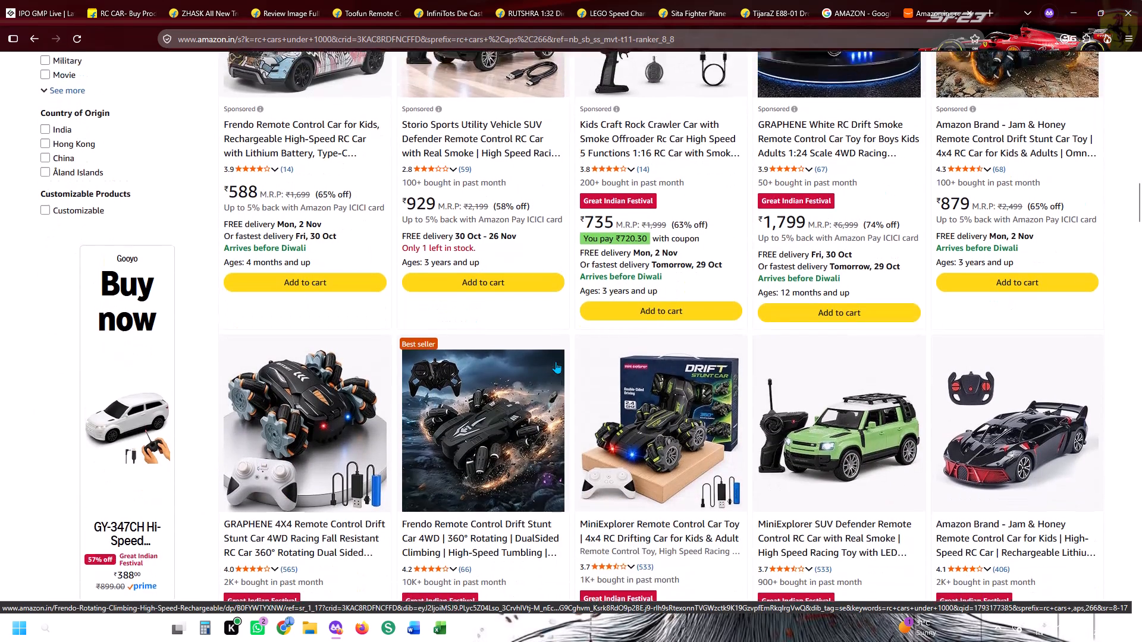
{"action": "scroll", "coordinate": [556, 361], "scroll_direction": "up", "scroll_amount": 1}
{"action": "scroll", "coordinate": [556, 361], "scroll_direction": "down", "scroll_amount": 12}
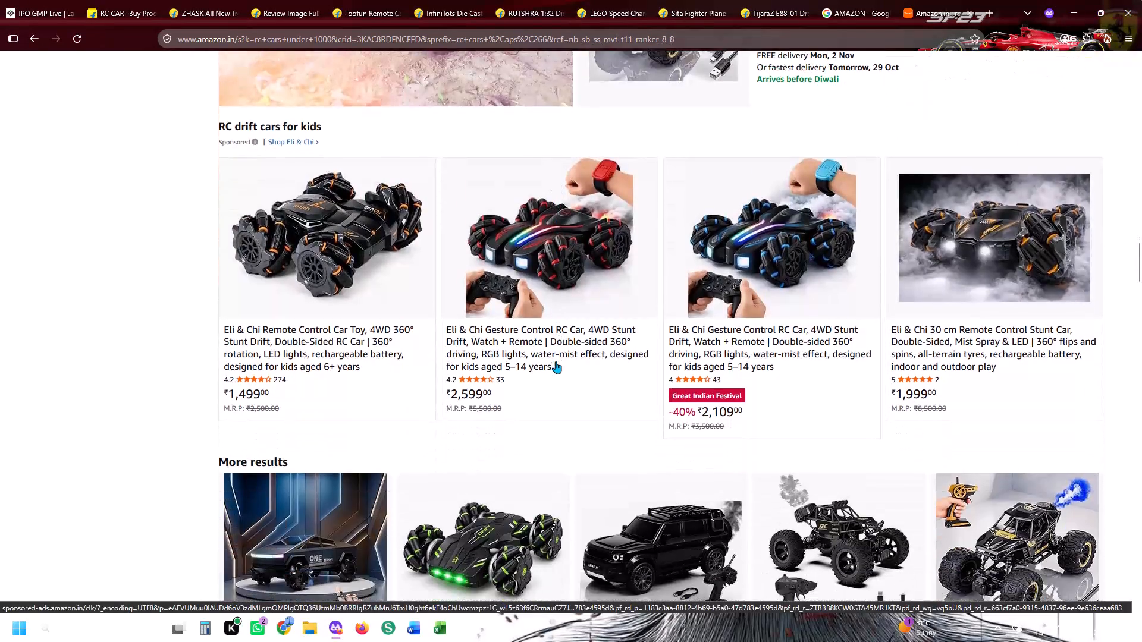
{"action": "scroll", "coordinate": [556, 361], "scroll_direction": "down", "scroll_amount": 8}
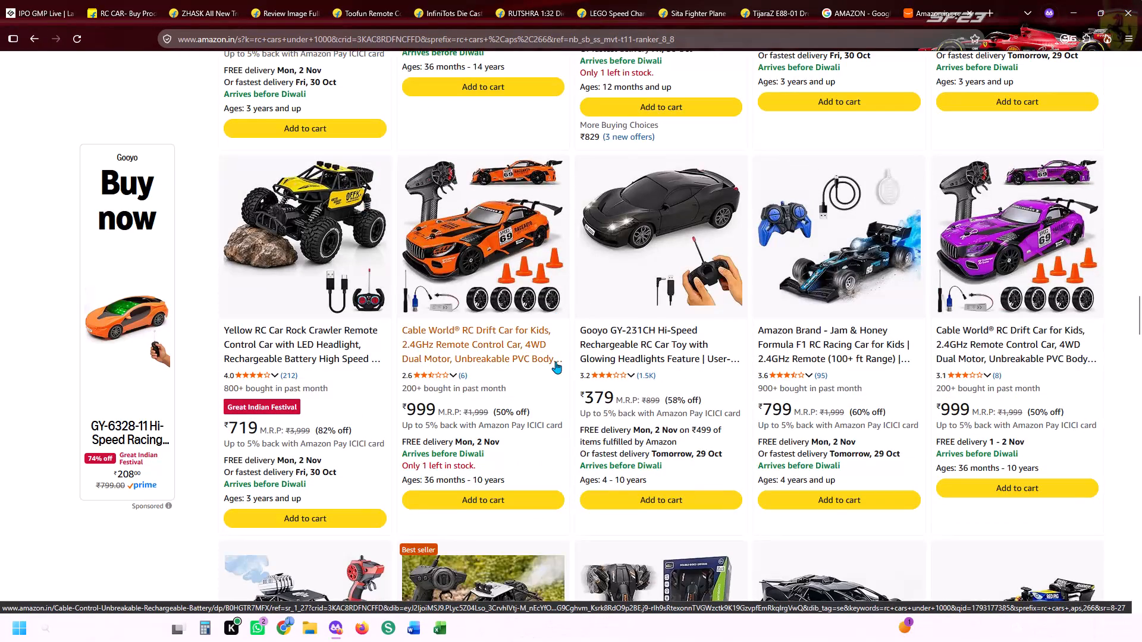
{"action": "scroll", "coordinate": [556, 361], "scroll_direction": "down", "scroll_amount": 4}
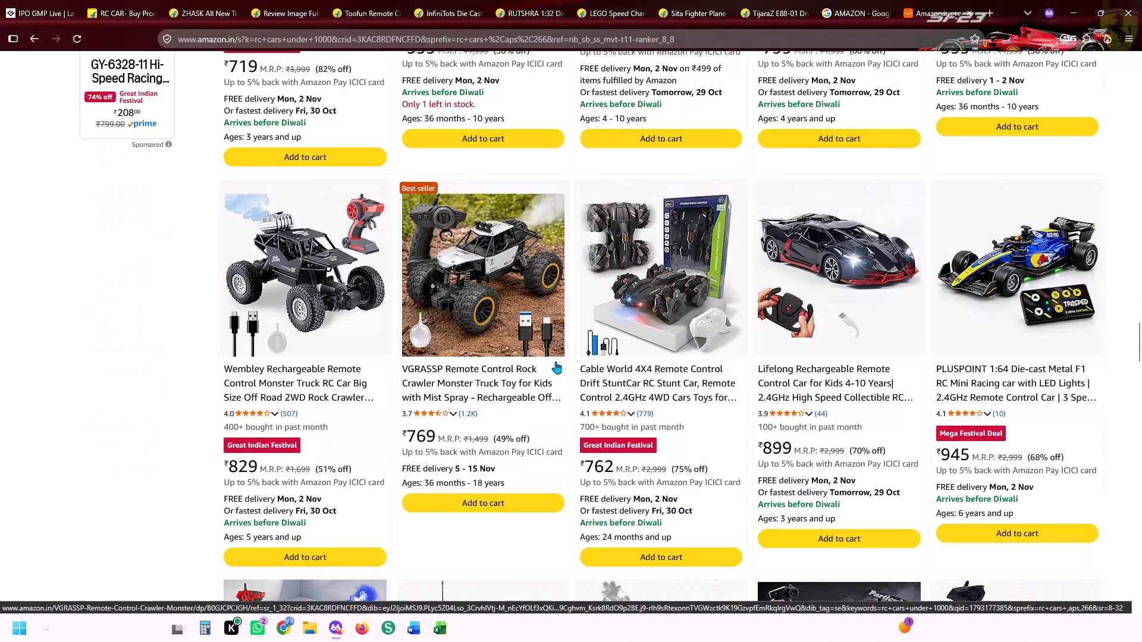
{"action": "scroll", "coordinate": [556, 361], "scroll_direction": "down", "scroll_amount": 4}
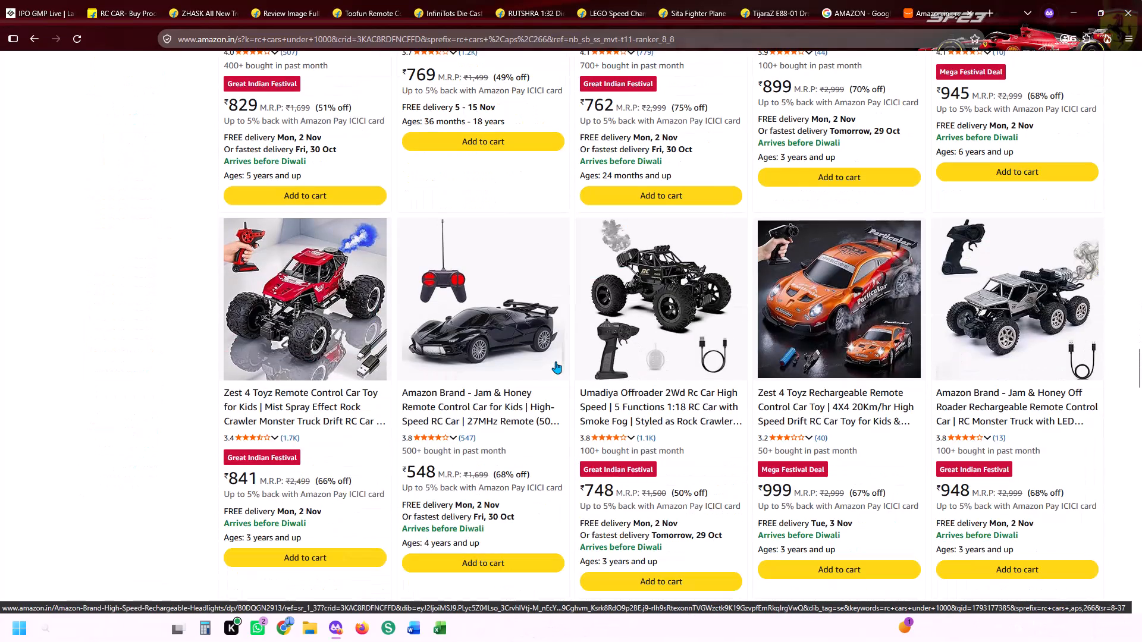
{"action": "scroll", "coordinate": [556, 361], "scroll_direction": "down", "scroll_amount": 5}
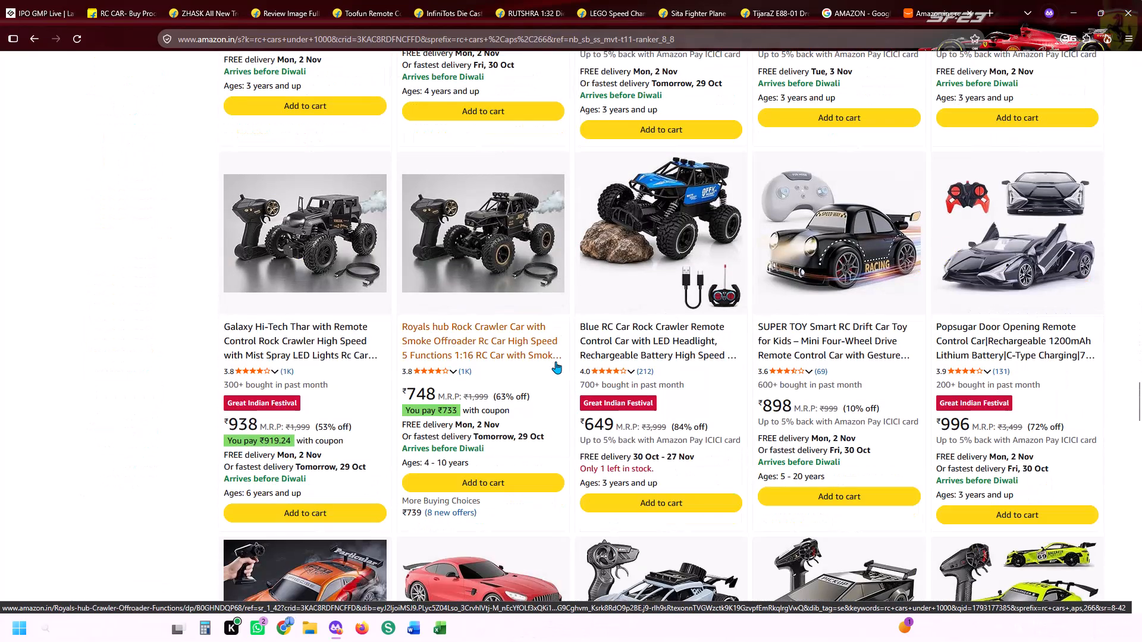
{"action": "scroll", "coordinate": [556, 361], "scroll_direction": "down", "scroll_amount": 3}
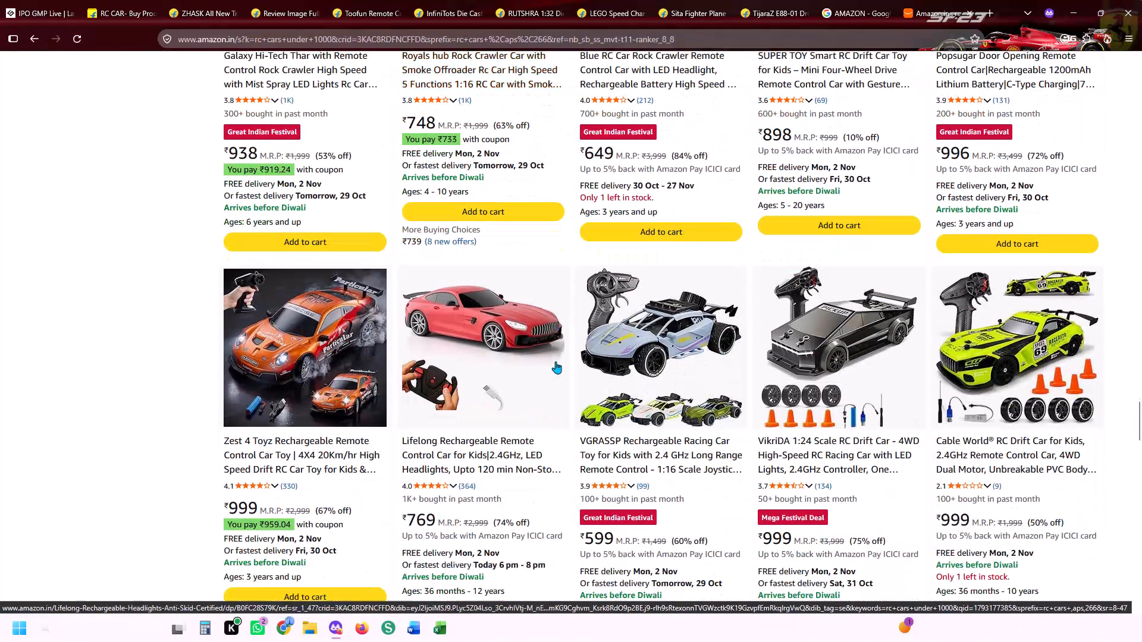
{"action": "scroll", "coordinate": [556, 361], "scroll_direction": "down", "scroll_amount": 2}
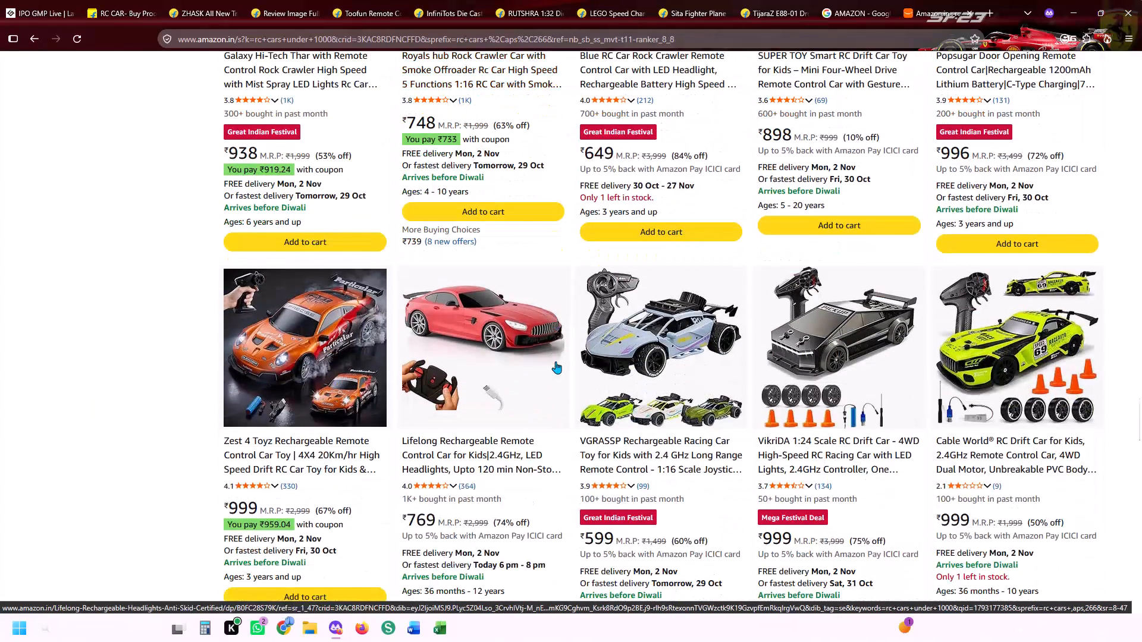
{"action": "scroll", "coordinate": [556, 361], "scroll_direction": "down", "scroll_amount": 7}
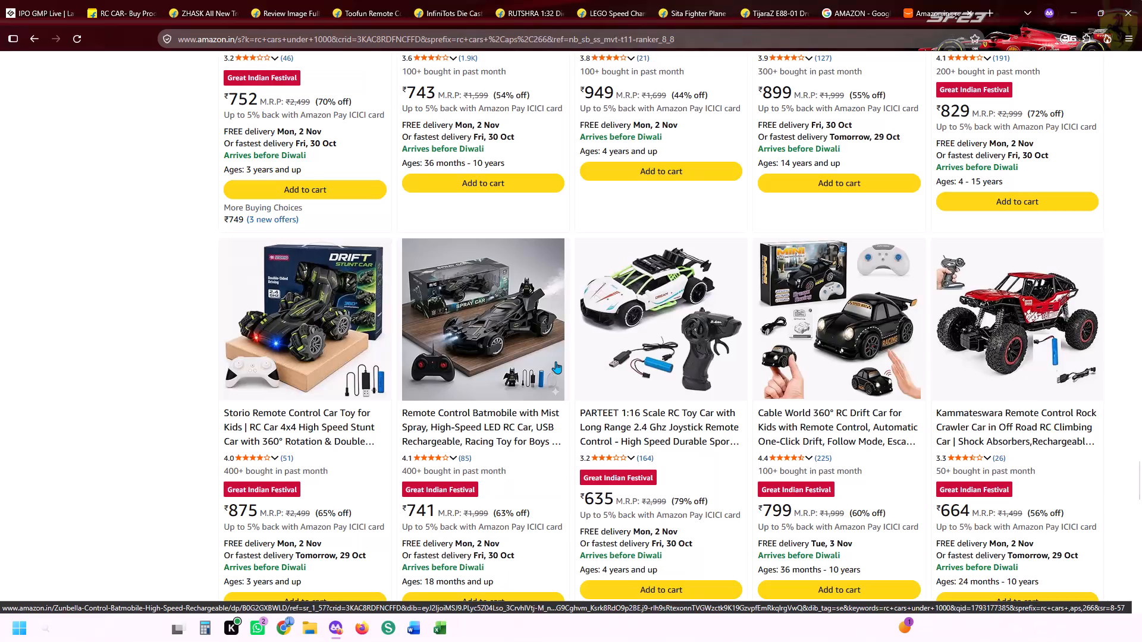
{"action": "scroll", "coordinate": [556, 361], "scroll_direction": "down", "scroll_amount": 6}
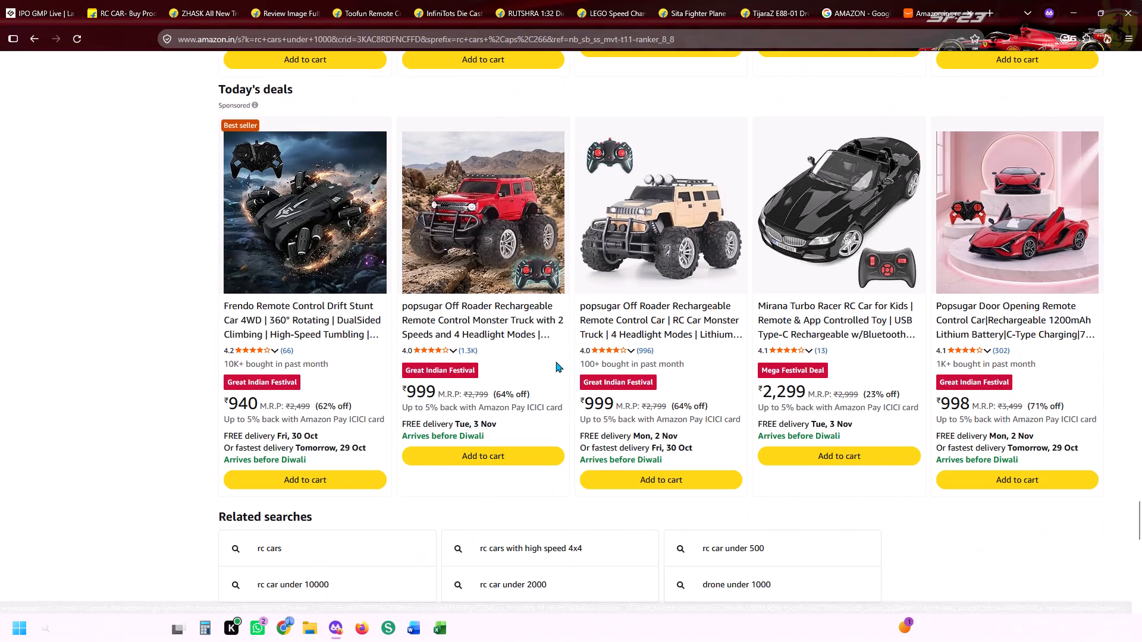
Open page 2 of the "rc cars under 1000" results and skim its first listings.
{"action": "scroll", "coordinate": [537, 498], "scroll_direction": "down", "scroll_amount": 1}
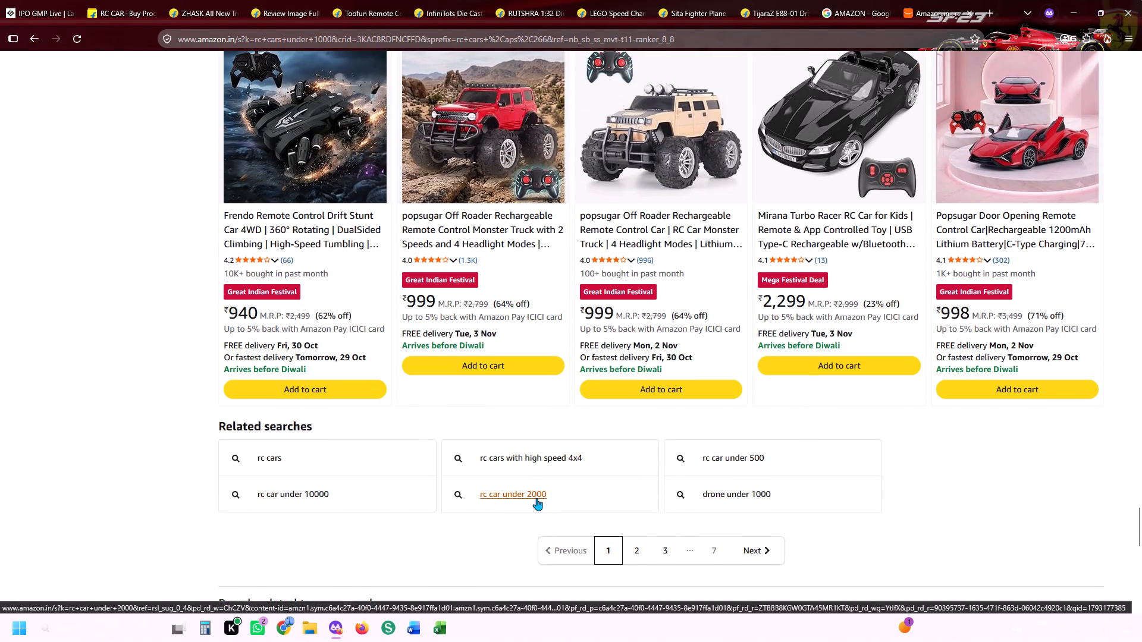
{"action": "left_click", "coordinate": [633, 549]}
{"action": "scroll", "coordinate": [633, 547], "scroll_direction": "down", "scroll_amount": 5}
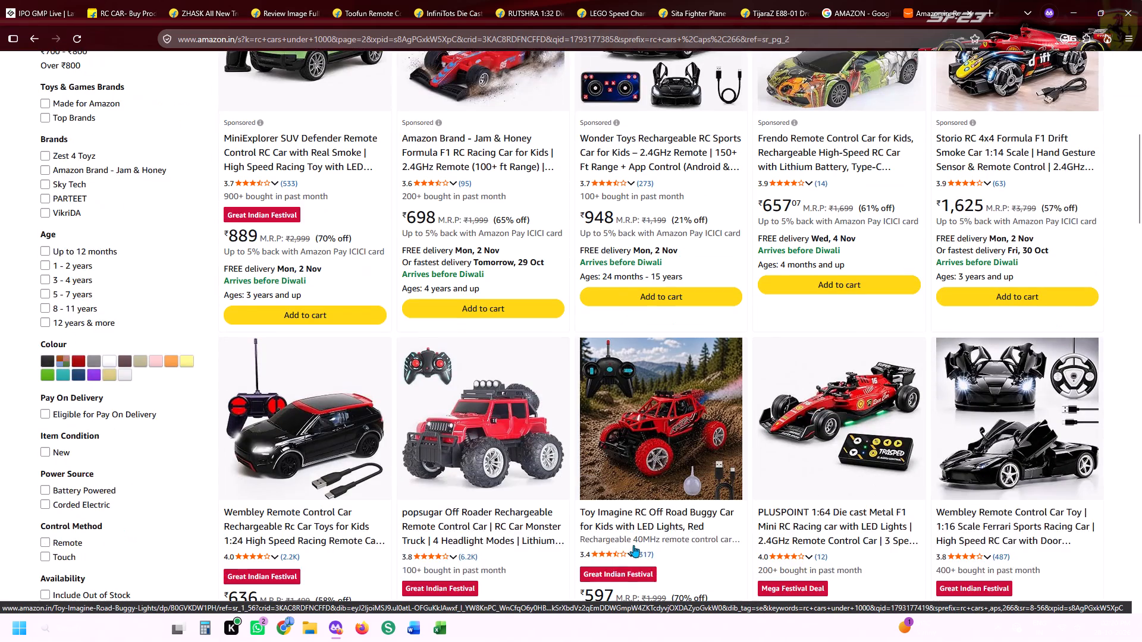
{"action": "scroll", "coordinate": [595, 483], "scroll_direction": "down", "scroll_amount": 6}
{"action": "scroll", "coordinate": [331, 458], "scroll_direction": "up", "scroll_amount": 5}
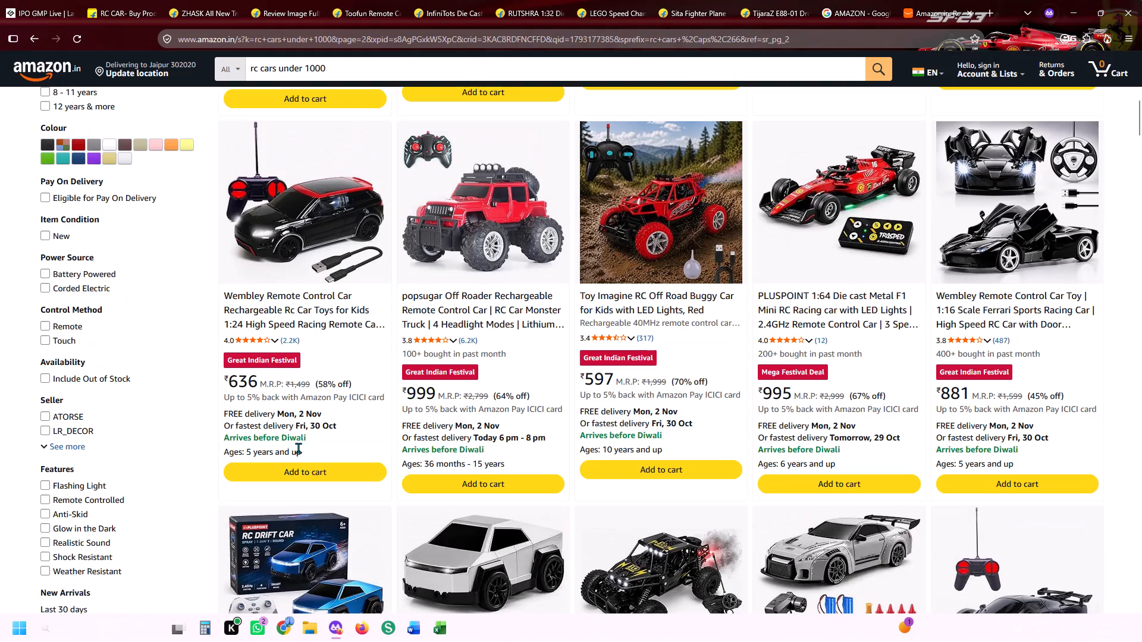
{"action": "scroll", "coordinate": [298, 448], "scroll_direction": "up", "scroll_amount": 4}
{"action": "scroll", "coordinate": [298, 448], "scroll_direction": "down", "scroll_amount": 6}
{"action": "scroll", "coordinate": [298, 448], "scroll_direction": "up", "scroll_amount": 16}
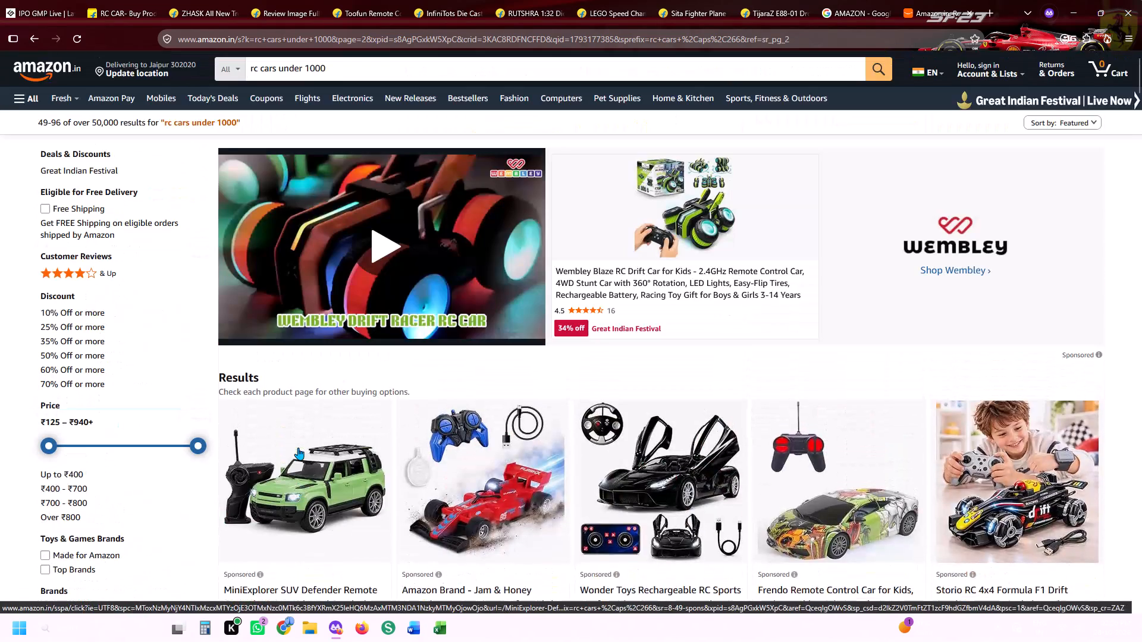
Filter the results by the age range "12 years & more" and skim the filtered listings.
{"action": "scroll", "coordinate": [252, 382], "scroll_direction": "down", "scroll_amount": 3}
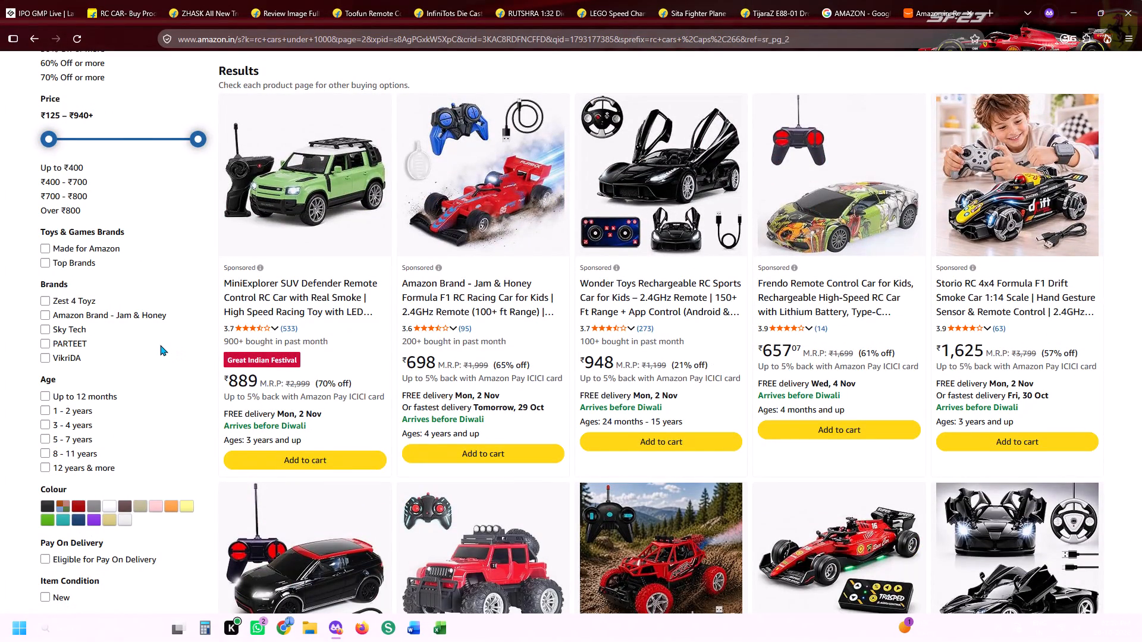
{"action": "scroll", "coordinate": [160, 345], "scroll_direction": "down", "scroll_amount": 1}
{"action": "left_click", "coordinate": [52, 385]}
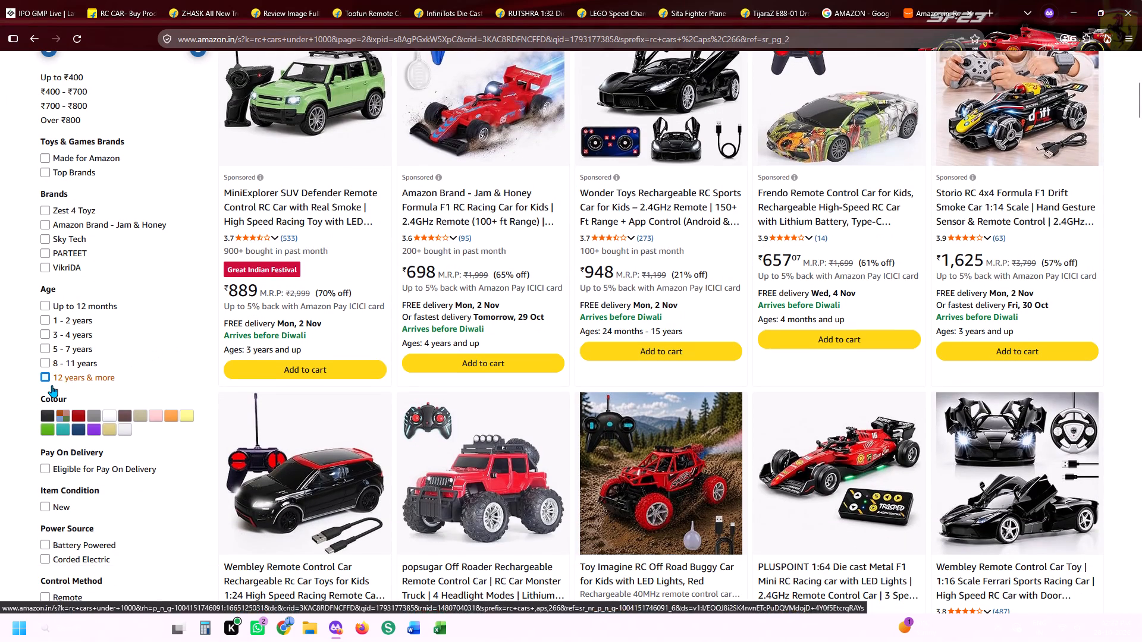
{"action": "scroll", "coordinate": [344, 360], "scroll_direction": "down", "scroll_amount": 7}
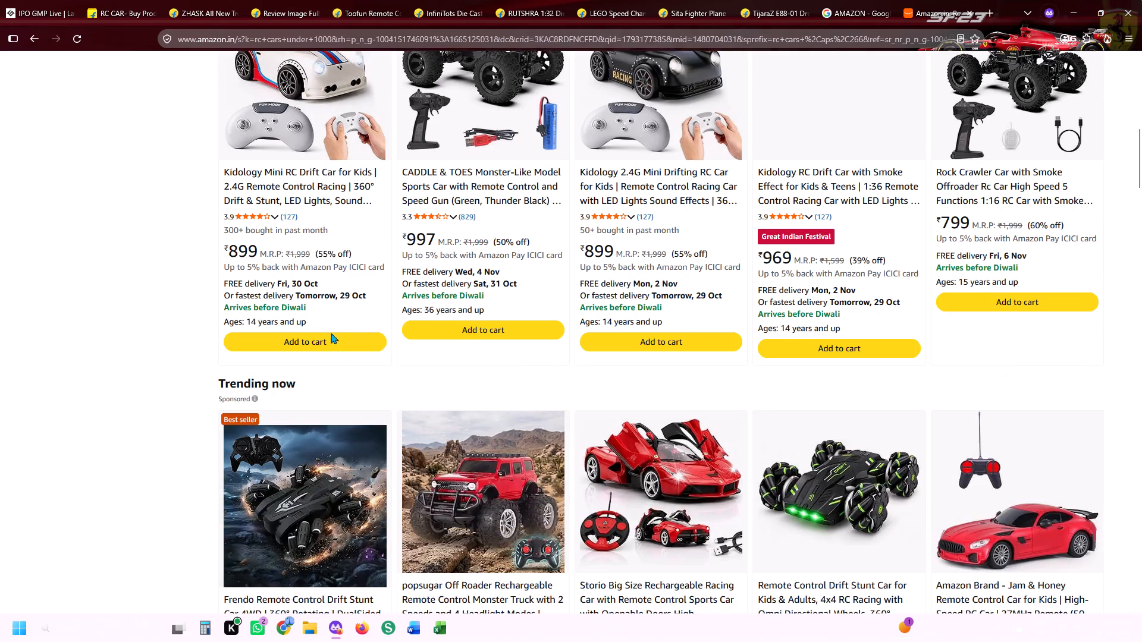
{"action": "scroll", "coordinate": [328, 324], "scroll_direction": "down", "scroll_amount": 6}
{"action": "scroll", "coordinate": [328, 324], "scroll_direction": "up", "scroll_amount": 6}
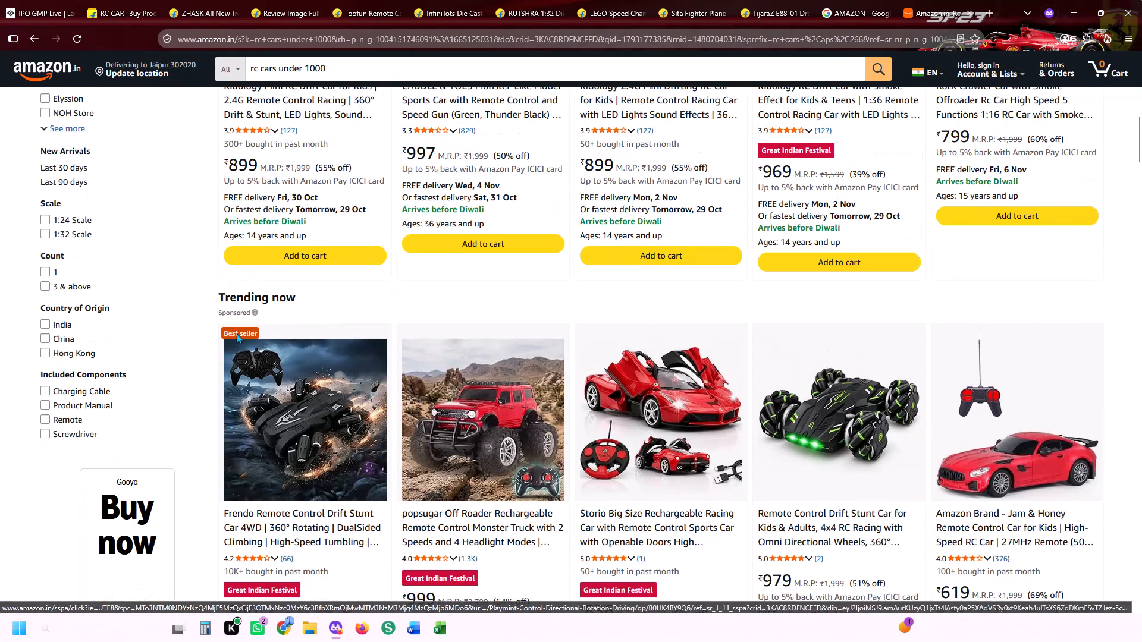
{"action": "scroll", "coordinate": [68, 323], "scroll_direction": "up", "scroll_amount": 3}
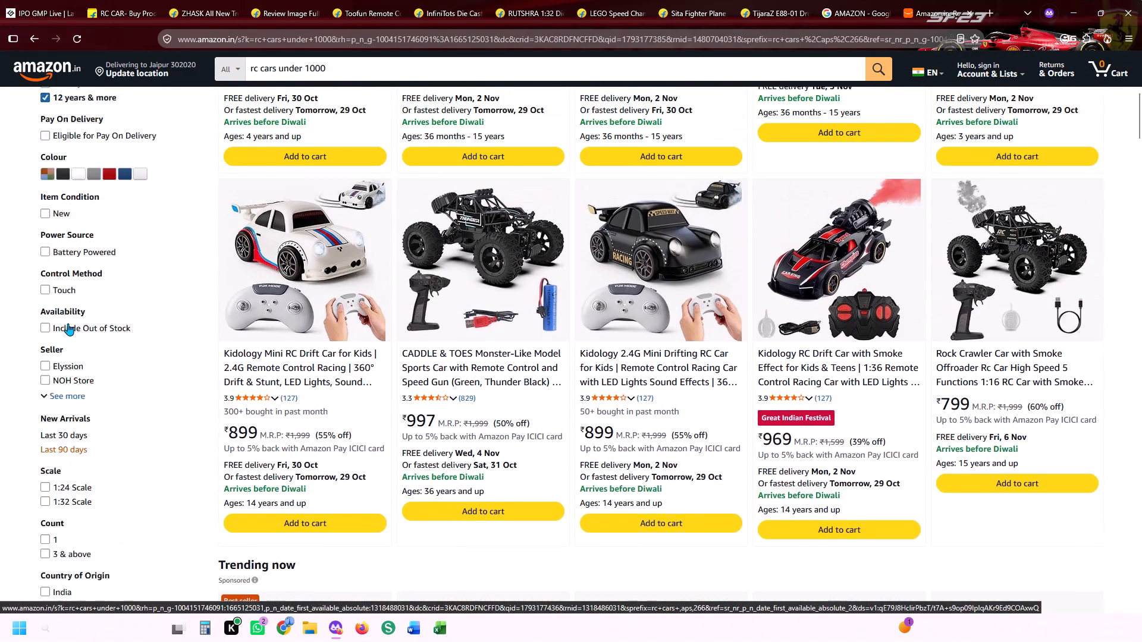
Narrow the age-filtered results further to the "Battery Powered" power source.
{"action": "scroll", "coordinate": [68, 323], "scroll_direction": "down", "scroll_amount": 5}
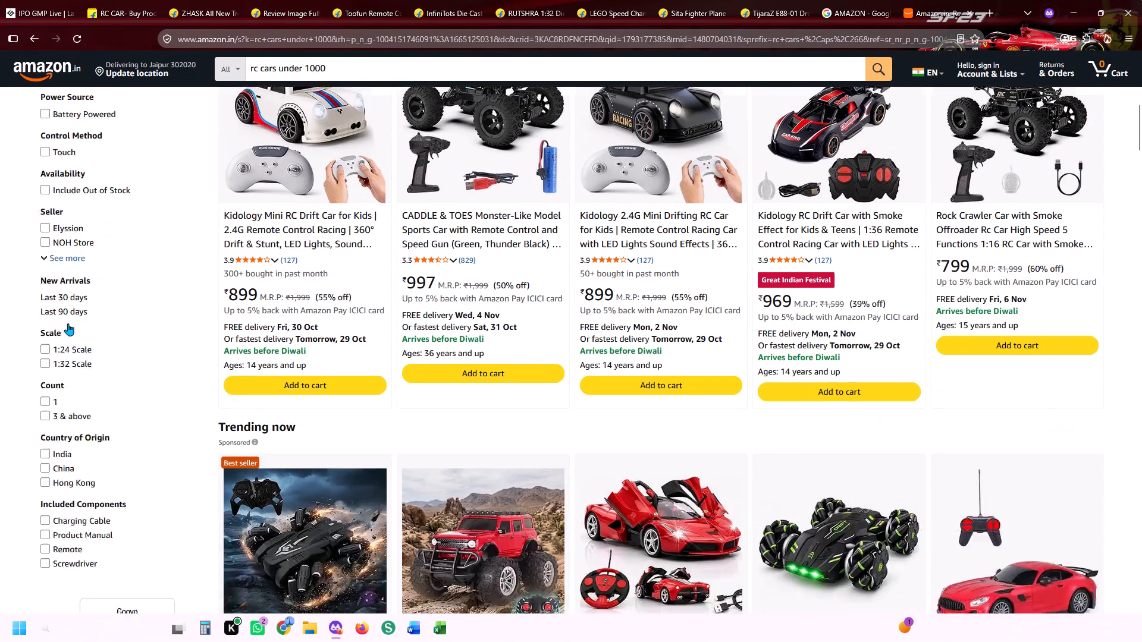
{"action": "scroll", "coordinate": [68, 323], "scroll_direction": "up", "scroll_amount": 5}
{"action": "left_click", "coordinate": [39, 306]}
{"action": "left_click", "coordinate": [39, 306]}
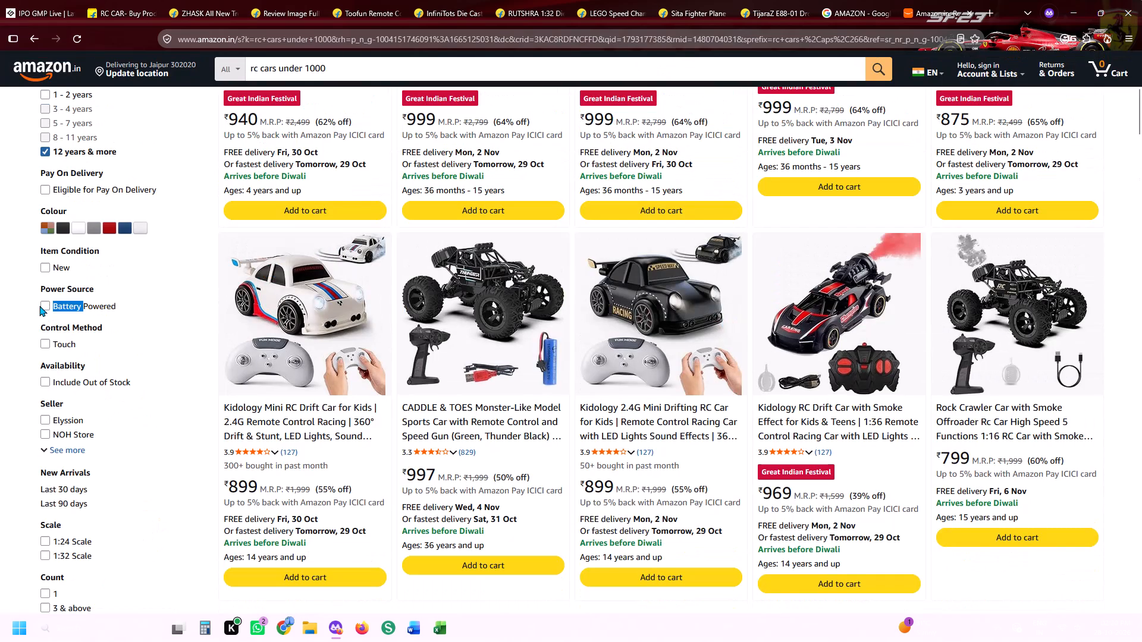
{"action": "left_click", "coordinate": [43, 307]}
{"action": "left_click", "coordinate": [97, 301]}
{"action": "scroll", "coordinate": [124, 339], "scroll_direction": "up", "scroll_amount": 5}
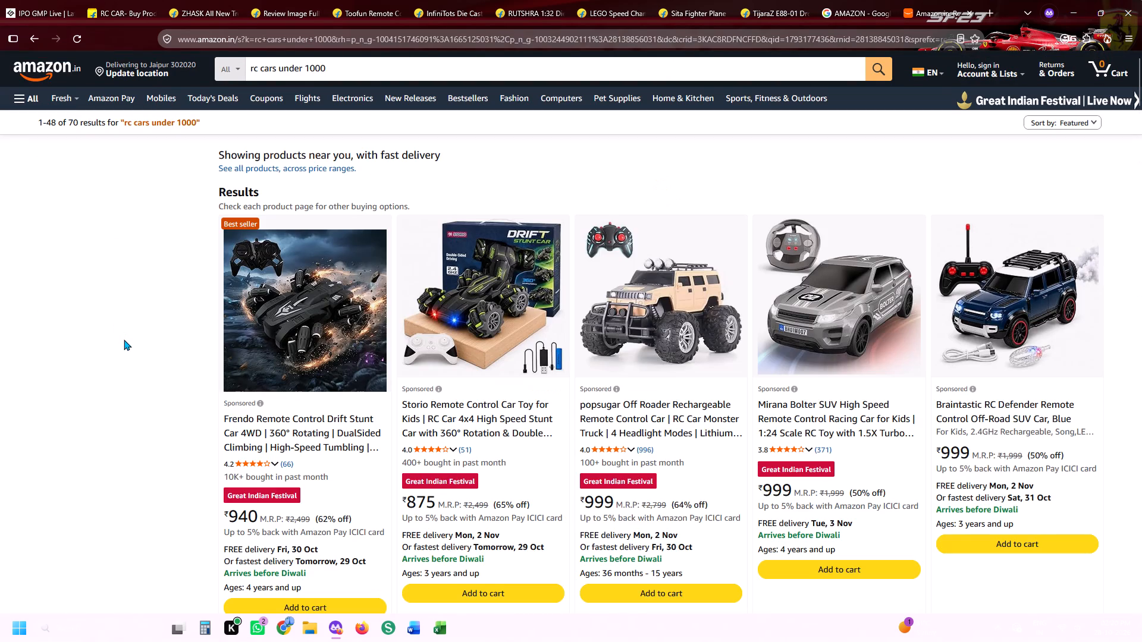
Look through the battery-powered, 12 years & more results, comparing models, prices and ratings down to Today's deals.
{"action": "scroll", "coordinate": [131, 304], "scroll_direction": "down", "scroll_amount": 5}
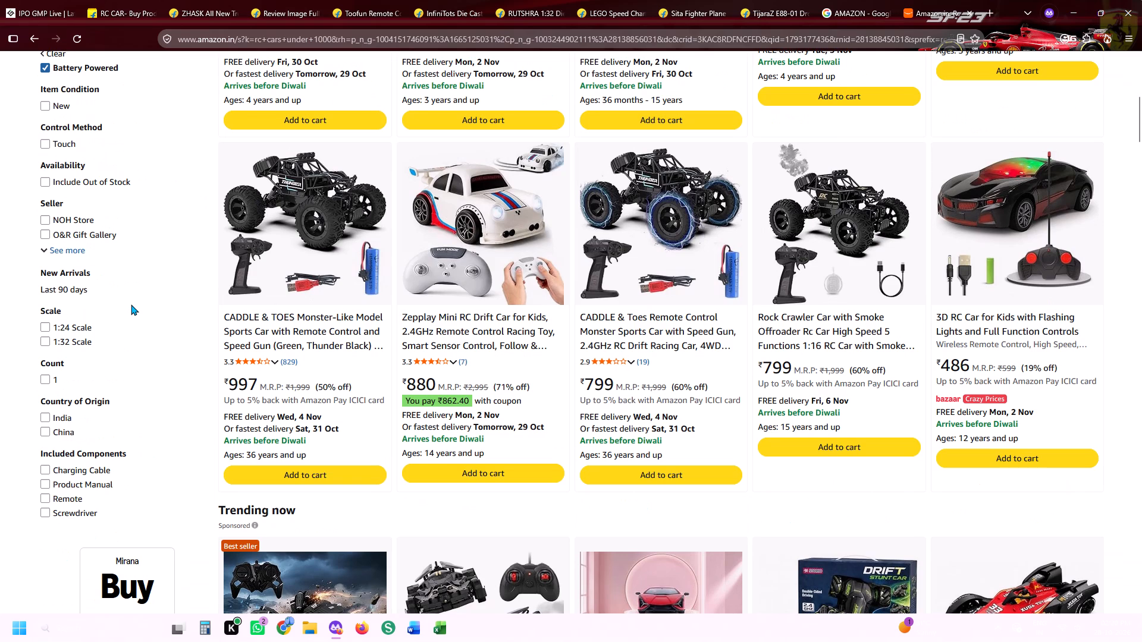
{"action": "scroll", "coordinate": [131, 304], "scroll_direction": "down", "scroll_amount": 1}
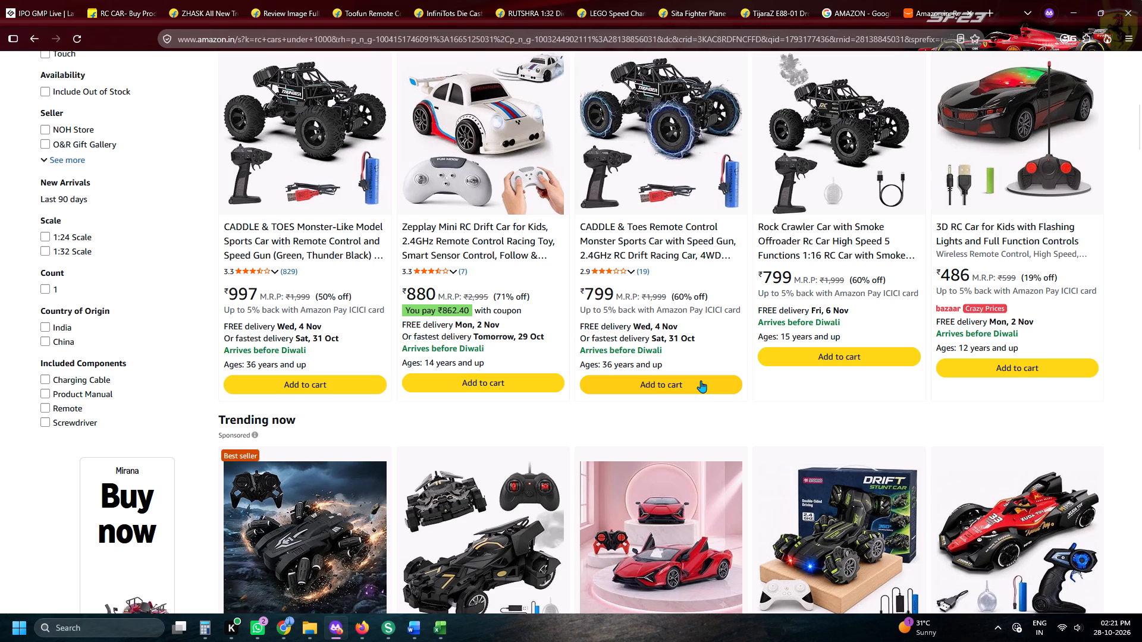
{"action": "scroll", "coordinate": [701, 380], "scroll_direction": "down", "scroll_amount": 6}
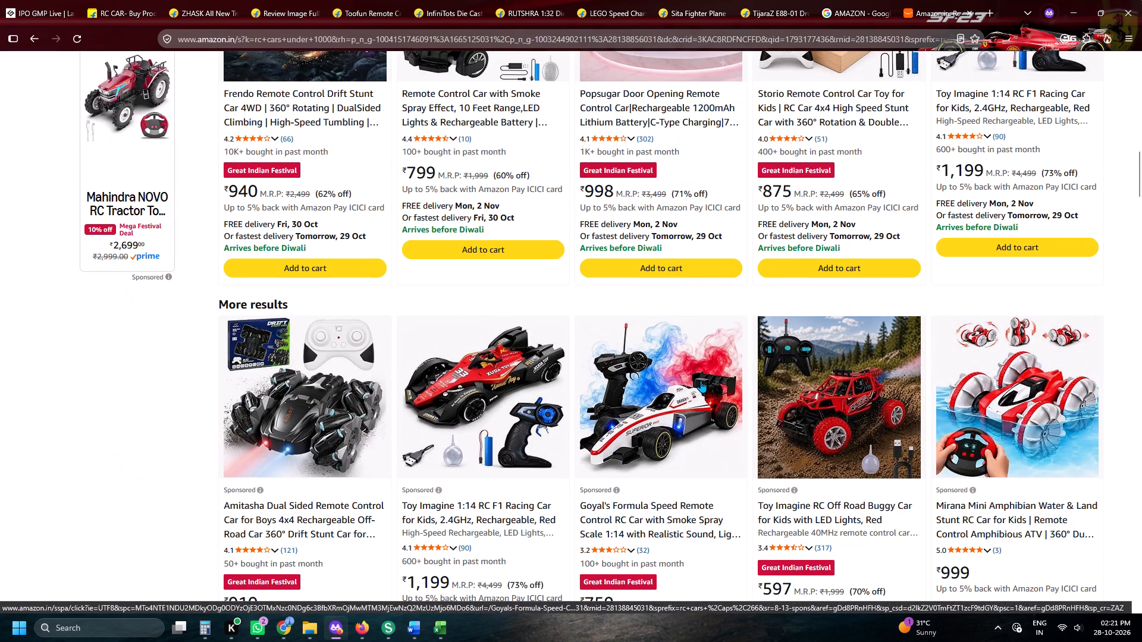
{"action": "scroll", "coordinate": [701, 380], "scroll_direction": "down", "scroll_amount": 6}
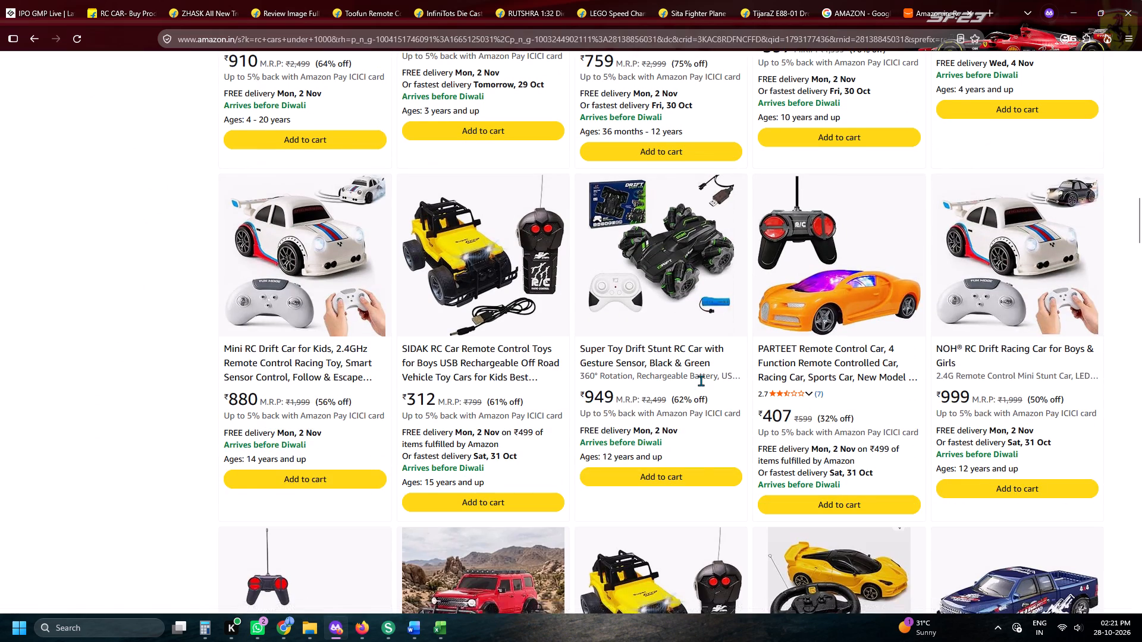
{"action": "scroll", "coordinate": [701, 380], "scroll_direction": "down", "scroll_amount": 11}
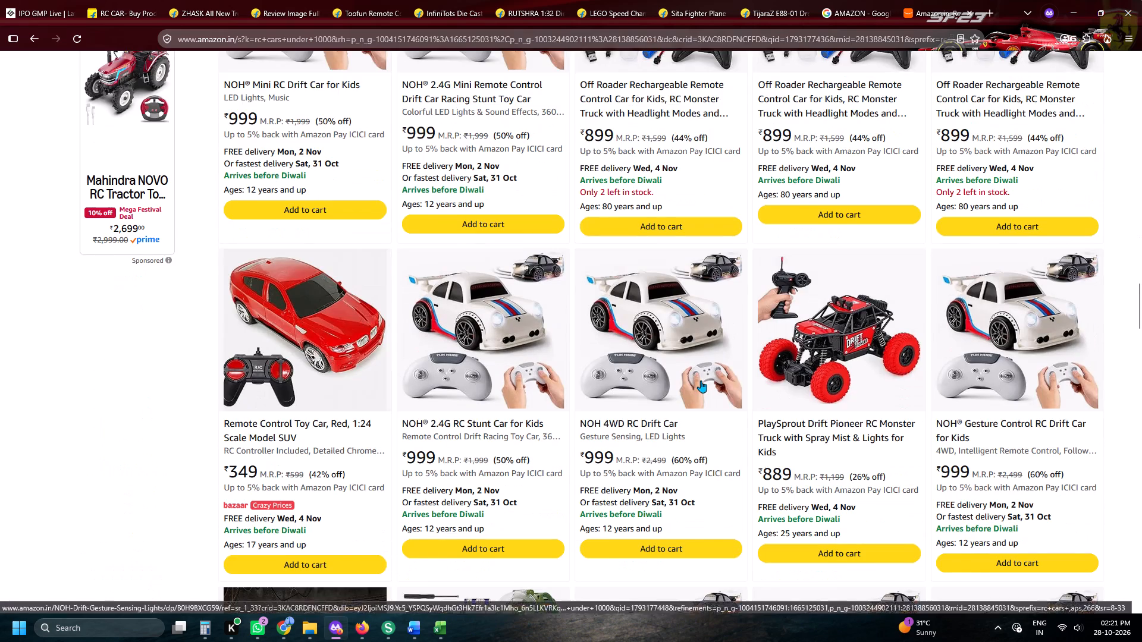
{"action": "scroll", "coordinate": [701, 380], "scroll_direction": "down", "scroll_amount": 13}
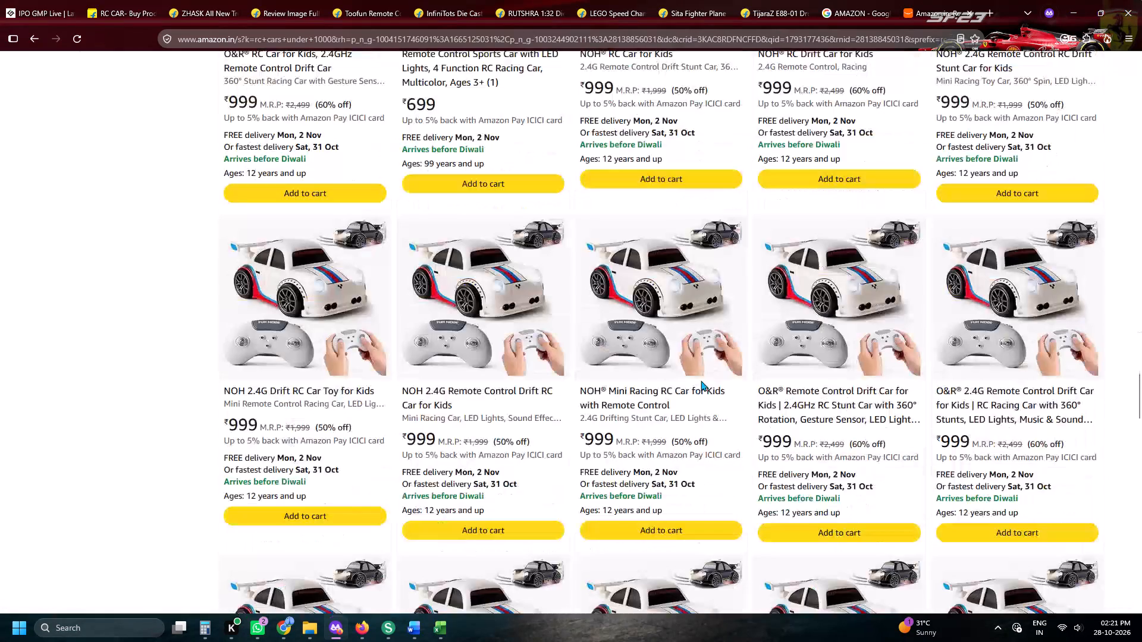
{"action": "scroll", "coordinate": [701, 380], "scroll_direction": "down", "scroll_amount": 7}
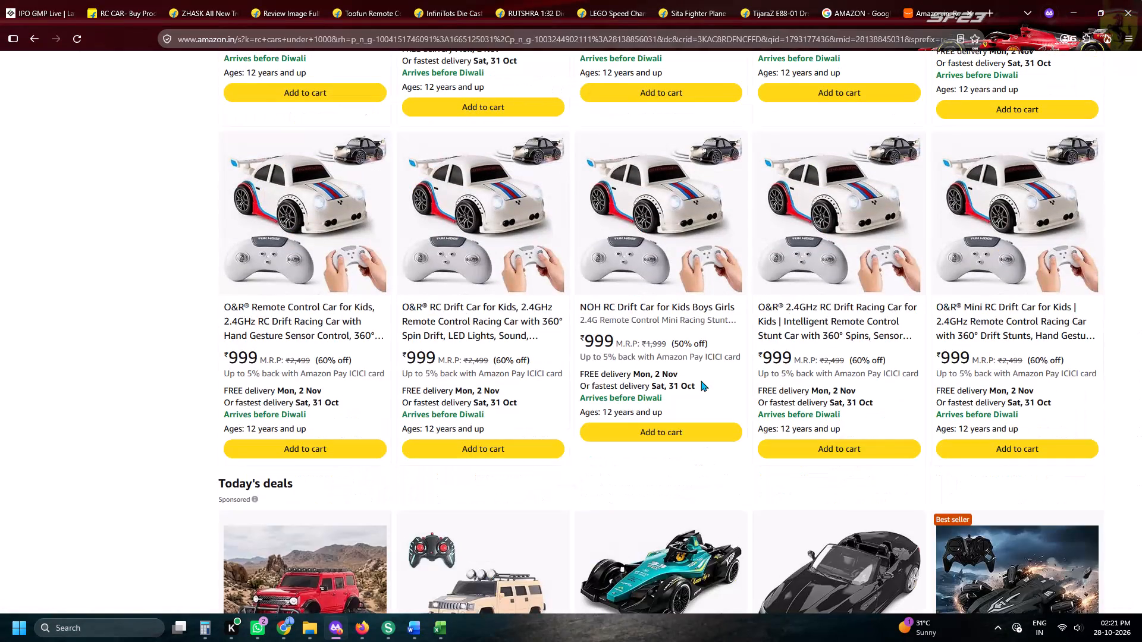
Recheck the drift car listings in the lower part of the filtered results and open results page 2.
{"action": "scroll", "coordinate": [701, 380], "scroll_direction": "up", "scroll_amount": 2}
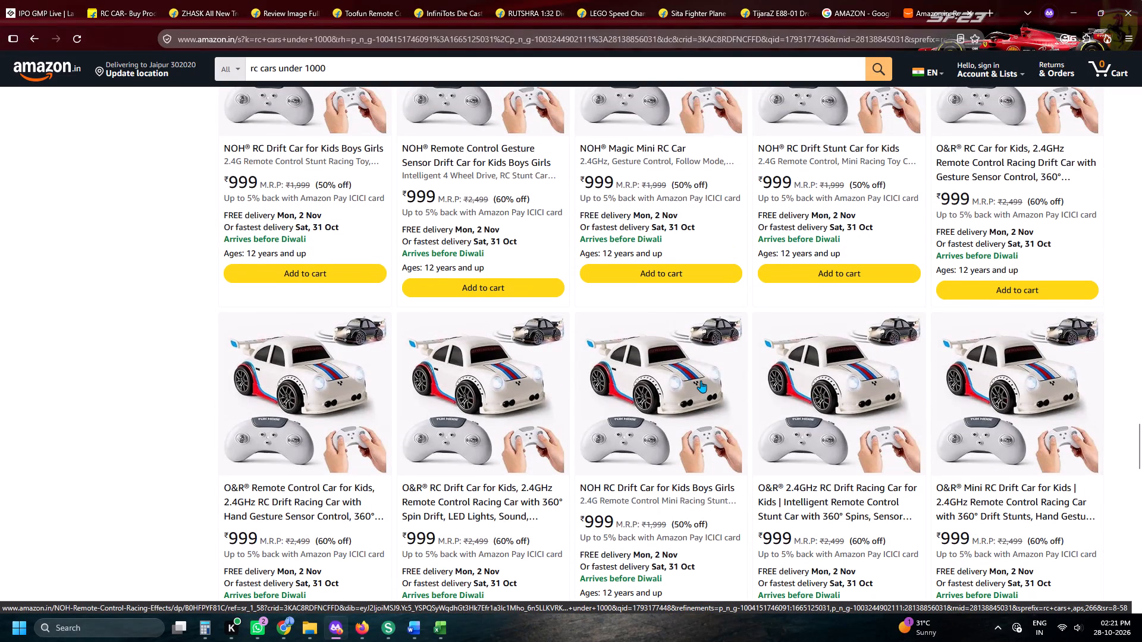
{"action": "scroll", "coordinate": [701, 380], "scroll_direction": "up", "scroll_amount": 3}
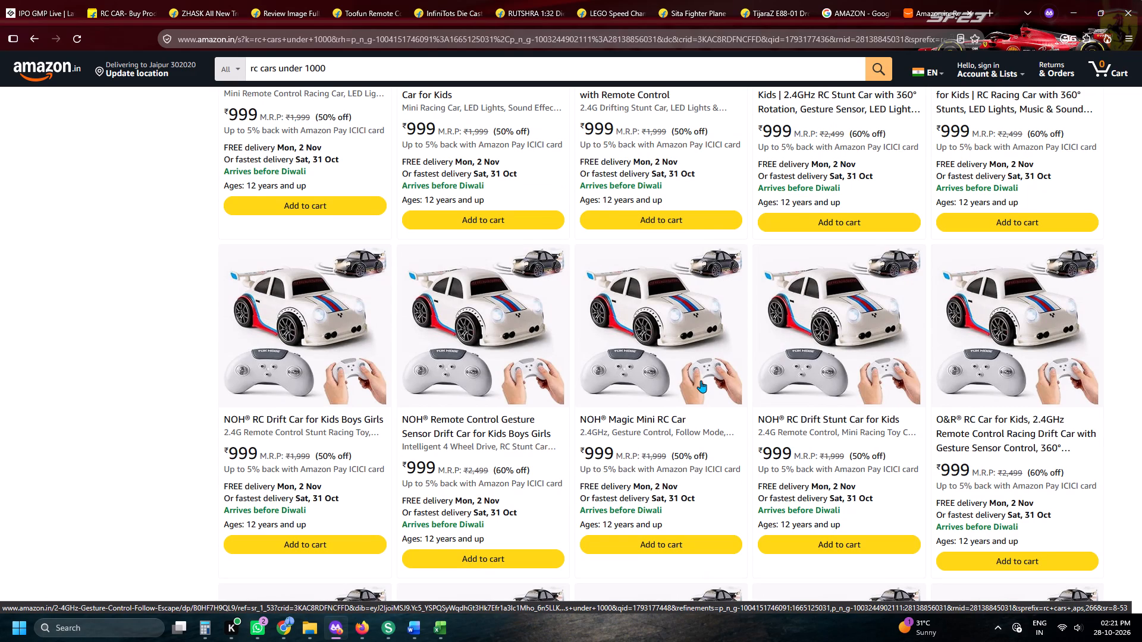
{"action": "scroll", "coordinate": [701, 380], "scroll_direction": "up", "scroll_amount": 11}
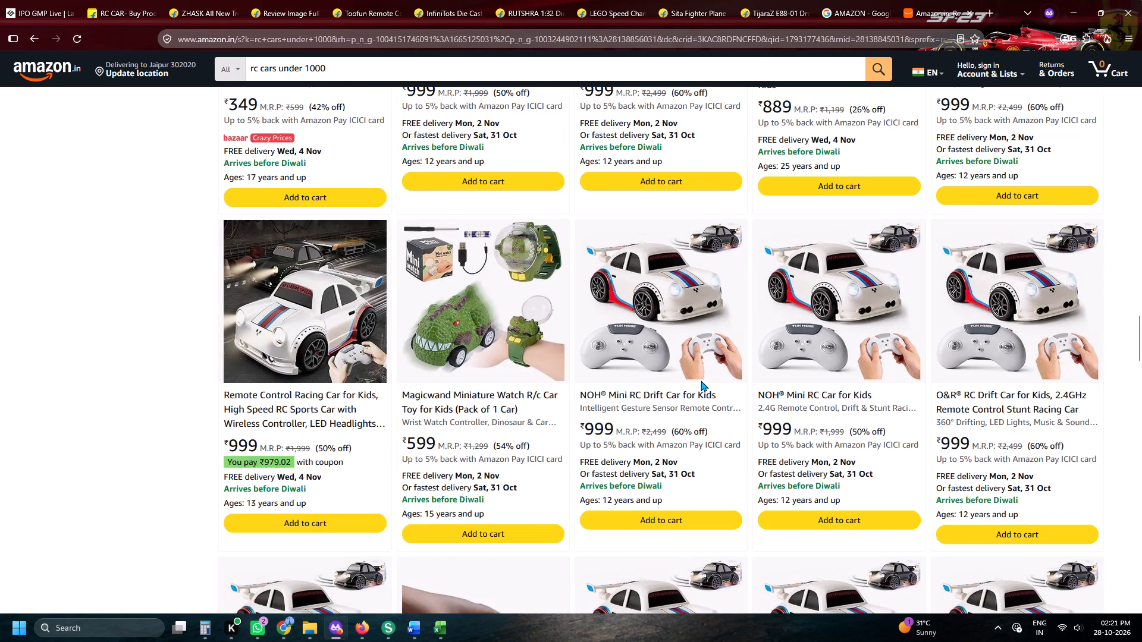
{"action": "scroll", "coordinate": [701, 380], "scroll_direction": "down", "scroll_amount": 12}
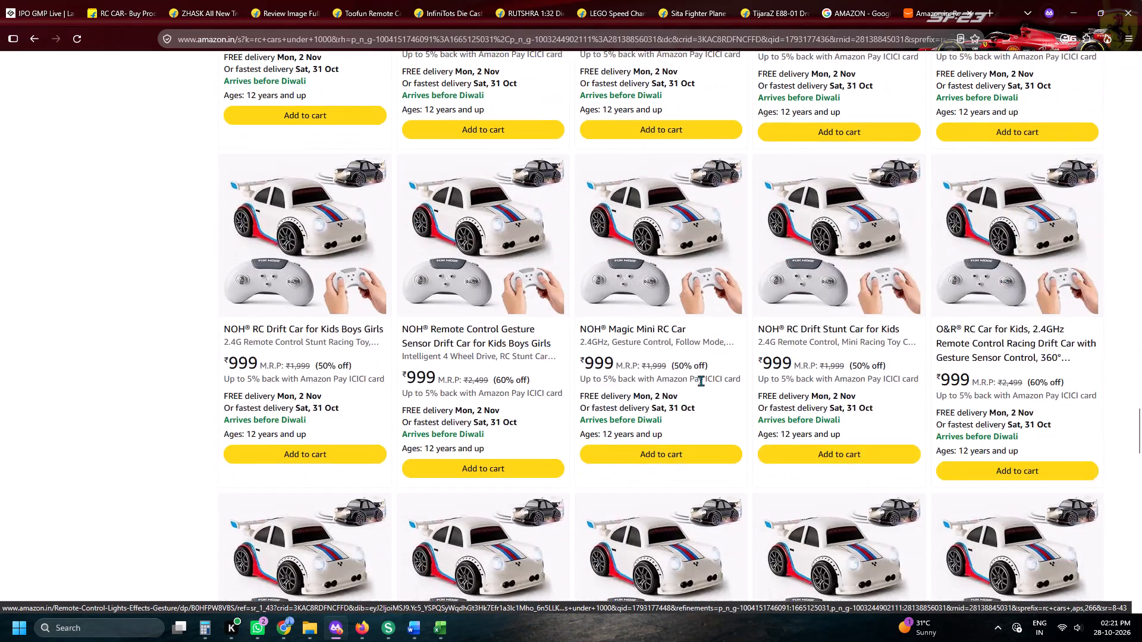
{"action": "scroll", "coordinate": [701, 380], "scroll_direction": "down", "scroll_amount": 14}
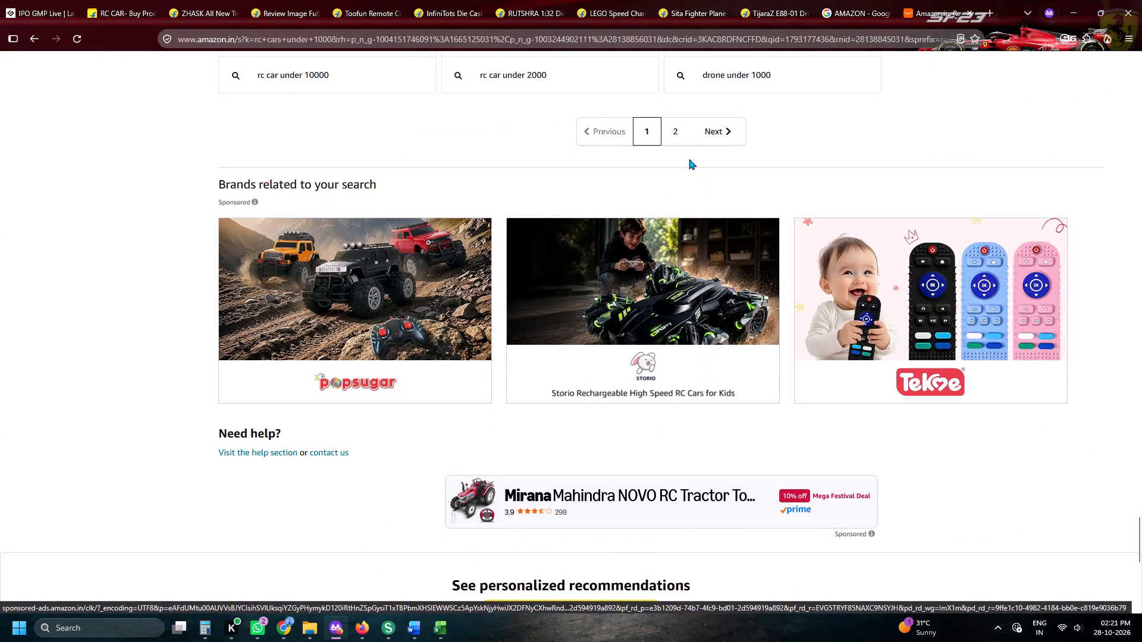
{"action": "left_click", "coordinate": [685, 138]}
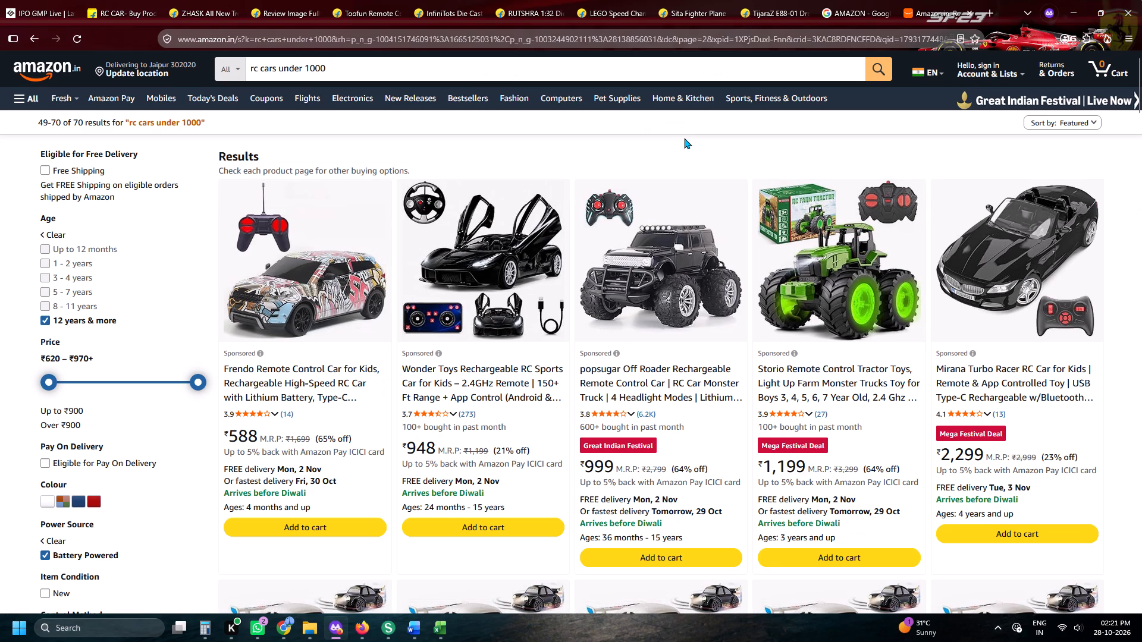
Open the Mirana Turbo Racer RC Car (Vortex - Black) listing and read its features, description and related products down to the reviews.
{"action": "left_click", "coordinate": [996, 222]}
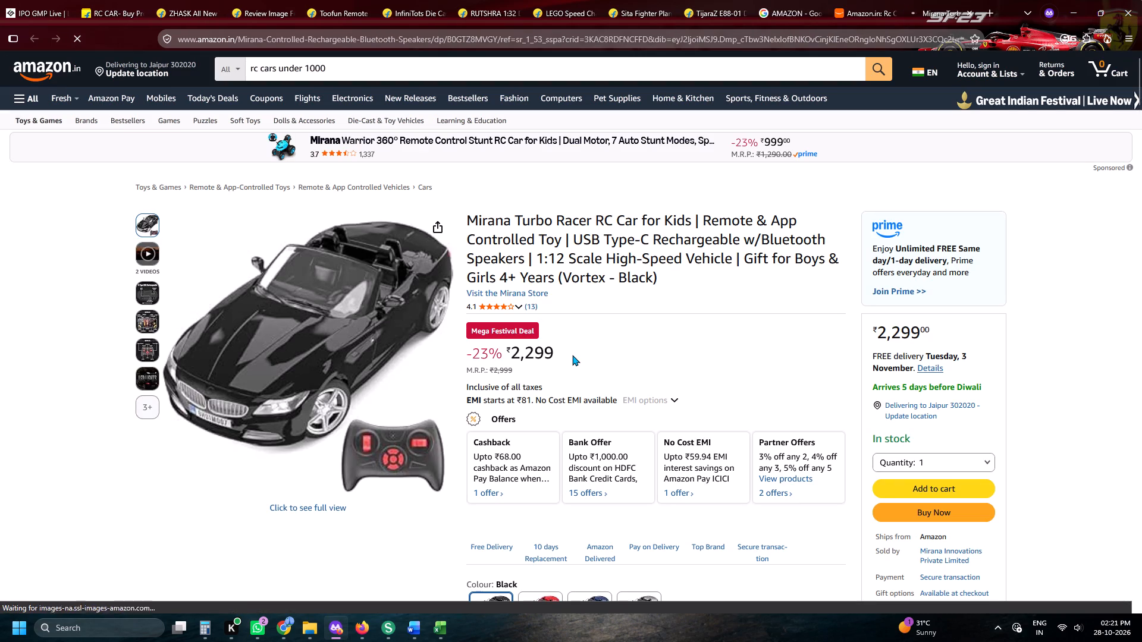
{"action": "scroll", "coordinate": [572, 355], "scroll_direction": "down", "scroll_amount": 7}
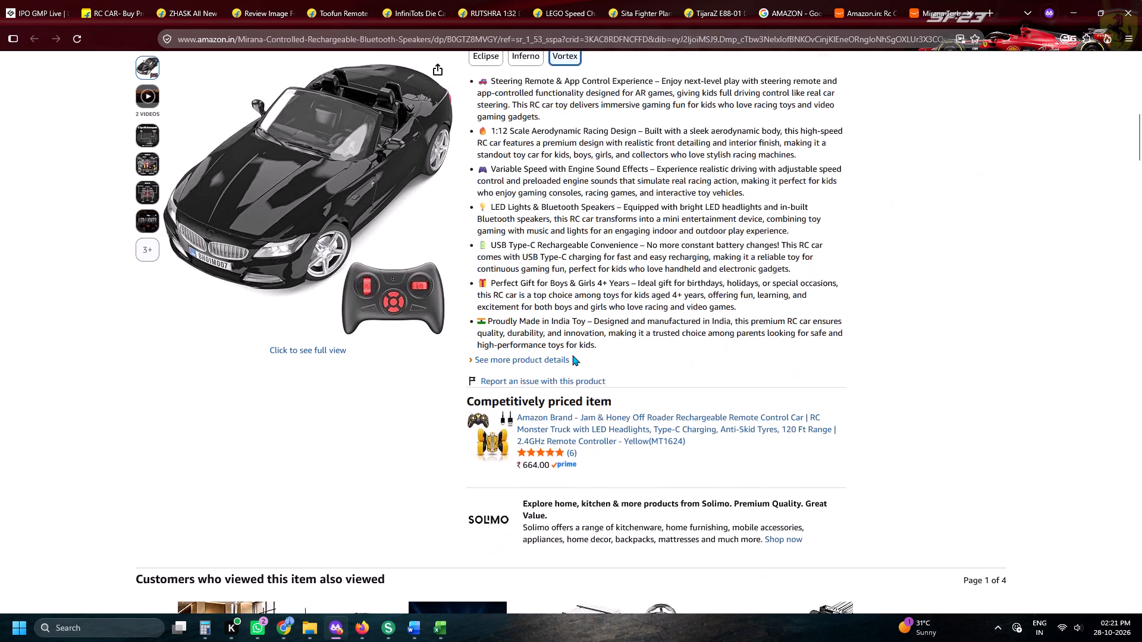
{"action": "scroll", "coordinate": [572, 355], "scroll_direction": "down", "scroll_amount": 6}
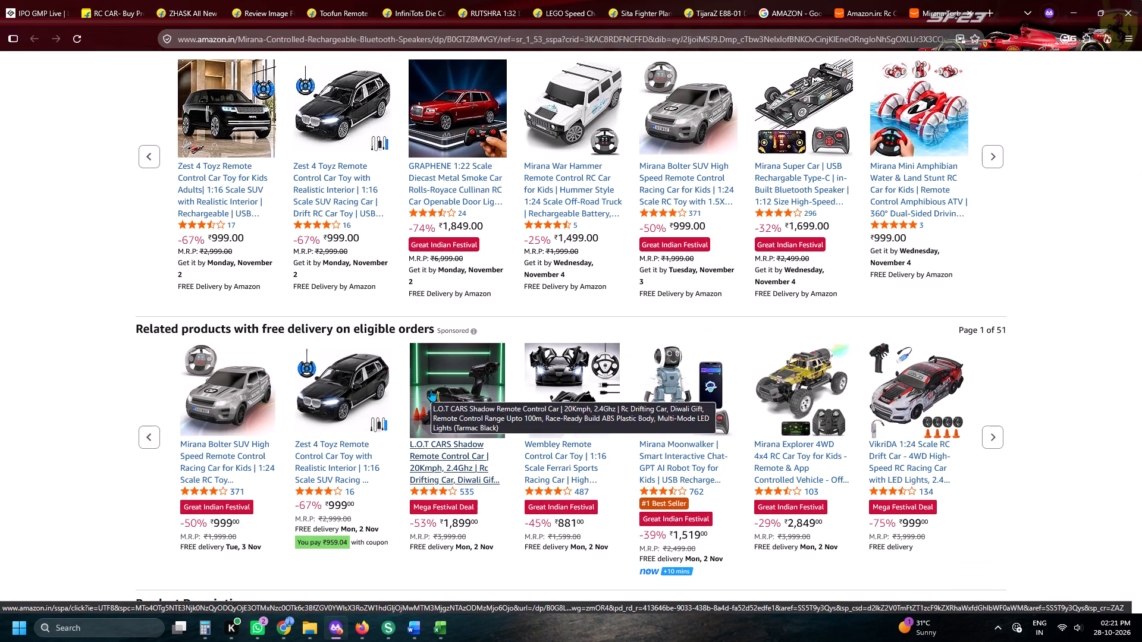
{"action": "scroll", "coordinate": [431, 389], "scroll_direction": "down", "scroll_amount": 5}
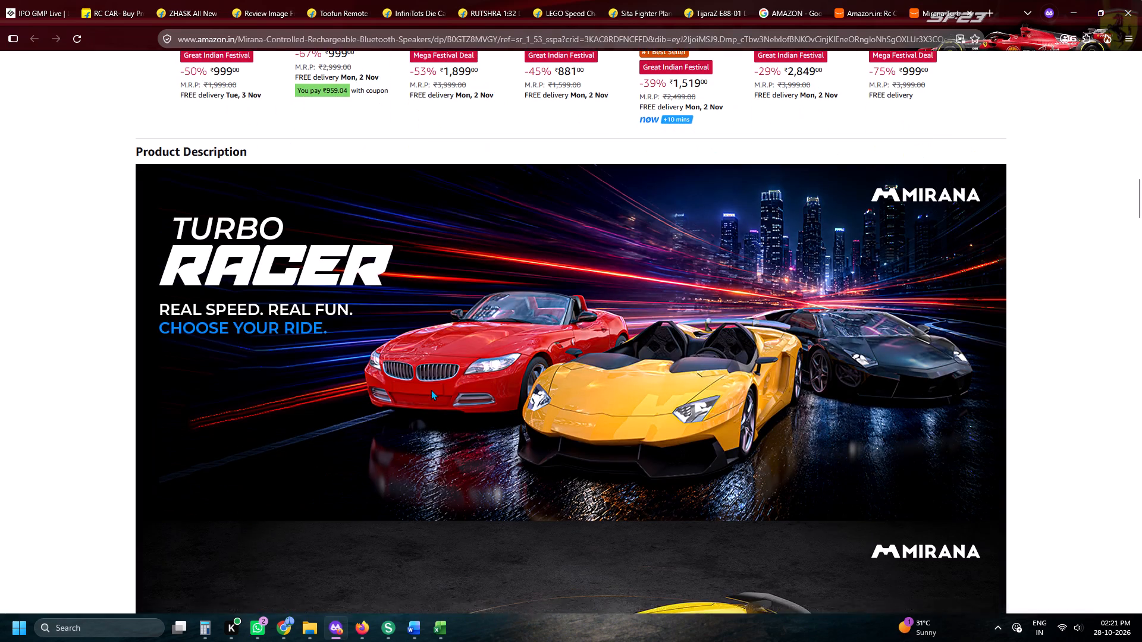
{"action": "scroll", "coordinate": [431, 389], "scroll_direction": "down", "scroll_amount": 20}
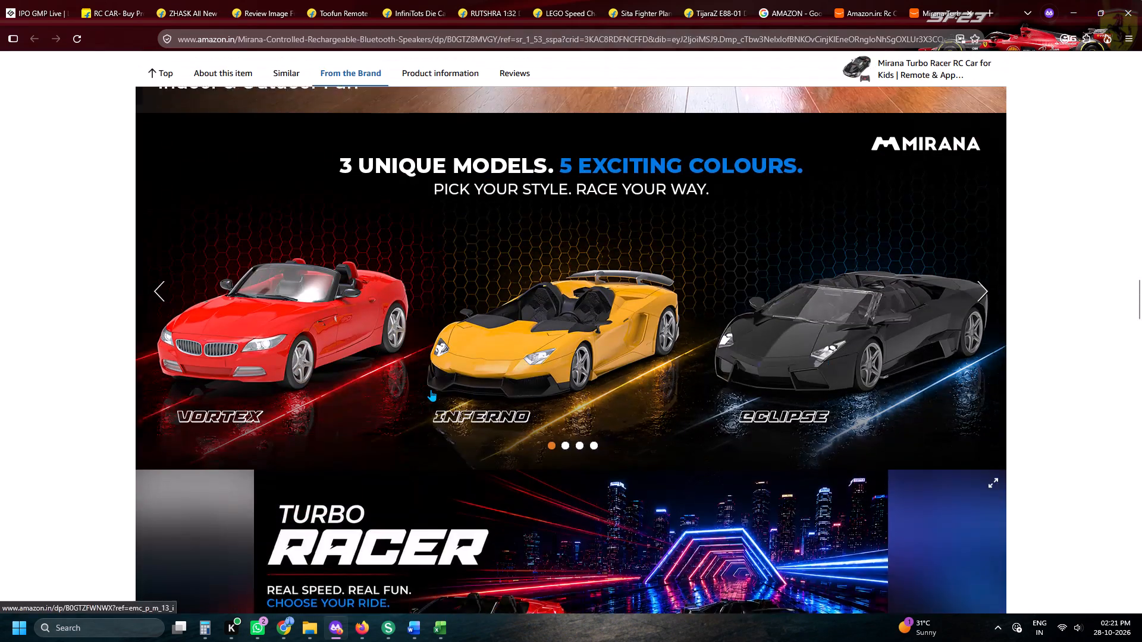
{"action": "scroll", "coordinate": [431, 389], "scroll_direction": "down", "scroll_amount": 8}
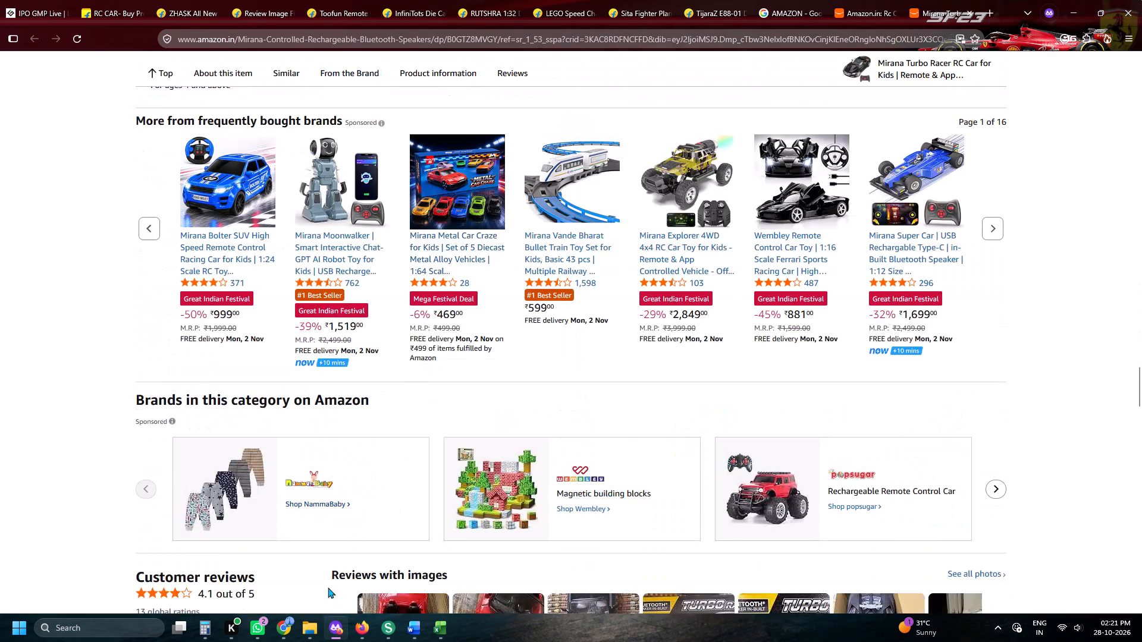
{"action": "scroll", "coordinate": [871, 199], "scroll_direction": "down", "scroll_amount": 6}
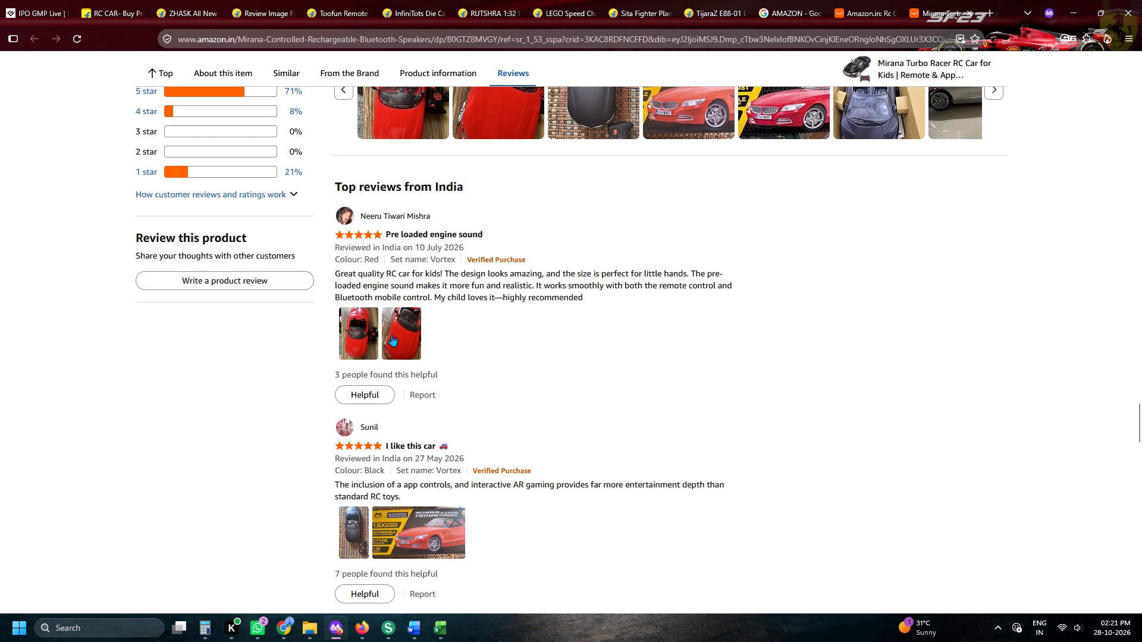
View the customer photos of the red car in the "Pre loaded engine sound" review.
{"action": "left_click", "coordinate": [350, 339]}
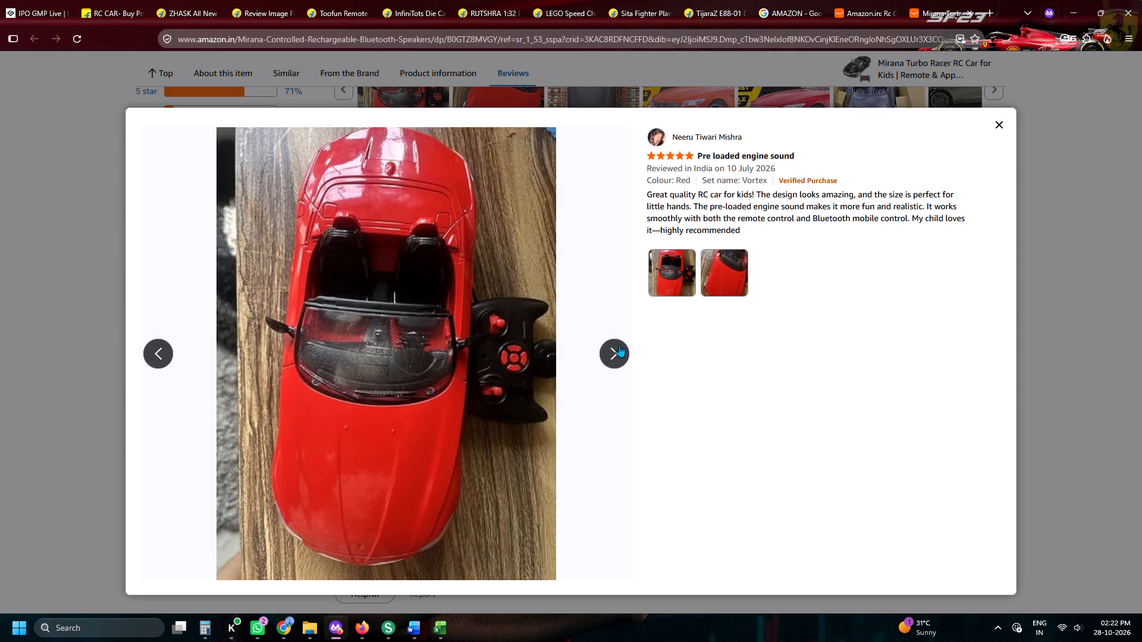
{"action": "left_click", "coordinate": [619, 347]}
{"action": "left_click", "coordinate": [1039, 351]}
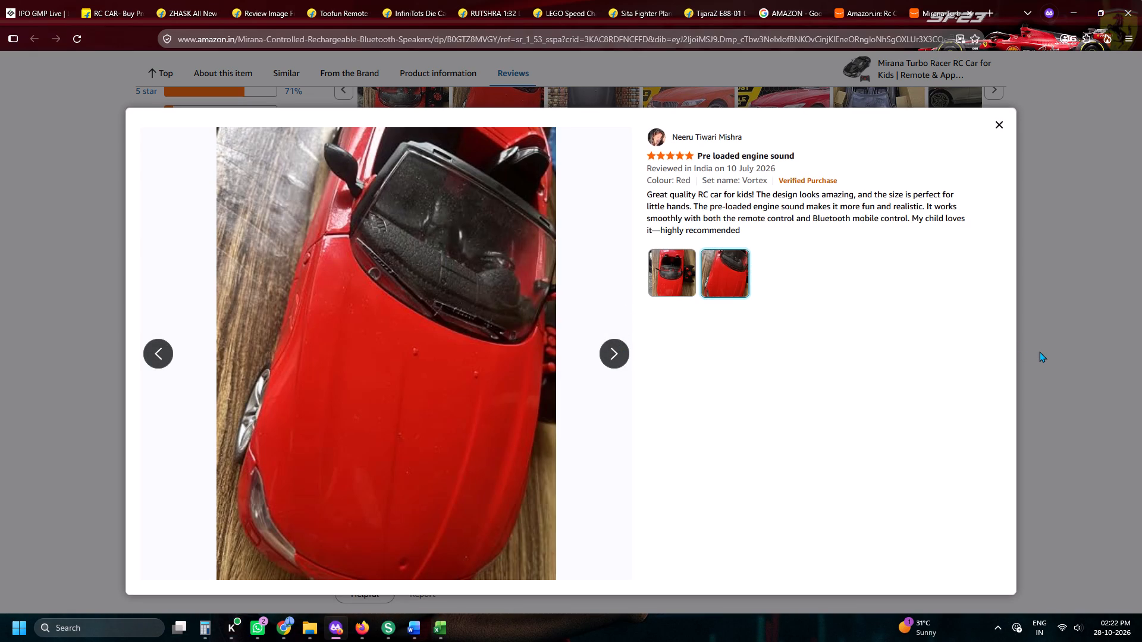
Browse the silver car's customer photos in the review "Big RC car with fun features, but the finishing needs work".
{"action": "scroll", "coordinate": [708, 351], "scroll_direction": "down", "scroll_amount": 12}
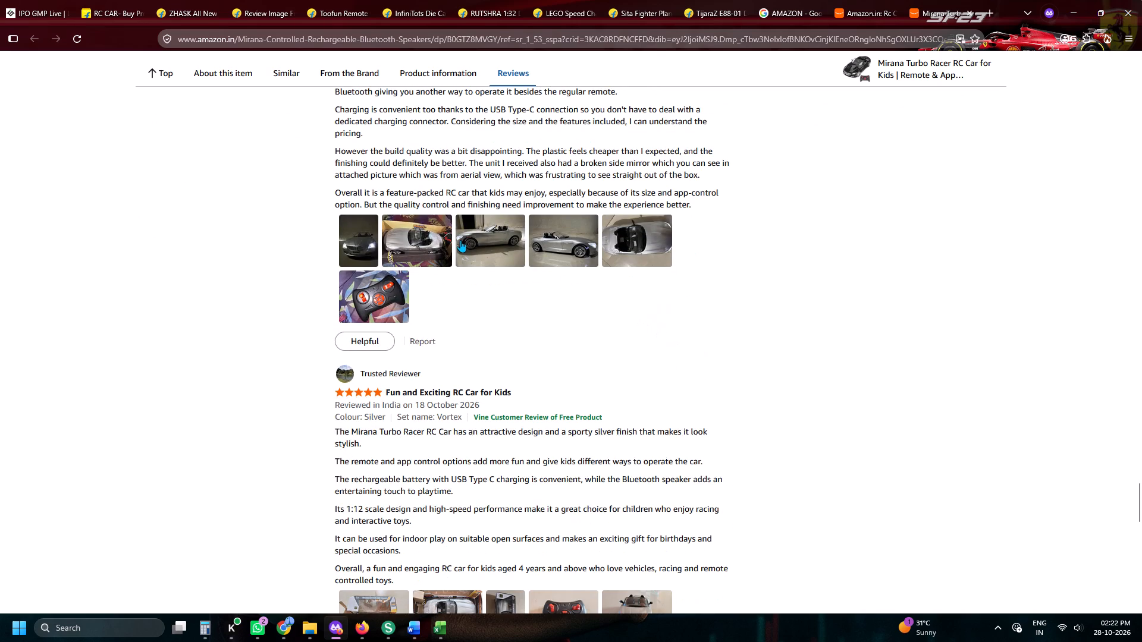
{"action": "left_click", "coordinate": [460, 240]}
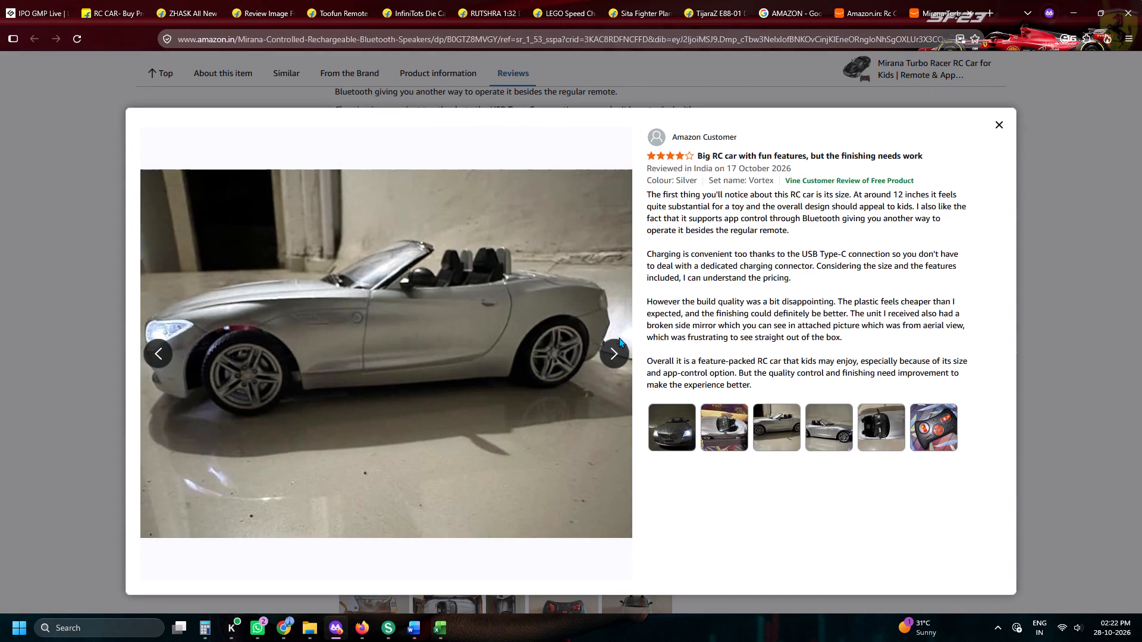
{"action": "left_click", "coordinate": [620, 345]}
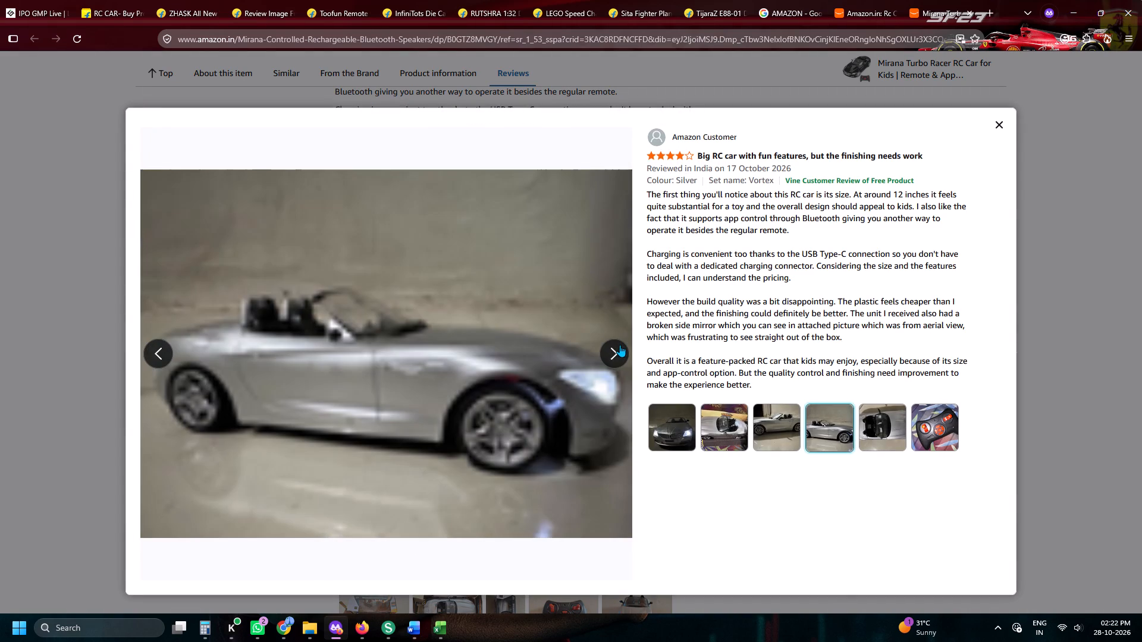
{"action": "left_click", "coordinate": [619, 351]}
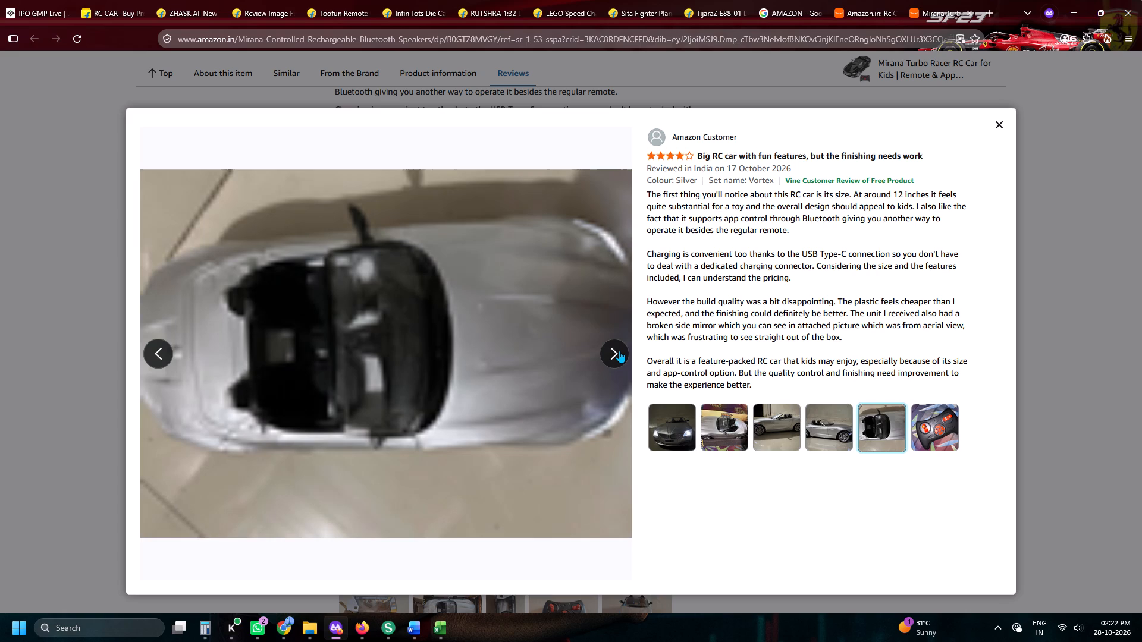
{"action": "left_click", "coordinate": [619, 351]}
{"action": "left_click", "coordinate": [619, 351]}
{"action": "left_click", "coordinate": [619, 351]}
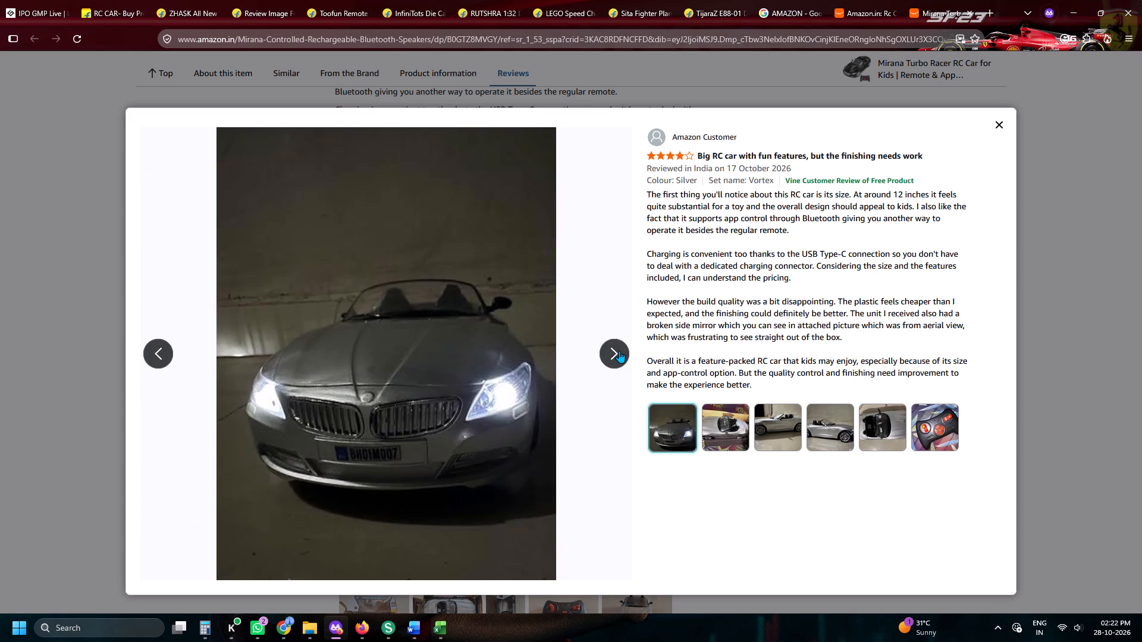
{"action": "left_click", "coordinate": [619, 351]}
{"action": "left_click", "coordinate": [619, 351]}
{"action": "left_click", "coordinate": [619, 351]}
{"action": "left_click", "coordinate": [619, 351]}
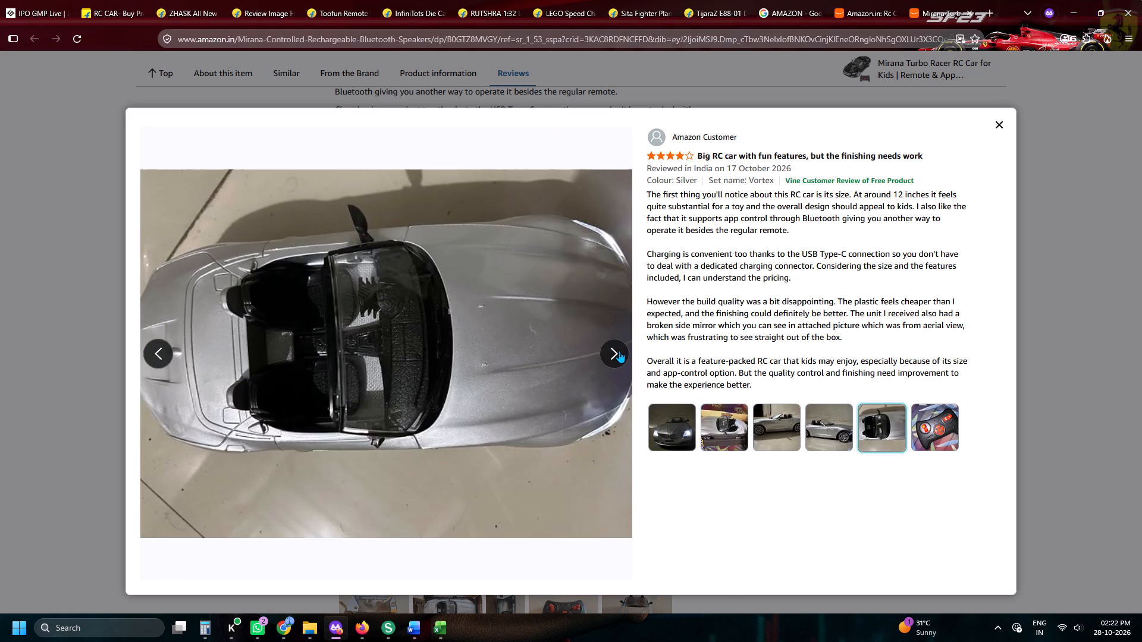
{"action": "left_click", "coordinate": [1027, 298]}
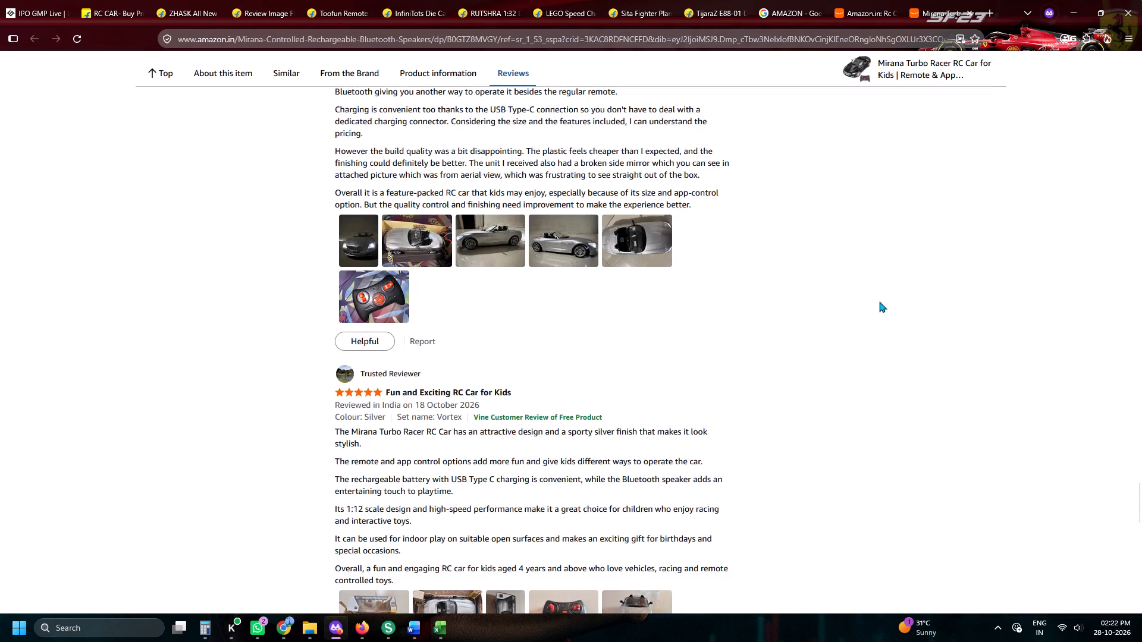
Skim the remaining reviews and the recommended products down to the end of the Turbo Racer page.
{"action": "scroll", "coordinate": [711, 300], "scroll_direction": "down", "scroll_amount": 8}
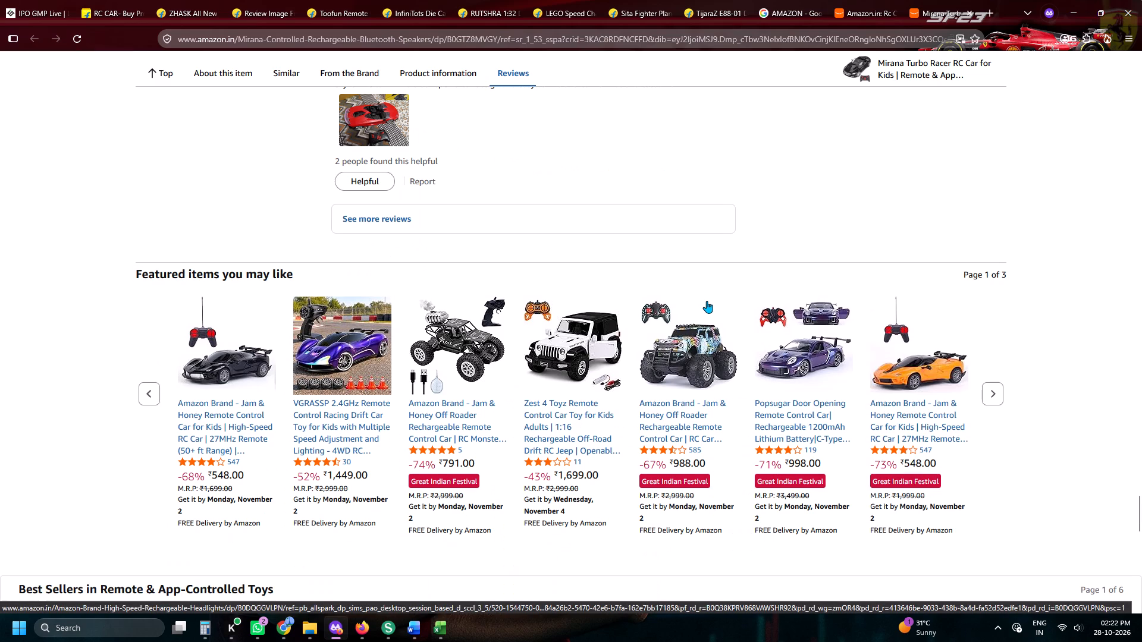
{"action": "scroll", "coordinate": [707, 301], "scroll_direction": "down", "scroll_amount": 7}
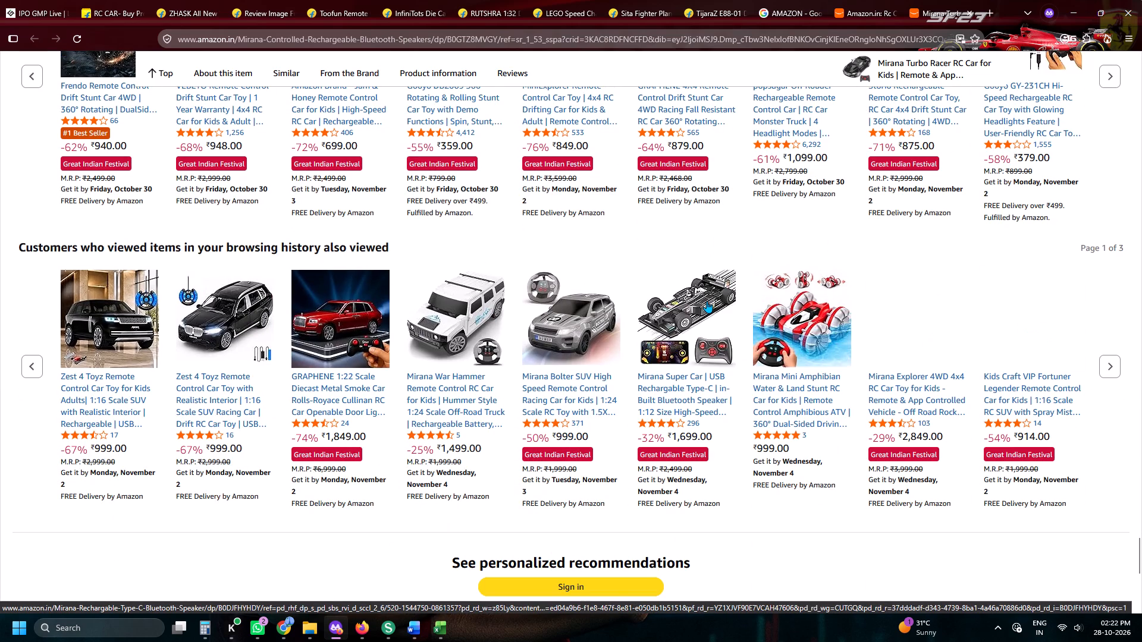
{"action": "scroll", "coordinate": [707, 301], "scroll_direction": "down", "scroll_amount": 6}
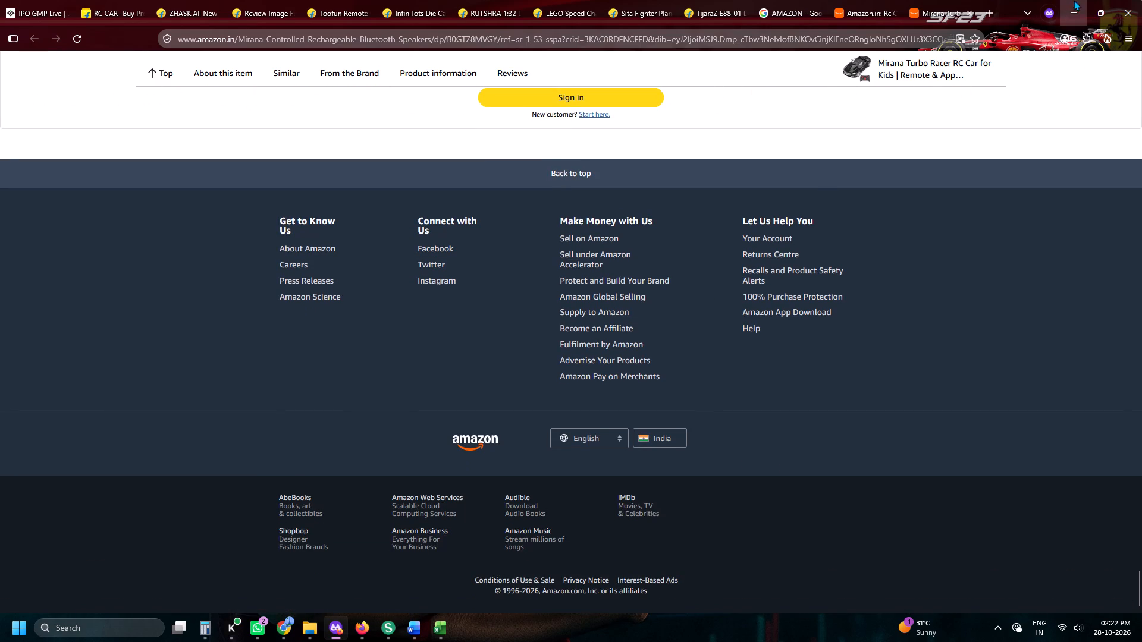
Minimise the shopping browser window and the 7658288.pdf window to return to the Daily Tender Sheet 2026.
{"action": "left_click", "coordinate": [1074, 0]}
{"action": "left_click", "coordinate": [880, 0]}
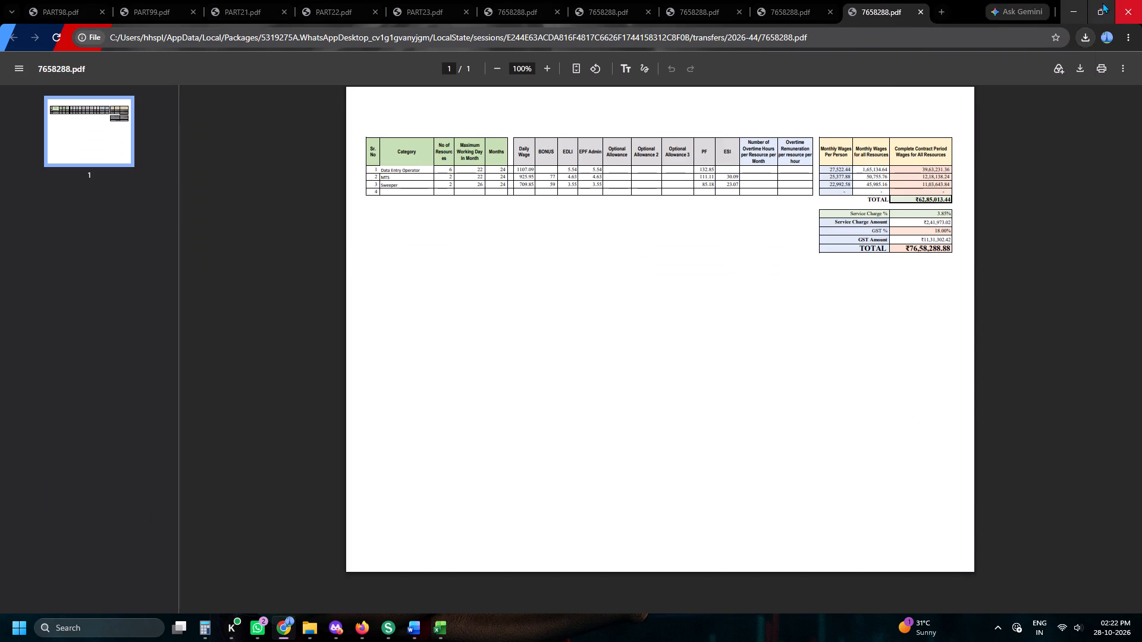
{"action": "left_click", "coordinate": [1088, 1]}
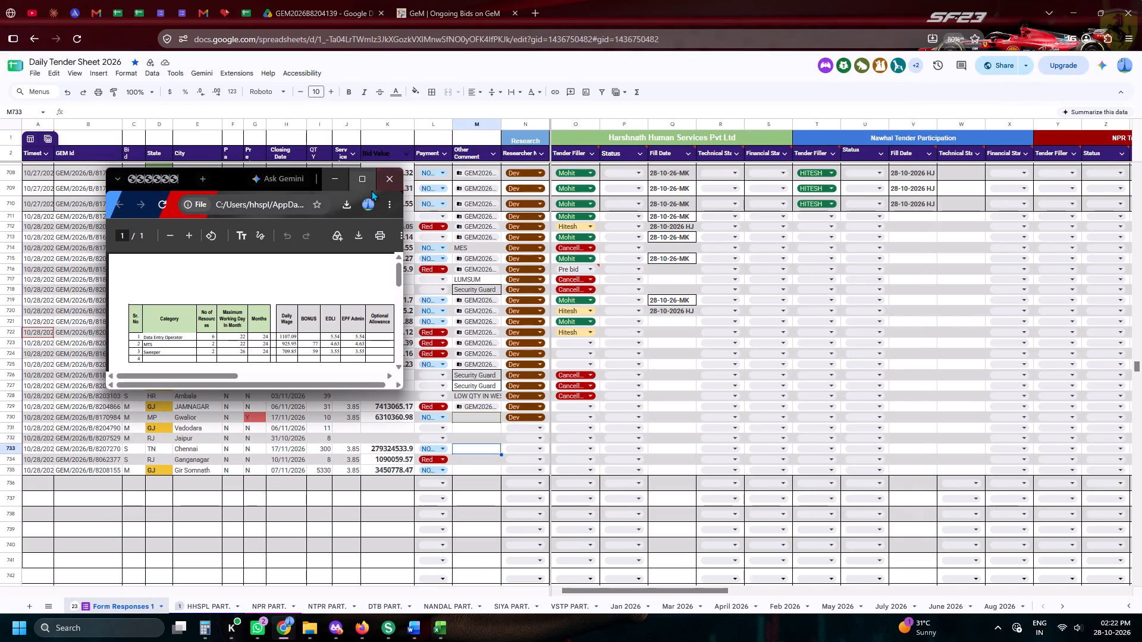
{"action": "left_click", "coordinate": [365, 187]}
{"action": "left_click", "coordinate": [1070, 4]}
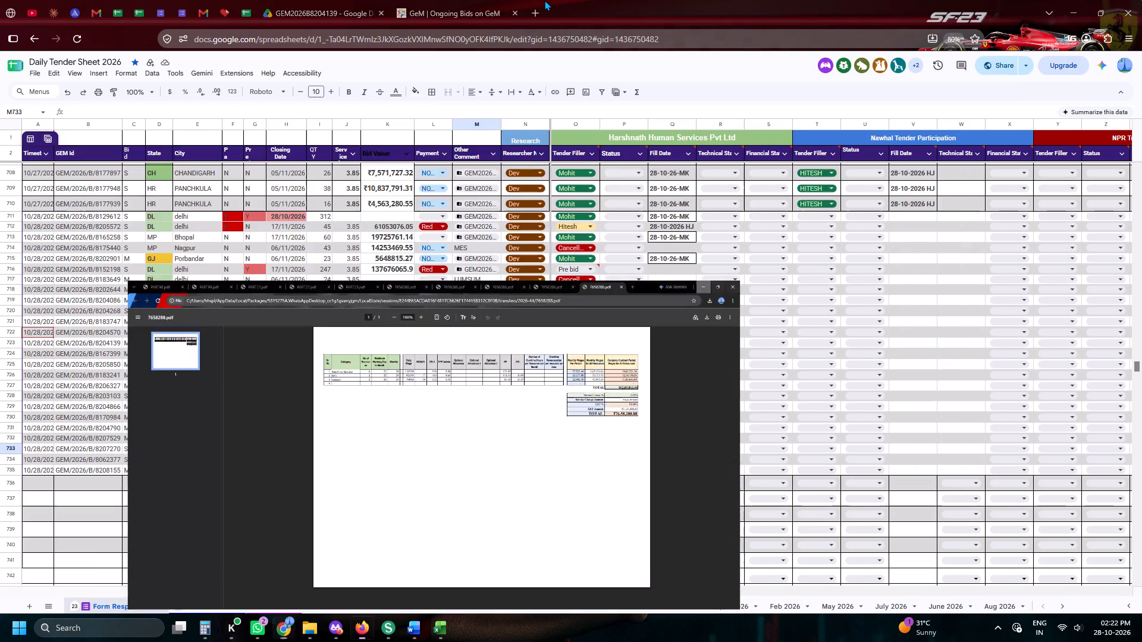
Open the Drive folder GEM2026B8167399 linked in the Ahmedabad bid's row of the Daily Tender Sheet.
{"action": "left_click", "coordinate": [489, 0]}
{"action": "left_click", "coordinate": [308, 0]}
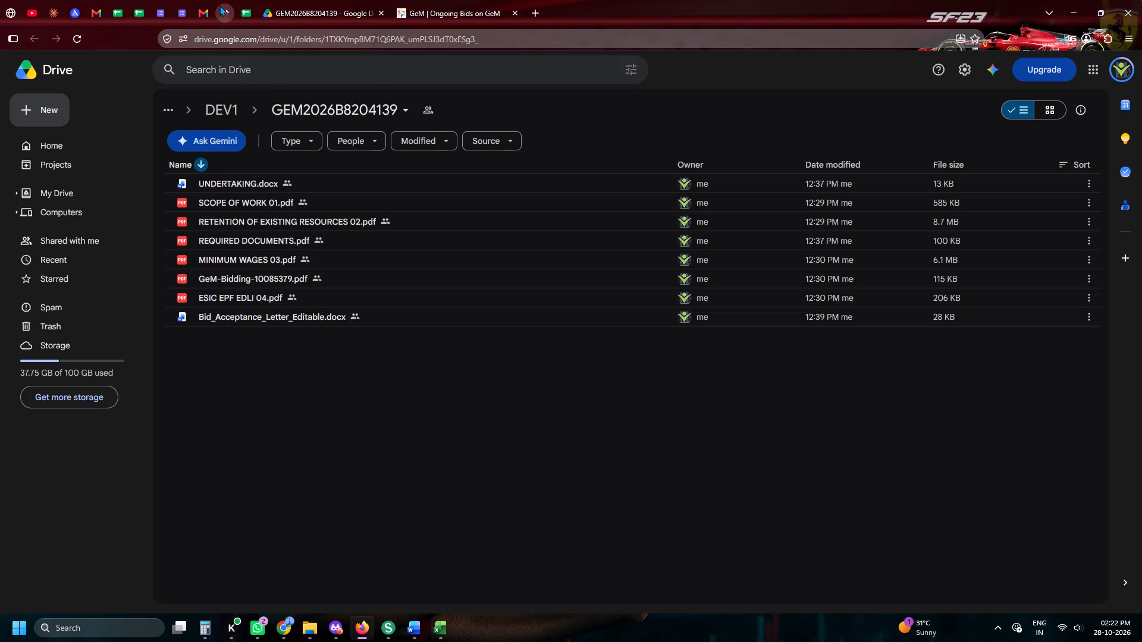
{"action": "left_click", "coordinate": [237, 9]}
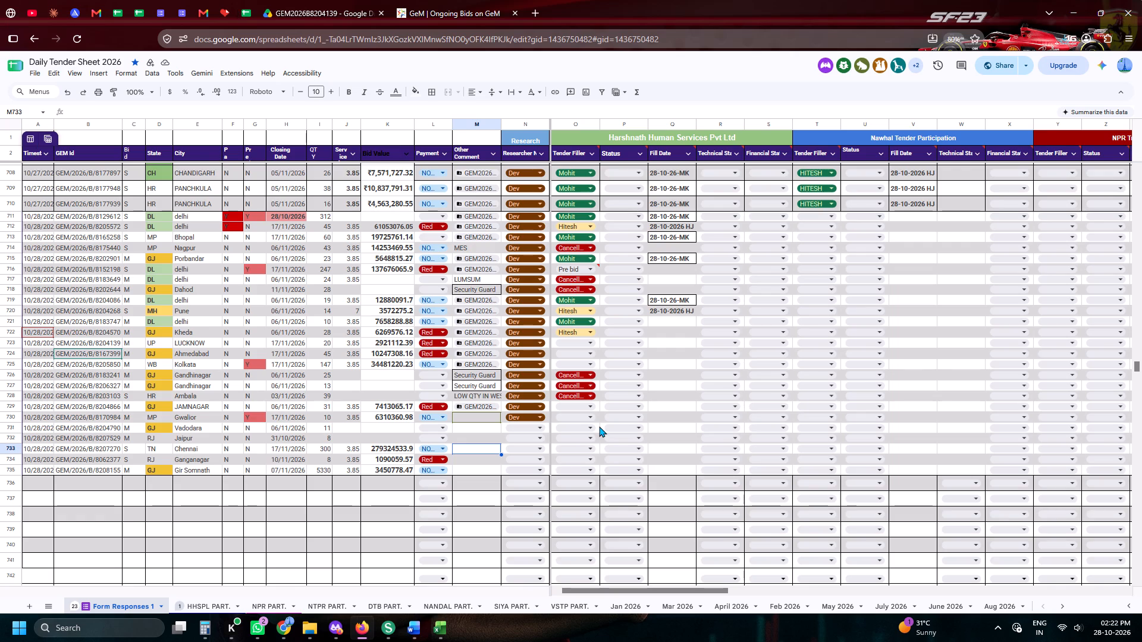
{"action": "left_click", "coordinate": [467, 355]}
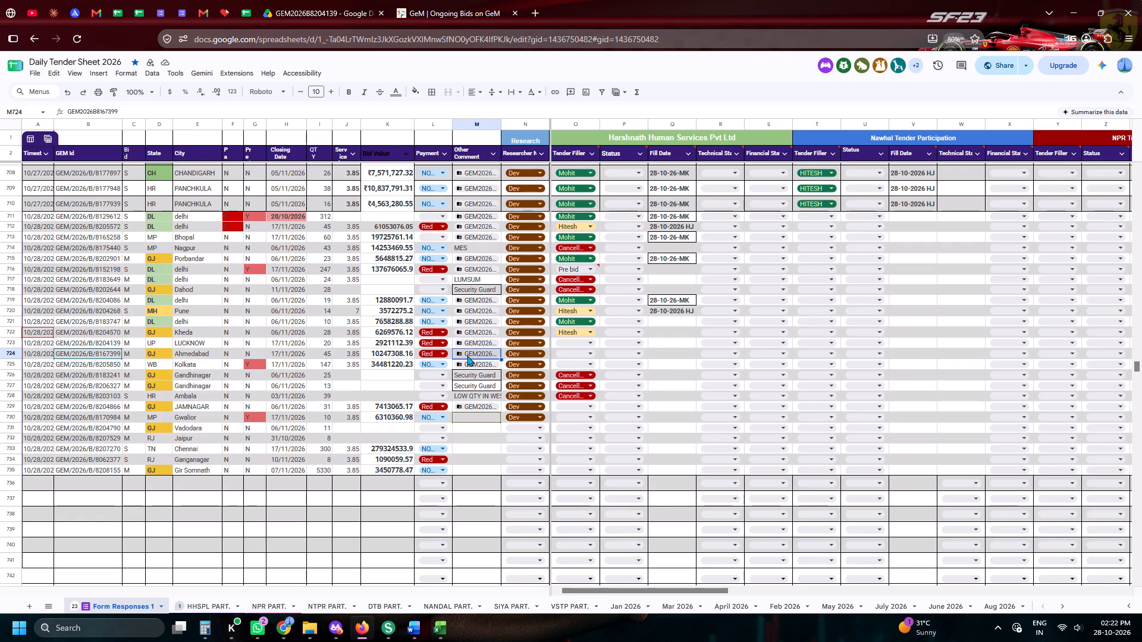
{"action": "left_click", "coordinate": [467, 355]}
{"action": "left_click", "coordinate": [489, 363]}
{"action": "left_click", "coordinate": [493, 380]}
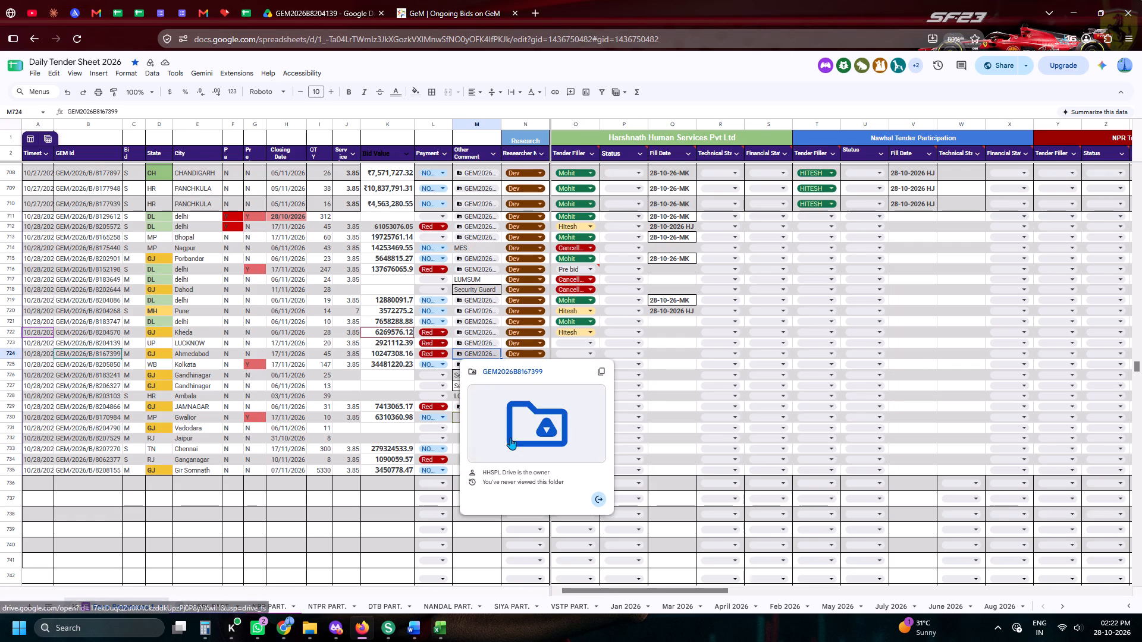
{"action": "left_click", "coordinate": [510, 438]}
Open REQUIRED DOCUMENTS.pdf in the GEM2026B8204139 Drive folder and read its document requirements.
{"action": "left_click", "coordinate": [512, 0]}
{"action": "left_click", "coordinate": [663, 0]}
{"action": "left_click", "coordinate": [620, 0]}
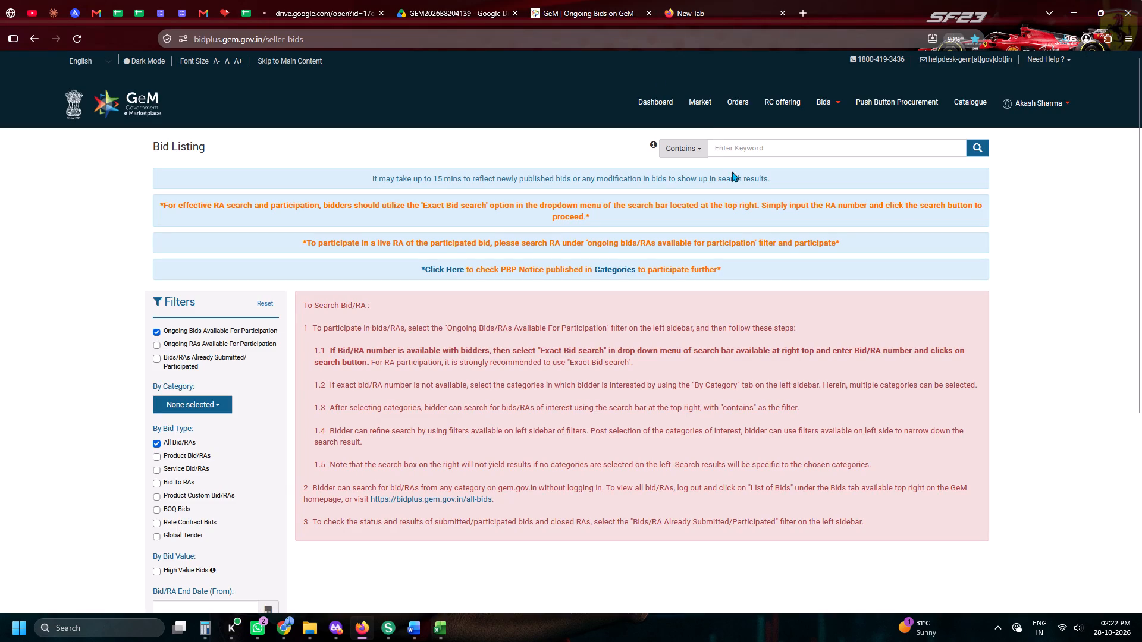
{"action": "left_click", "coordinate": [732, 171]}
{"action": "left_click", "coordinate": [308, 0]}
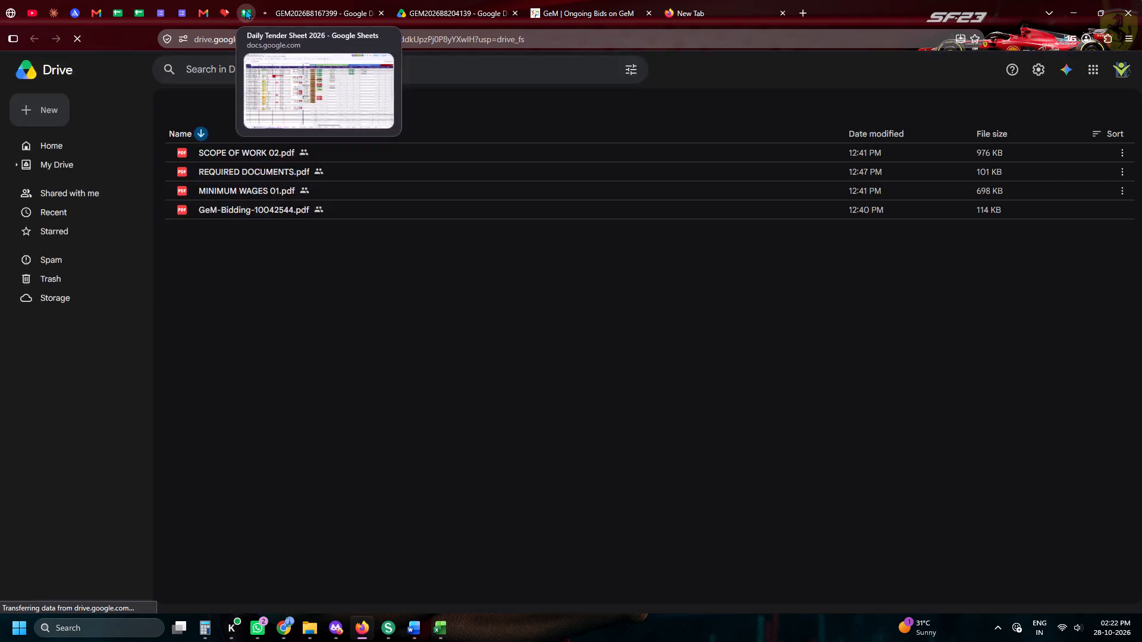
{"action": "left_click", "coordinate": [245, 9]}
{"action": "left_click", "coordinate": [315, 0]}
{"action": "left_click", "coordinate": [380, 0]}
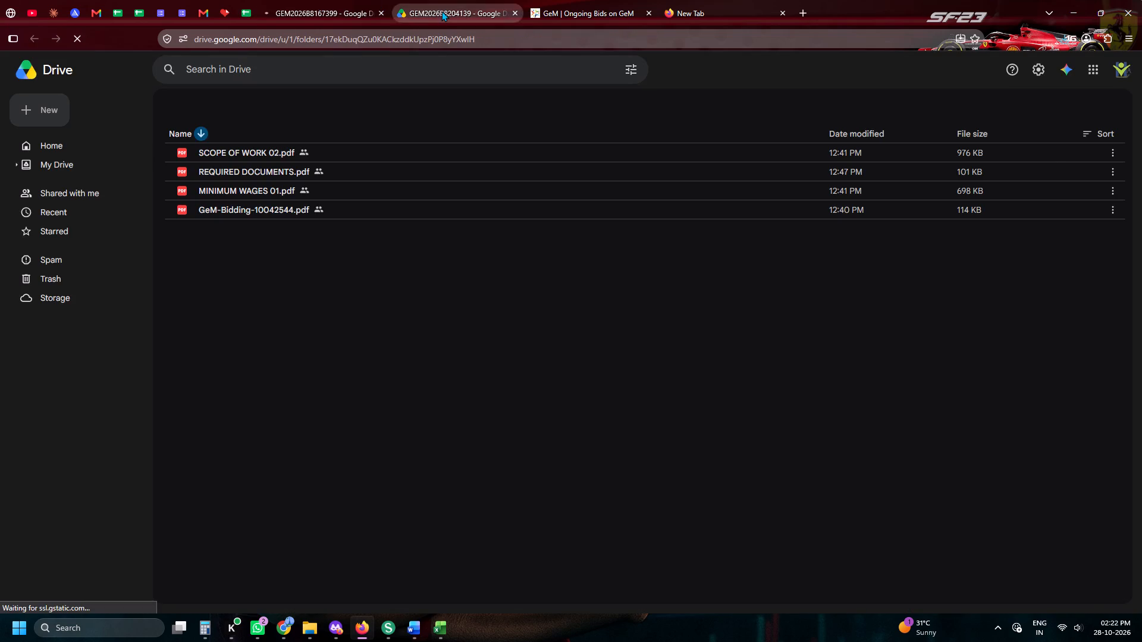
{"action": "left_click", "coordinate": [441, 11]}
{"action": "double_click", "coordinate": [223, 240]}
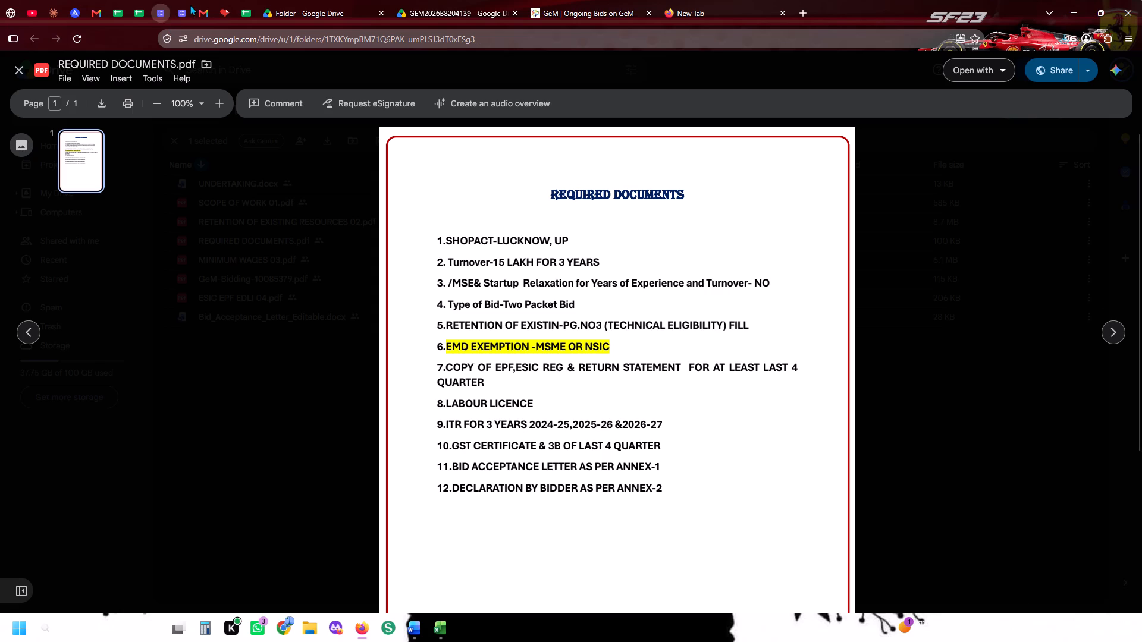
Open REQUIRED DOCUMENTS.pdf in the GEM2026B8167399 Drive folder and read its requirements.
{"action": "left_click", "coordinate": [249, 19]}
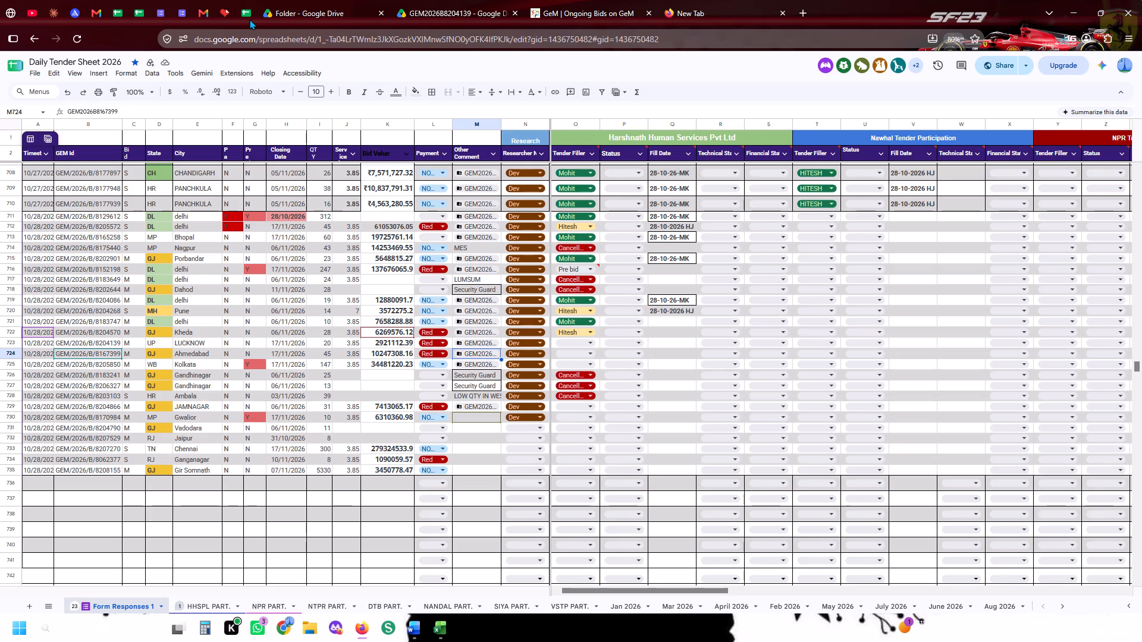
{"action": "left_click", "coordinate": [335, 0]}
{"action": "left_click", "coordinate": [234, 196]}
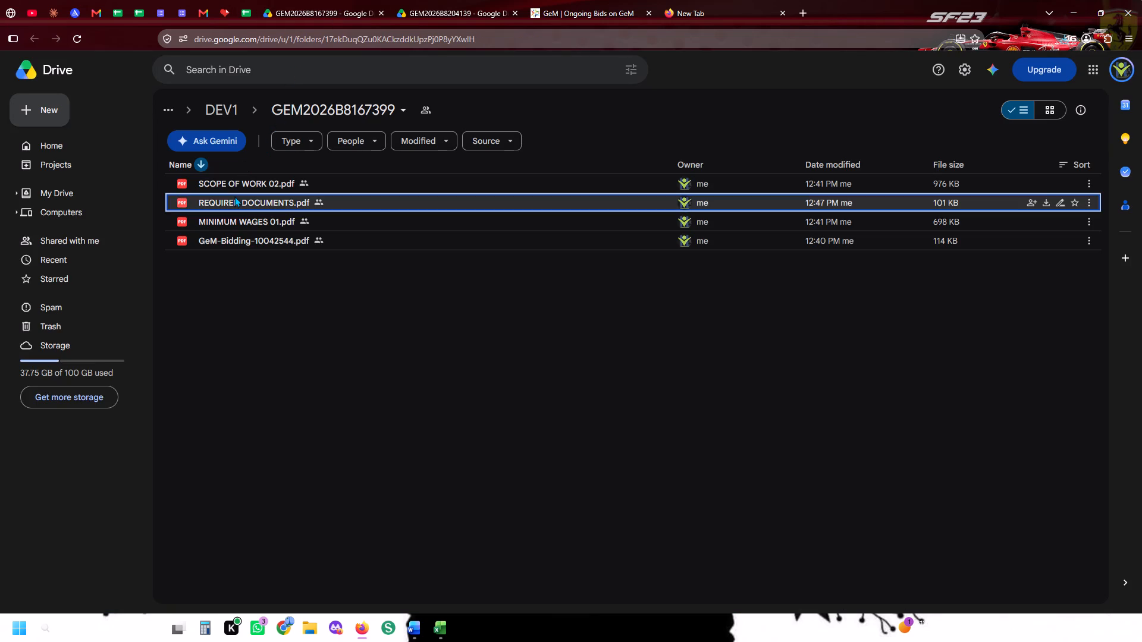
{"action": "double_click", "coordinate": [234, 196]}
{"action": "double_click", "coordinate": [234, 196]}
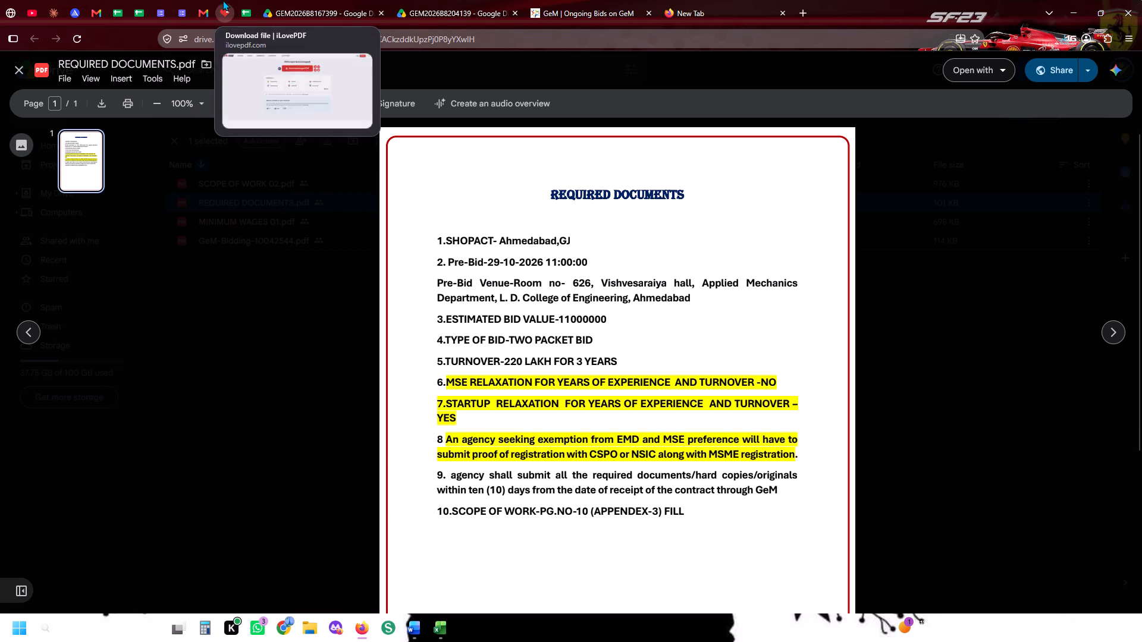
Check the other companies' participation columns in the Daily Tender Sheet, including DTB Tender and Nandal Services, and return to the Harshnath columns.
{"action": "left_click", "coordinate": [250, 4]}
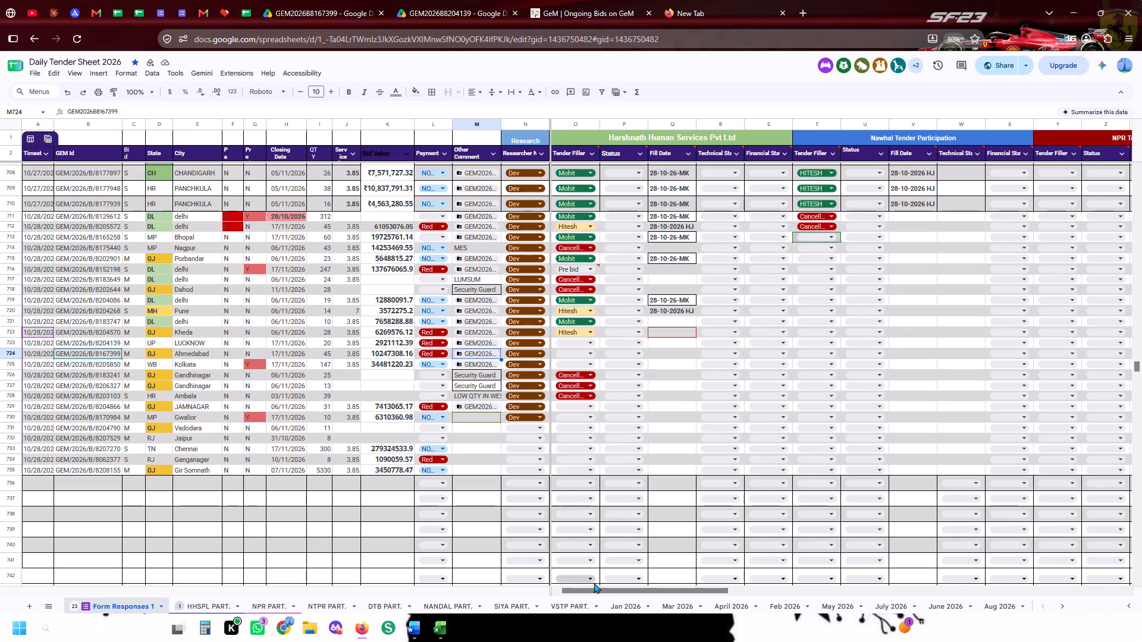
{"action": "left_click_drag", "start_coordinate": [595, 588], "coordinate": [822, 594]}
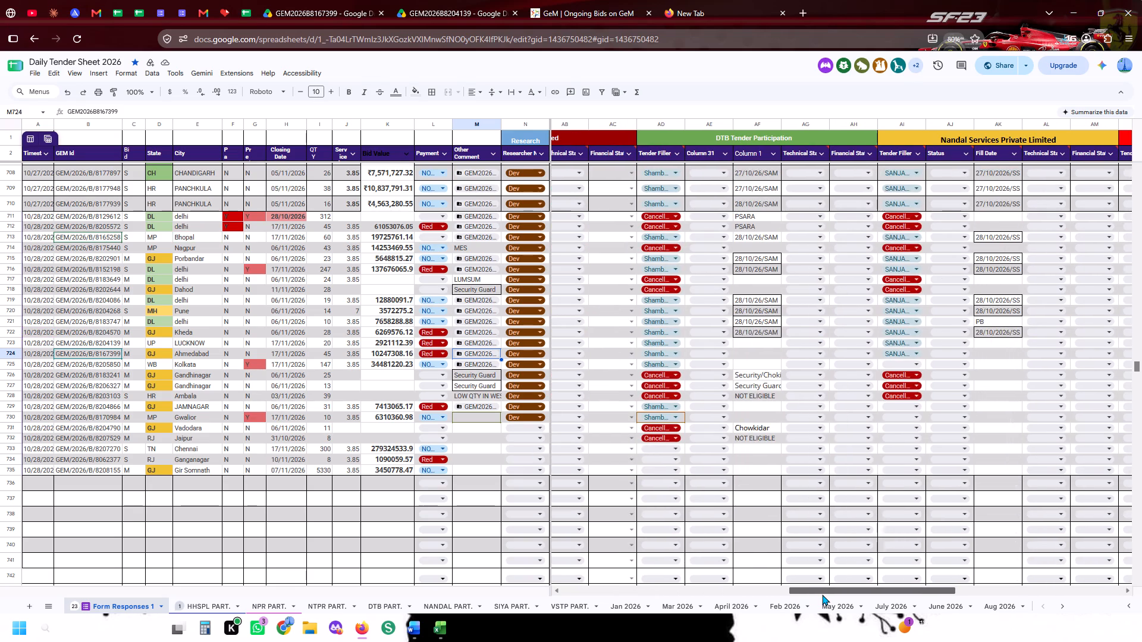
{"action": "left_click_drag", "start_coordinate": [822, 594], "coordinate": [757, 581]}
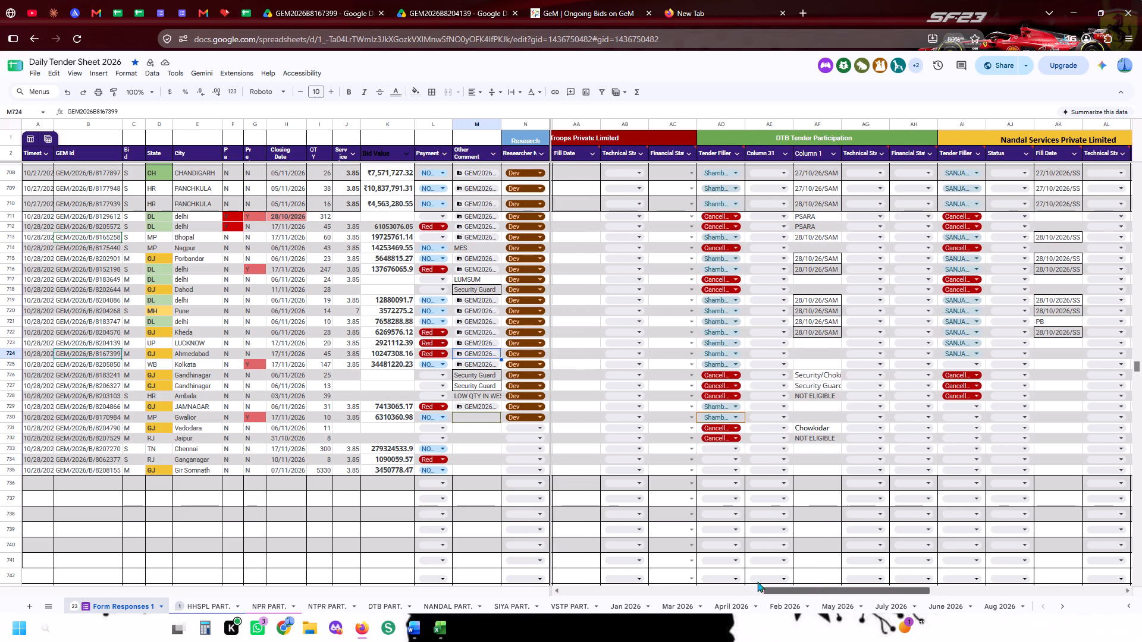
{"action": "left_click_drag", "start_coordinate": [757, 581], "coordinate": [550, 568]}
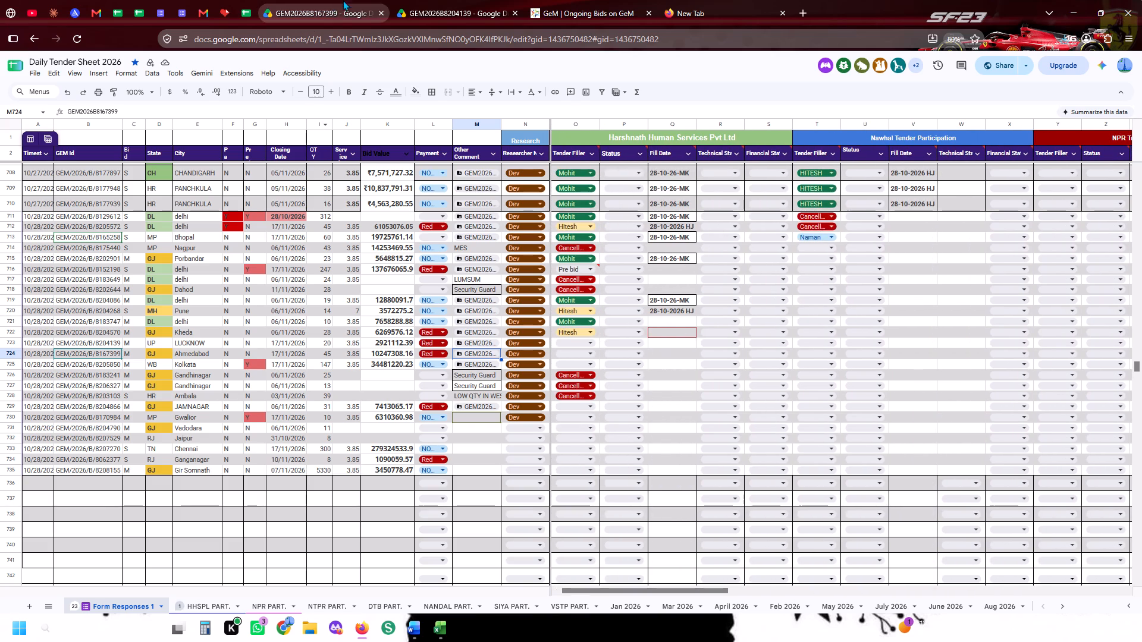
Compare the required documents lists of bids GEM2026B8204139 and GEM2026B8167399.
{"action": "left_click", "coordinate": [407, 2]}
{"action": "left_click", "coordinate": [180, 260]}
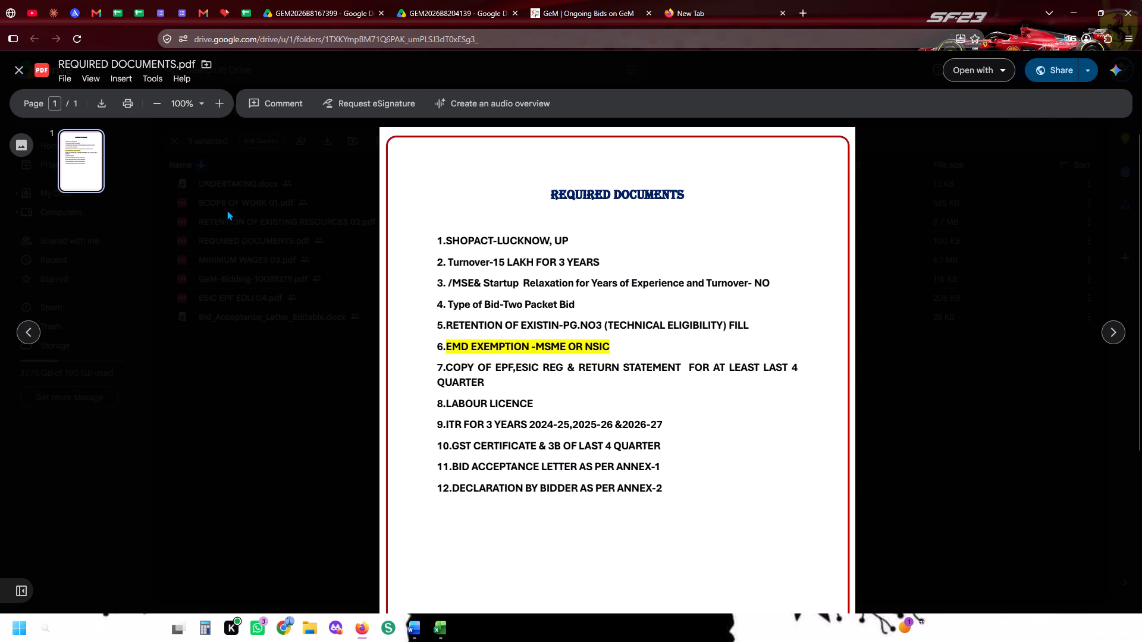
{"action": "left_click", "coordinate": [302, 0]}
{"action": "left_click", "coordinate": [390, 0]}
{"action": "left_click", "coordinate": [416, 0]}
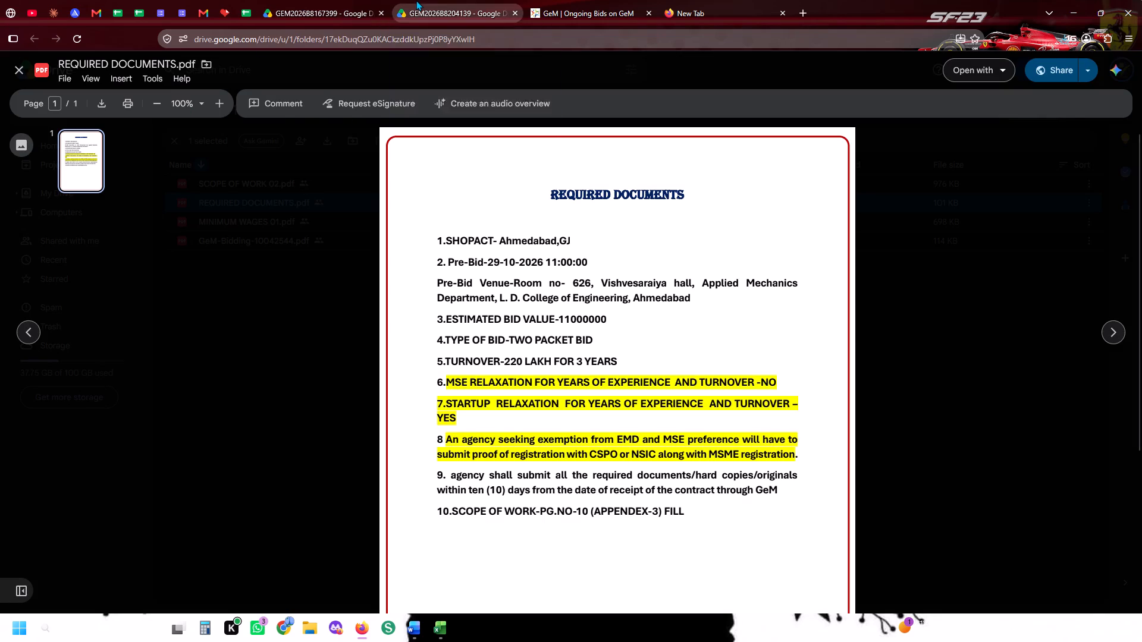
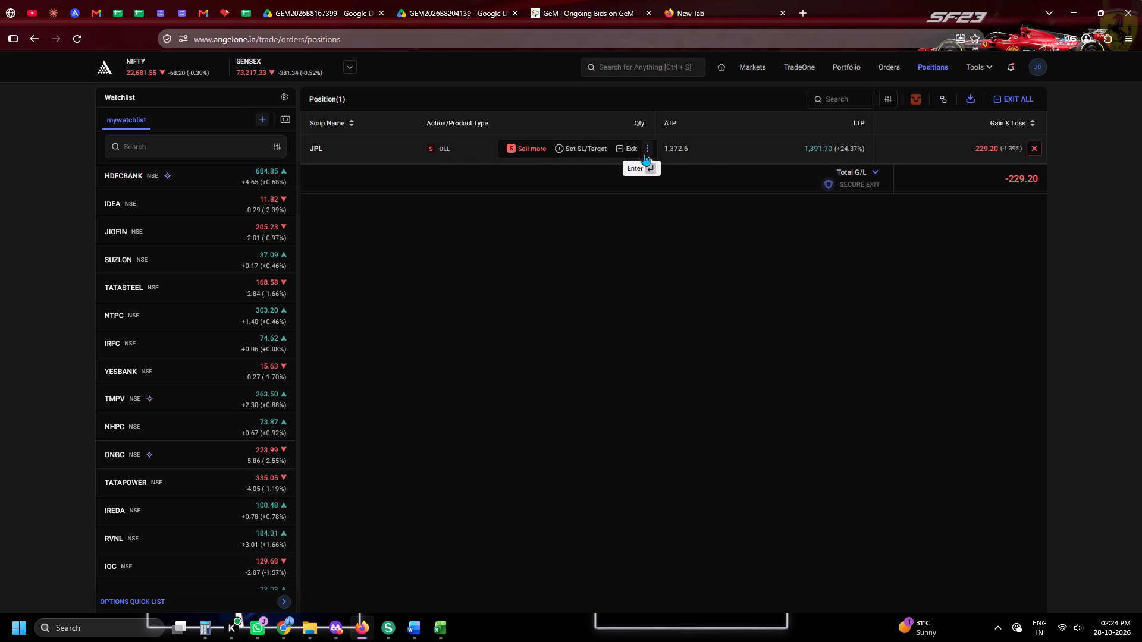
{"action": "left_click", "coordinate": [644, 169]}
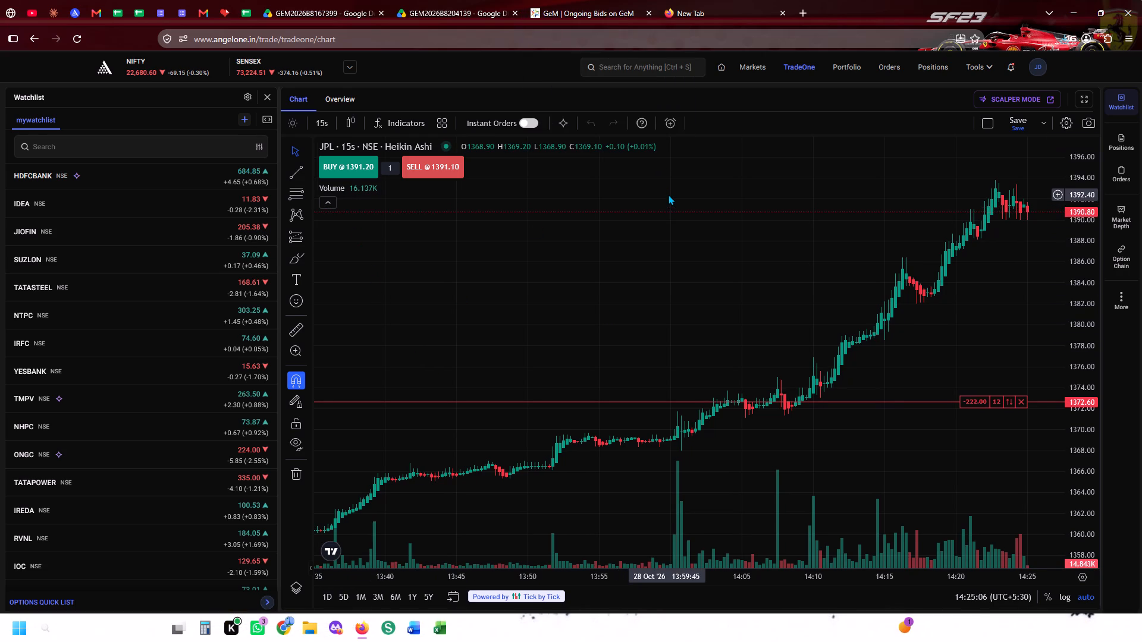
Set the JPL chart to a 15-minute interval and examine the price movement against the position's entry level.
{"action": "left_click", "coordinate": [318, 122]}
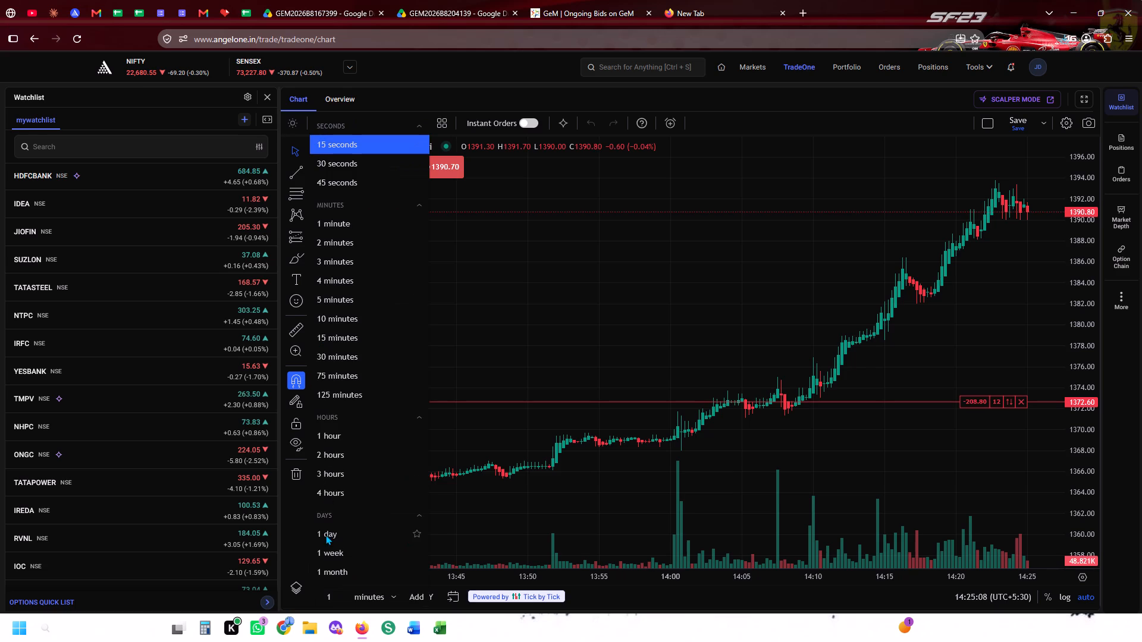
{"action": "left_click", "coordinate": [334, 335]}
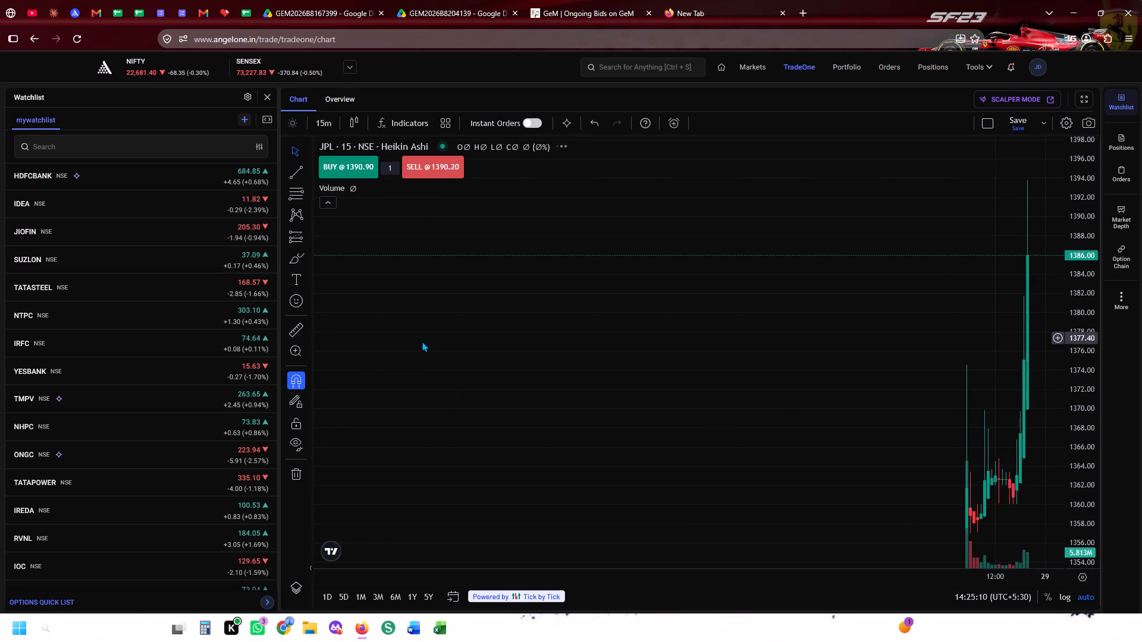
{"action": "left_click_drag", "start_coordinate": [1072, 290], "coordinate": [1074, 400]}
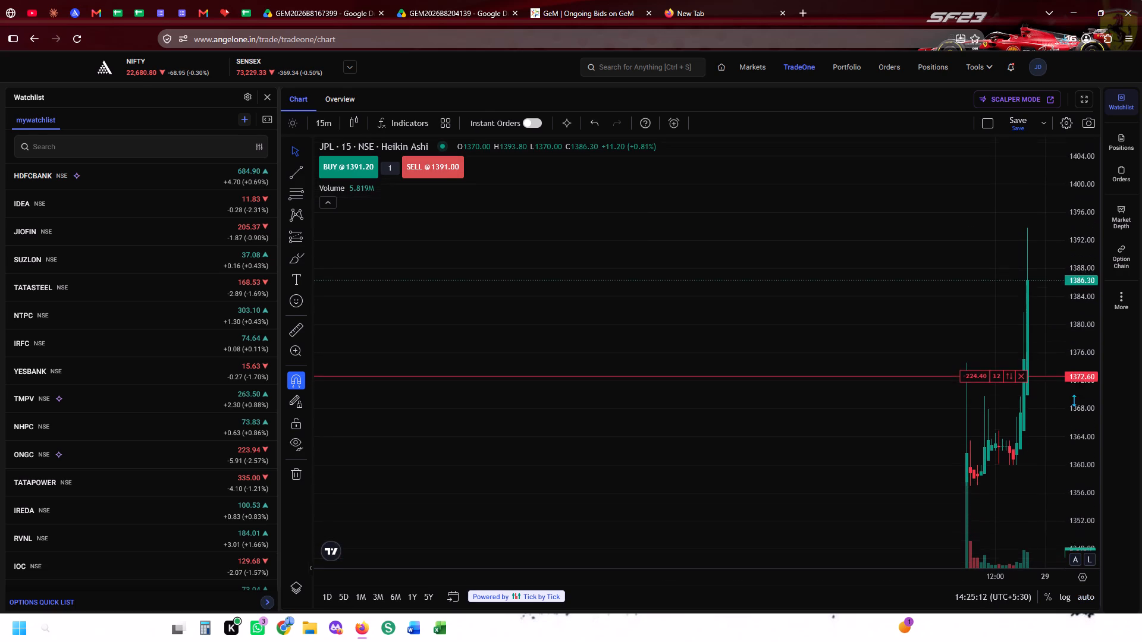
{"action": "left_click_drag", "start_coordinate": [1074, 400], "coordinate": [1074, 454]}
{"action": "left_click_drag", "start_coordinate": [1058, 455], "coordinate": [695, 420]}
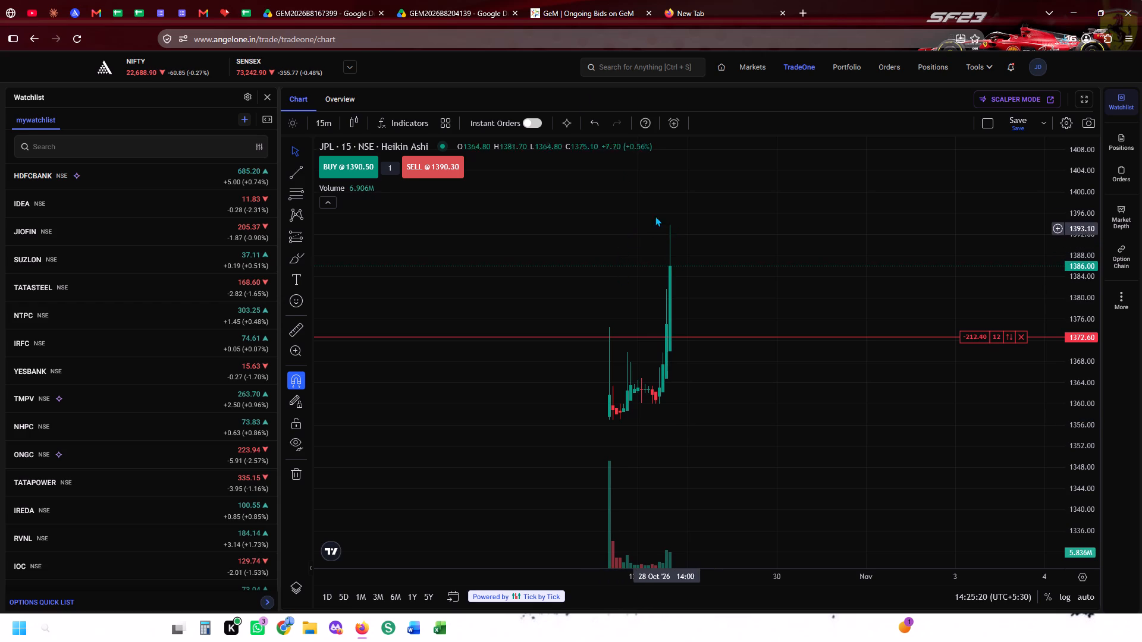
Glance at the GeM bid listing and the Daily Tender Sheet, and recheck the open JPL position in Angel One.
{"action": "left_click", "coordinate": [532, 0]}
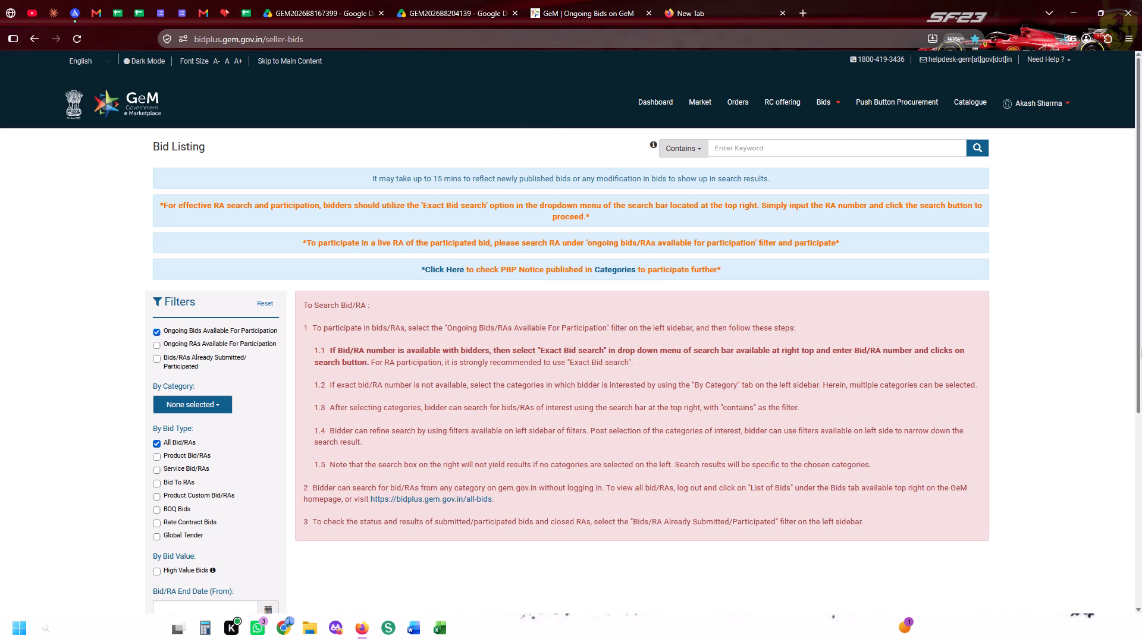
{"action": "left_click", "coordinate": [250, 1]}
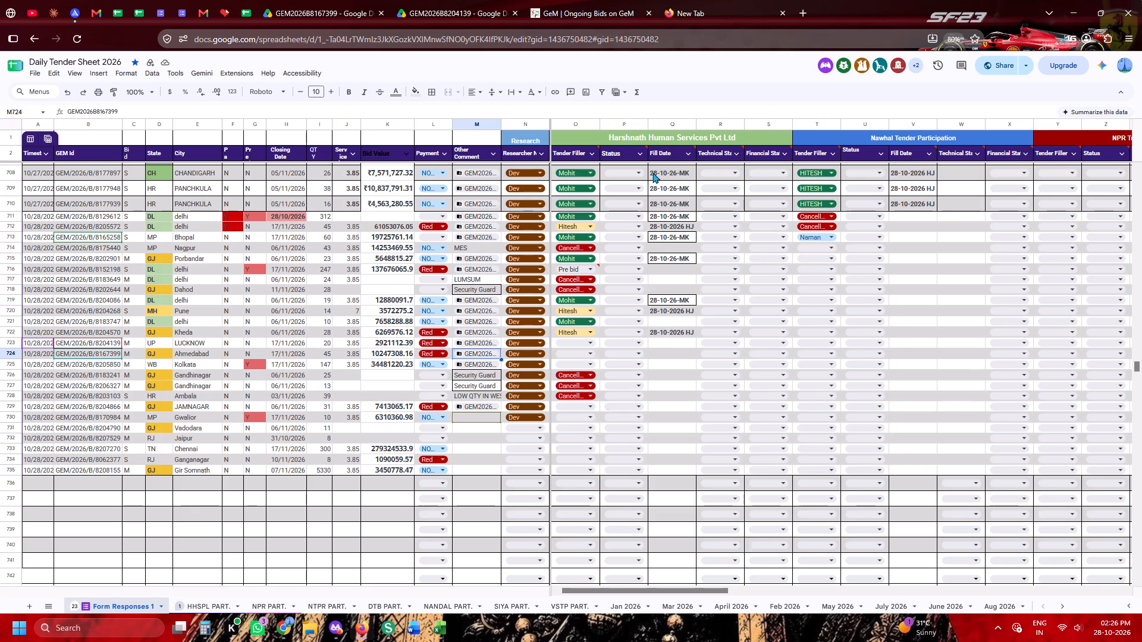
{"action": "left_click", "coordinate": [77, 0]}
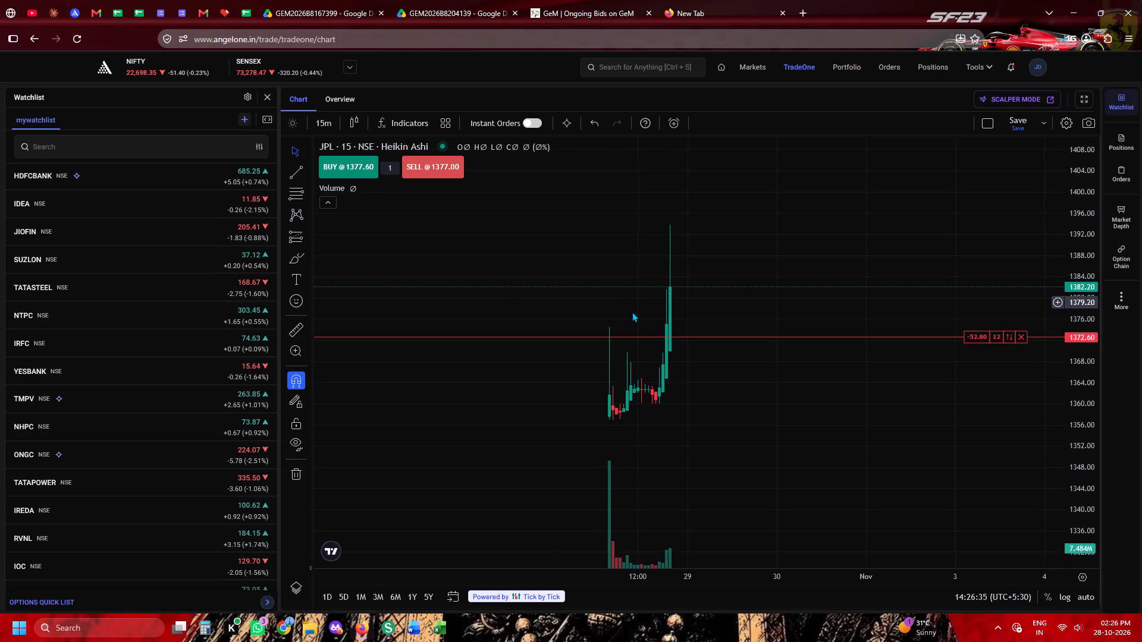
{"action": "left_click", "coordinate": [922, 65]}
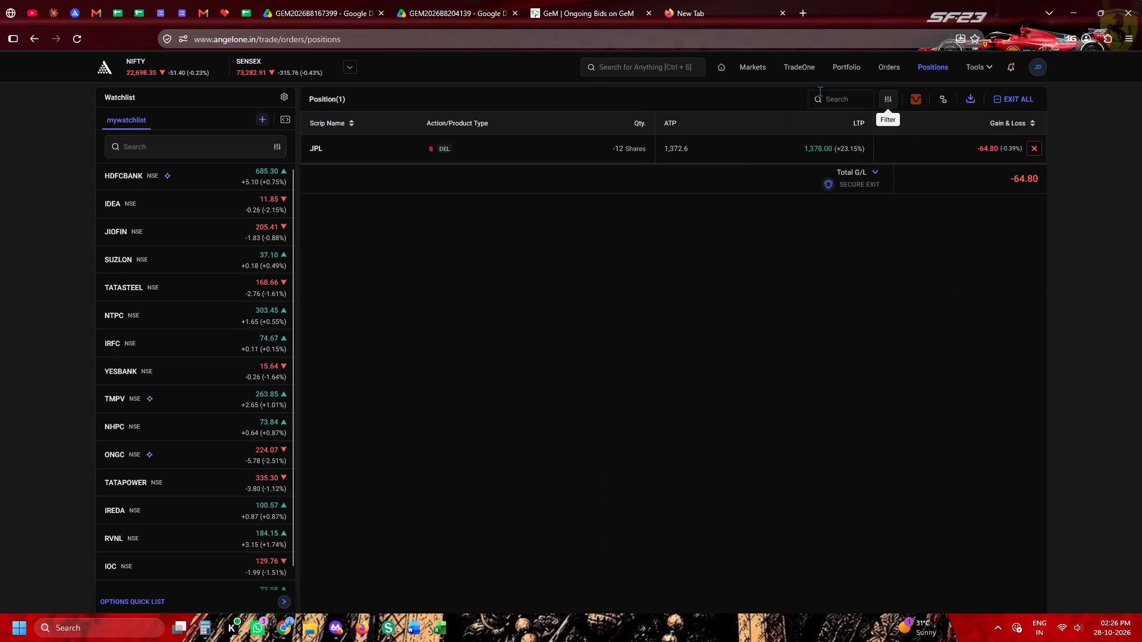
{"action": "left_click", "coordinate": [78, 6]}
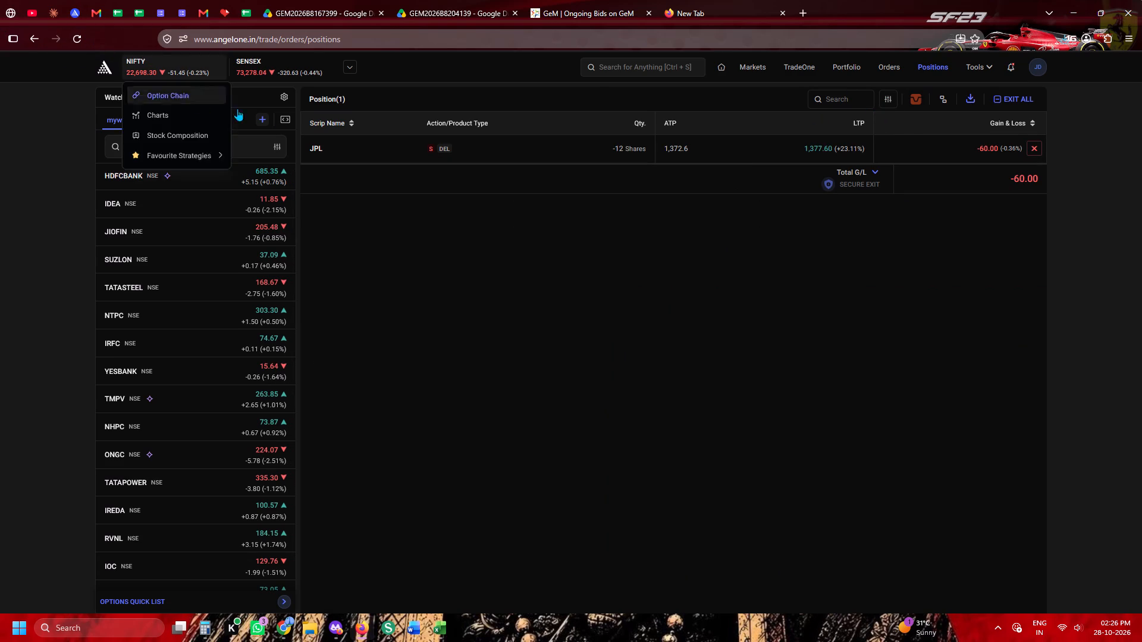
In the Daily Tender Sheet, enter MK as Harshnath's Tender Filler for bids GEM/2026/B/8204139 and GEM/2026/B/8167399.
{"action": "left_click", "coordinate": [564, 0]}
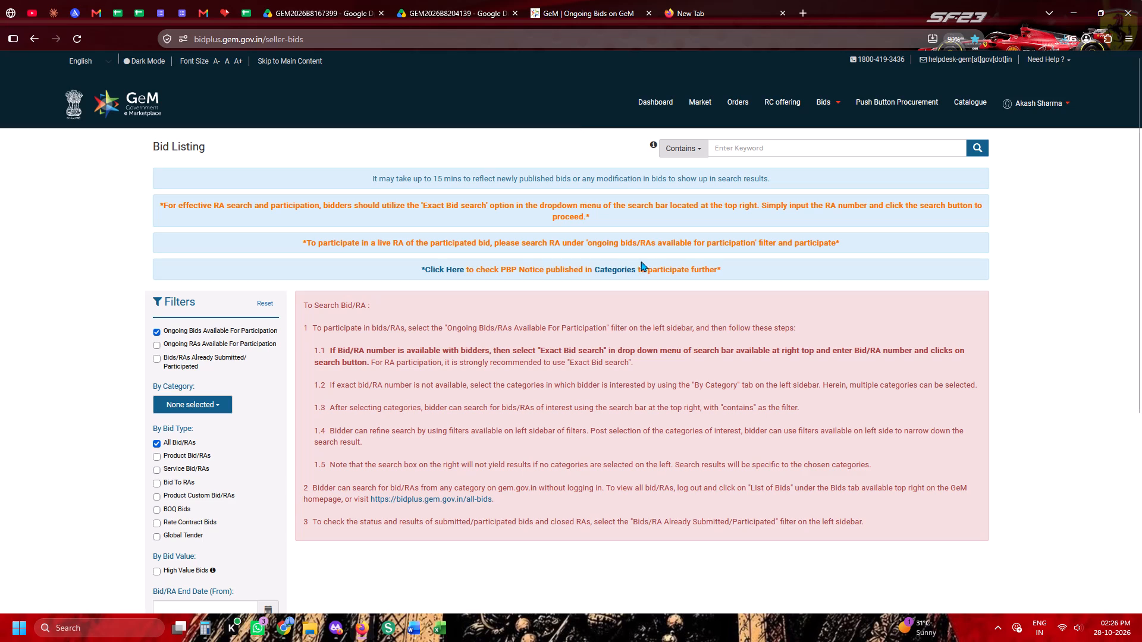
{"action": "left_click", "coordinate": [231, 0]}
{"action": "left_click", "coordinate": [241, 4]}
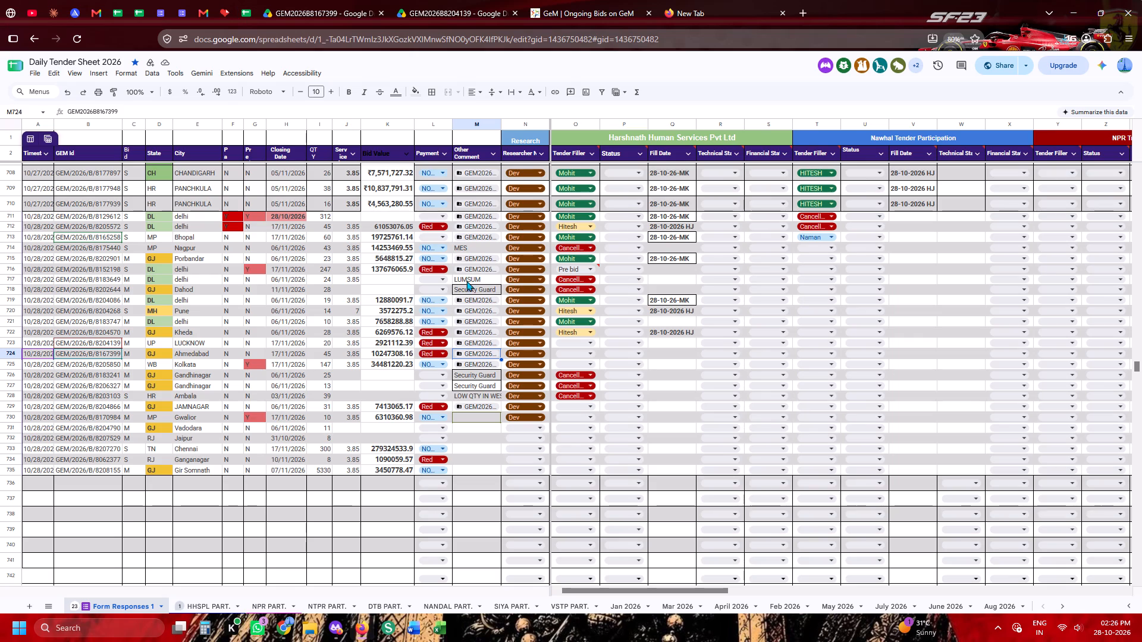
{"action": "left_click", "coordinate": [566, 338]}
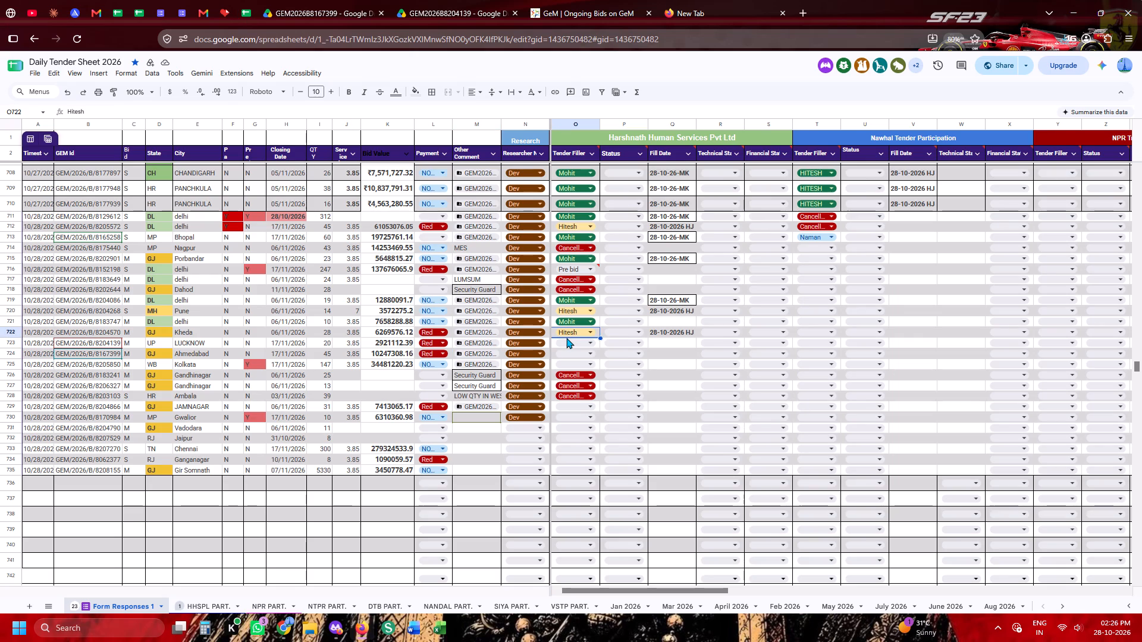
{"action": "key", "text": "Down"}
{"action": "type", "text": "MK"}
{"action": "key", "text": "Tab"}
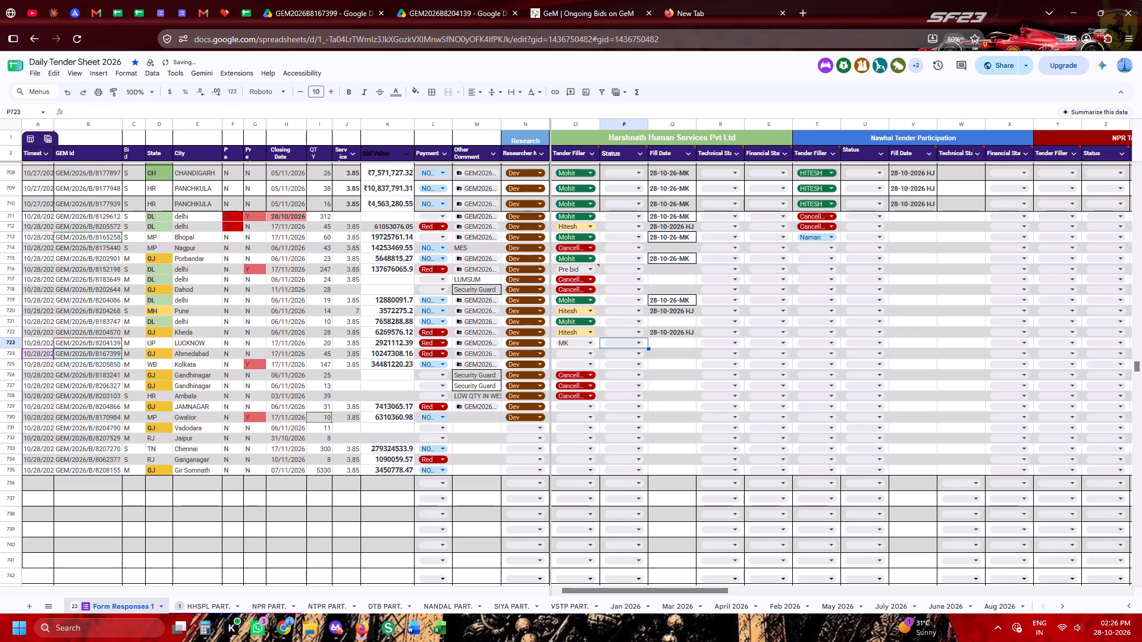
{"action": "key", "text": "Down"}
{"action": "key", "text": "Left"}
{"action": "type", "text": "MK"}
{"action": "key", "text": "Tab"}
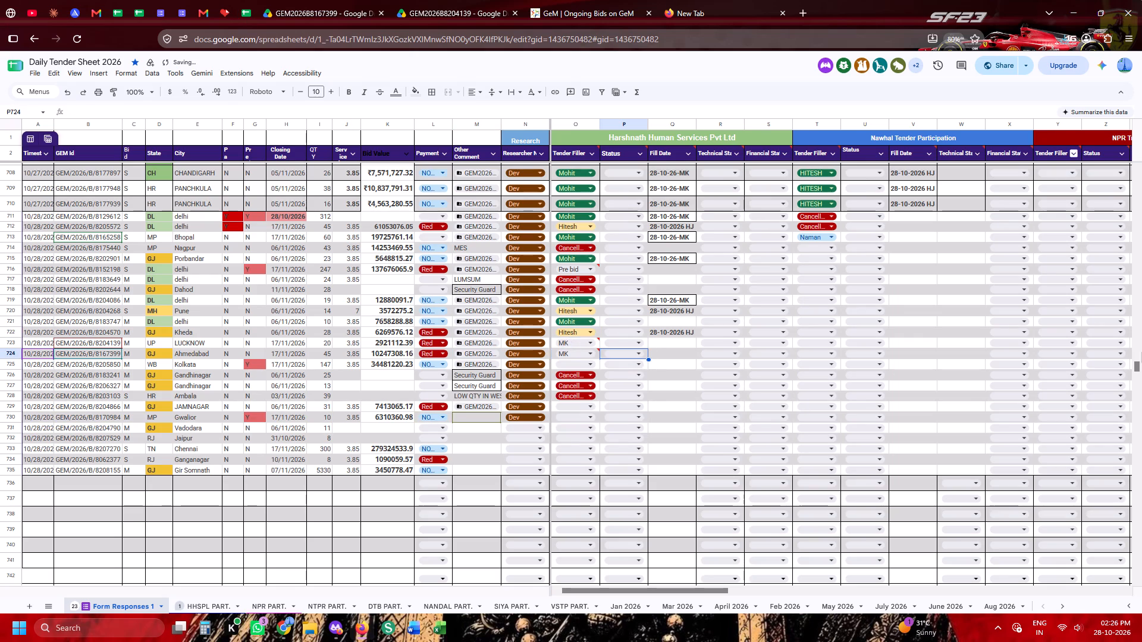
Copy the Harshnath fill date 28-10-26-MK to bids GEM/2026/B/8183747, GEM/2026/B/8204139 and GEM/2026/B/8167399.
{"action": "left_click", "coordinate": [666, 303]}
{"action": "key", "text": "ctrl+c"}
{"action": "left_click", "coordinate": [660, 325]}
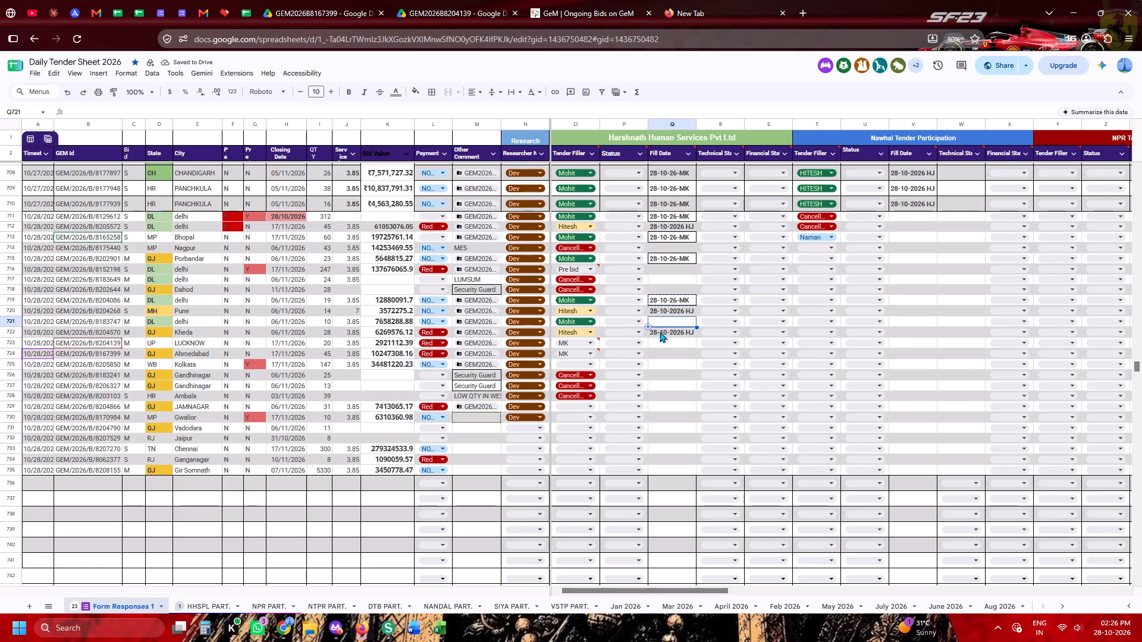
{"action": "key", "text": "ctrl+v"}
{"action": "left_click_drag", "start_coordinate": [658, 348], "coordinate": [658, 361]}
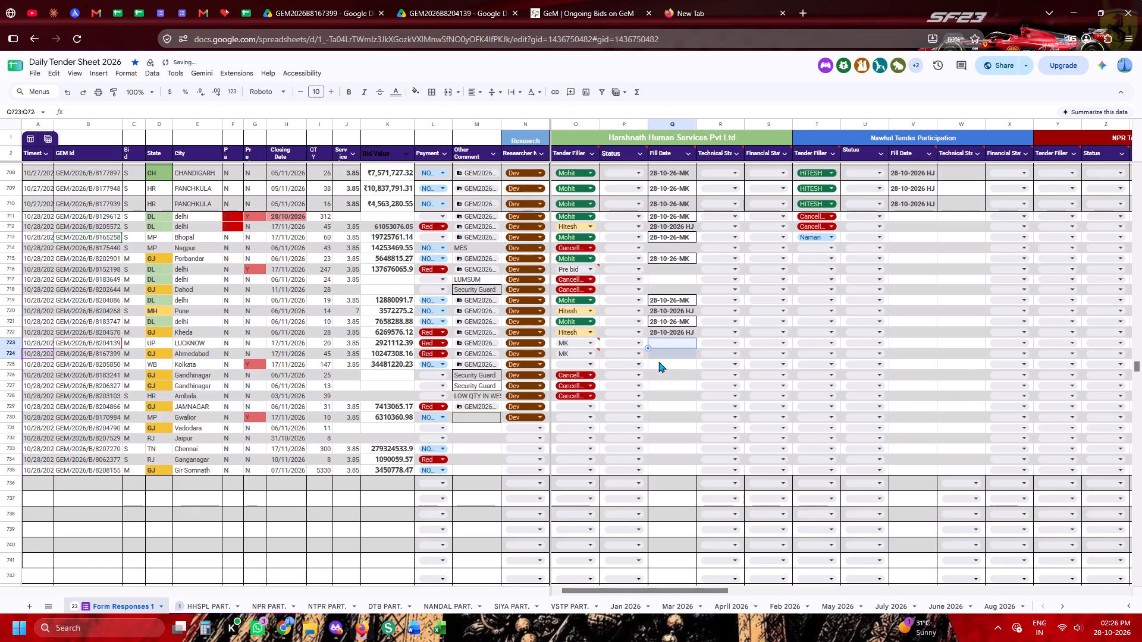
{"action": "left_click_drag", "start_coordinate": [658, 361], "coordinate": [658, 358]}
{"action": "key", "text": "ctrl+v"}
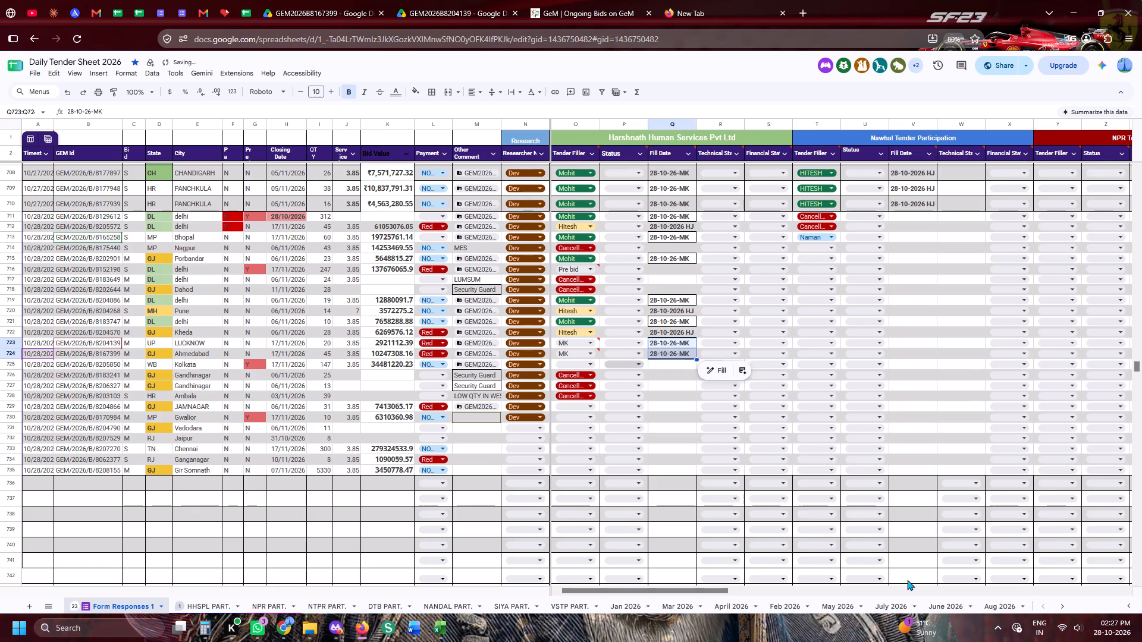
Copy bid number GEM/2026/B/8204139 from the Daily Tender Sheet and find it in the GeM bid listing using Exact Bid Search.
{"action": "left_click", "coordinate": [0, 345]}
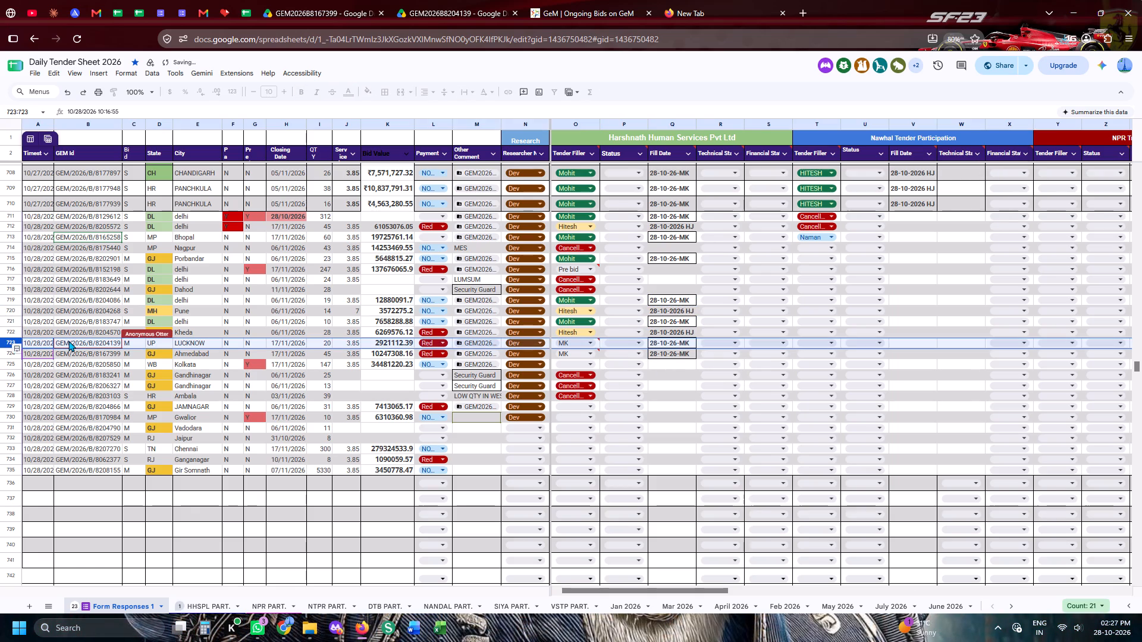
{"action": "left_click", "coordinate": [74, 342]}
{"action": "key", "text": "ctrl+c"}
{"action": "key", "text": "ctrl+c"}
{"action": "left_click", "coordinate": [581, 0]}
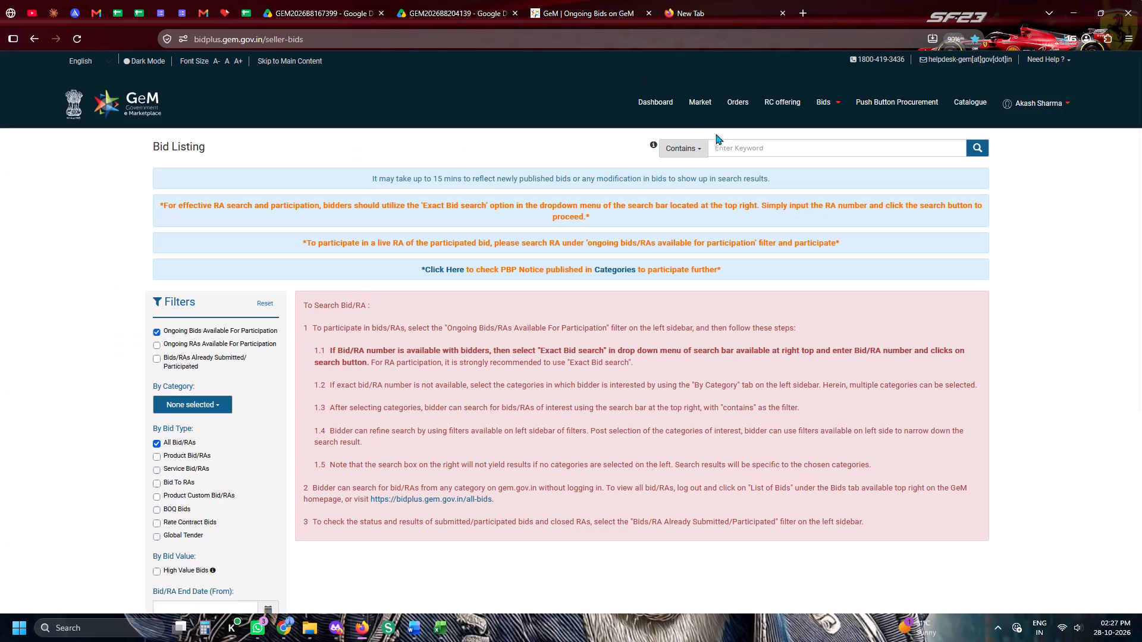
{"action": "left_click", "coordinate": [752, 153]}
{"action": "key", "text": "ctrl+v"}
{"action": "left_click", "coordinate": [713, 145]}
{"action": "left_click", "coordinate": [706, 149]}
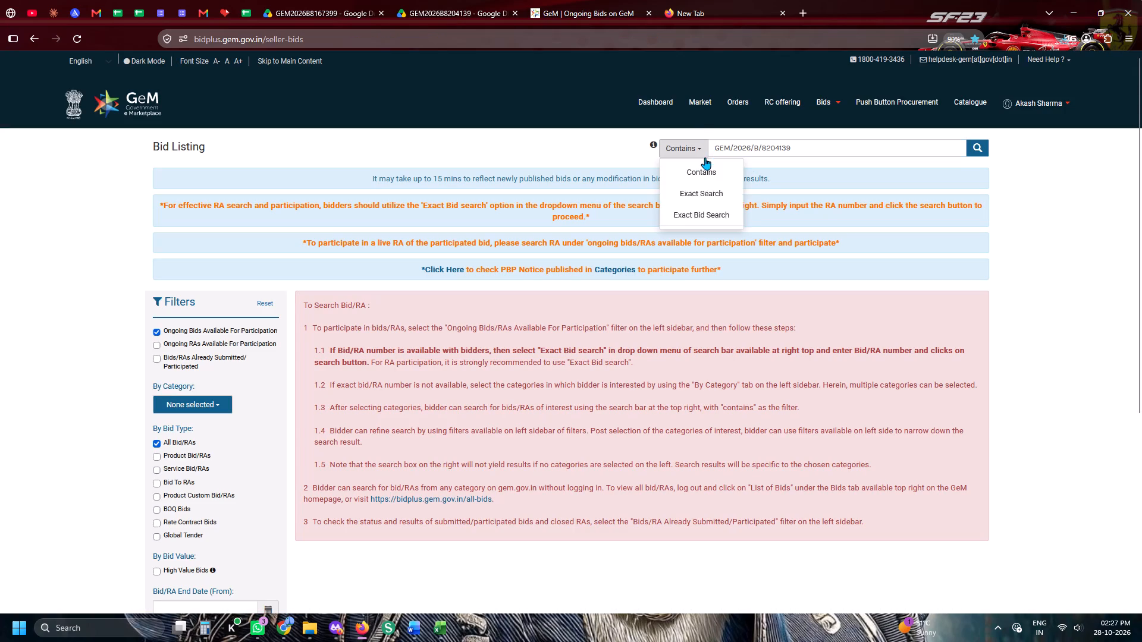
{"action": "left_click", "coordinate": [698, 218]}
{"action": "left_click", "coordinate": [977, 141]}
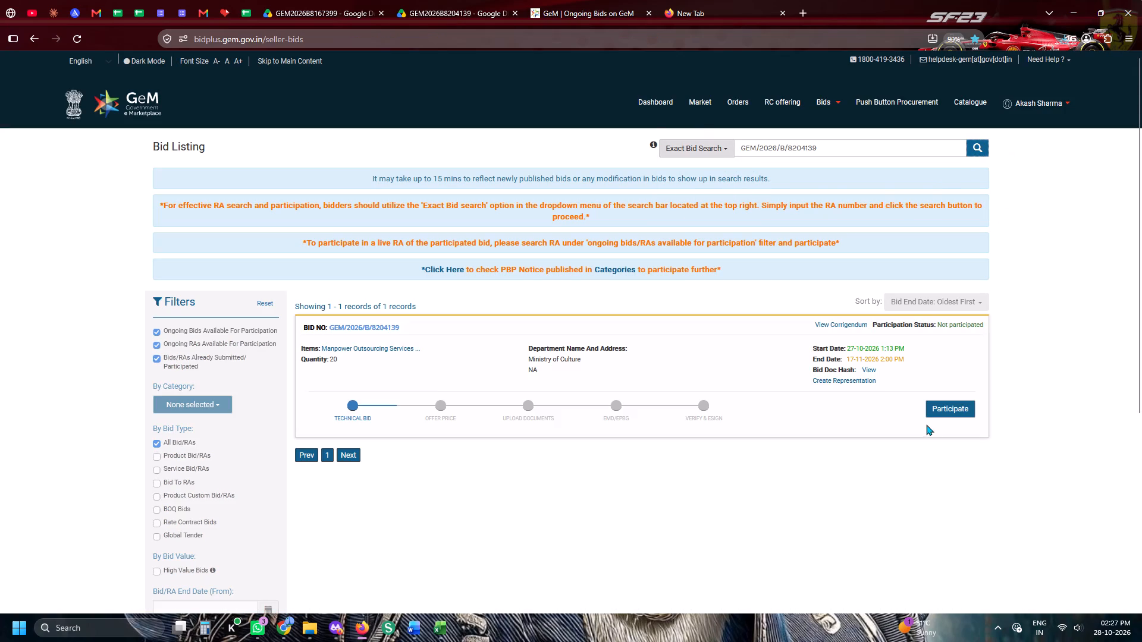
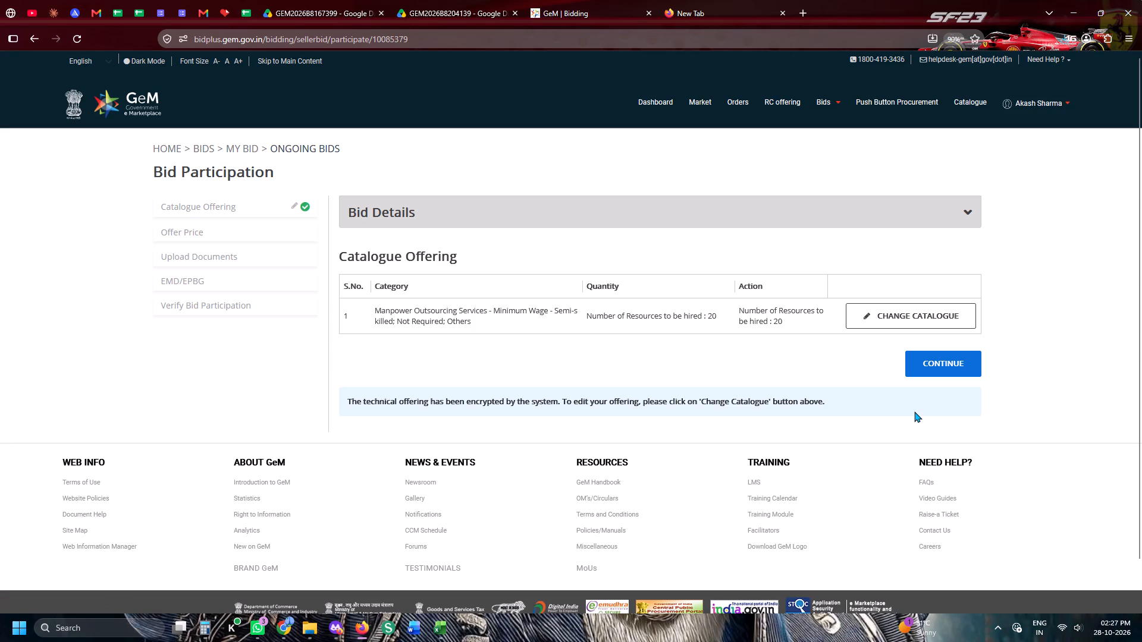
Continue past the catalogue offering, offer a 3.85 percent service charge for the manpower outsourcing item, and encrypt and save the price.
{"action": "left_click", "coordinate": [955, 366]}
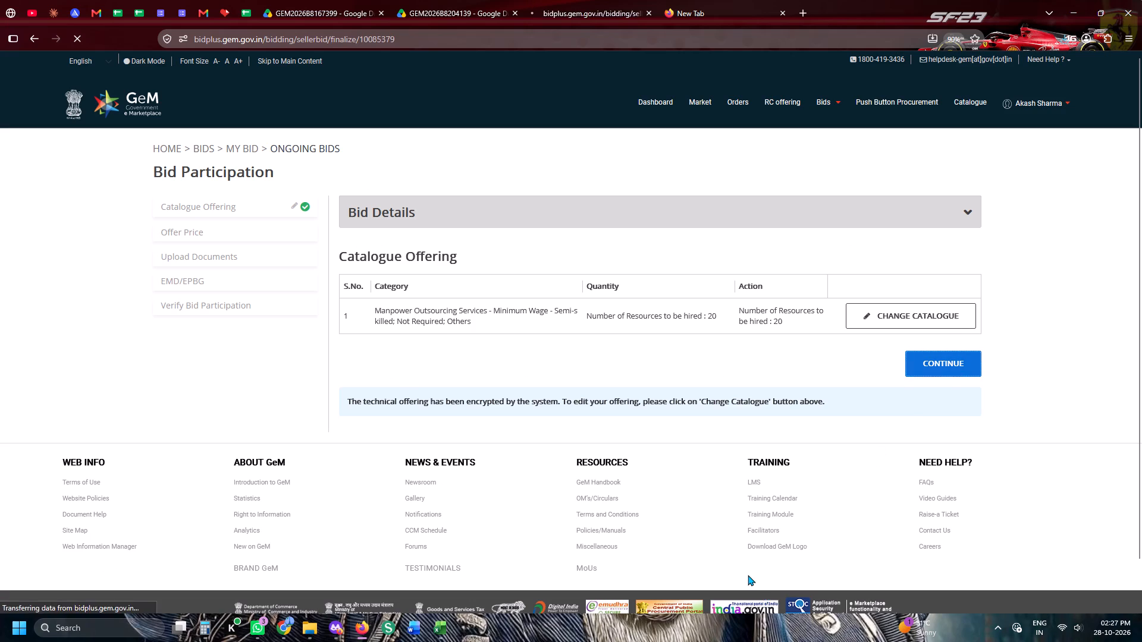
{"action": "type", "text": "3.85"}
{"action": "key", "text": "Tab"}
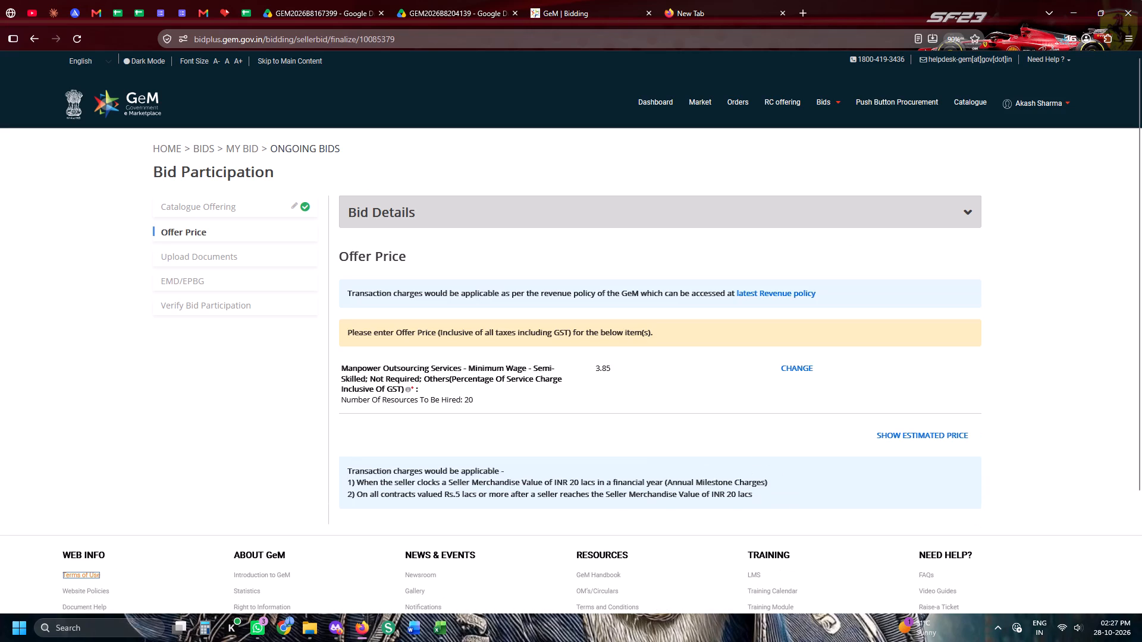
{"action": "left_click", "coordinate": [909, 442]}
{"action": "scroll", "coordinate": [906, 438], "scroll_direction": "down", "scroll_amount": 4}
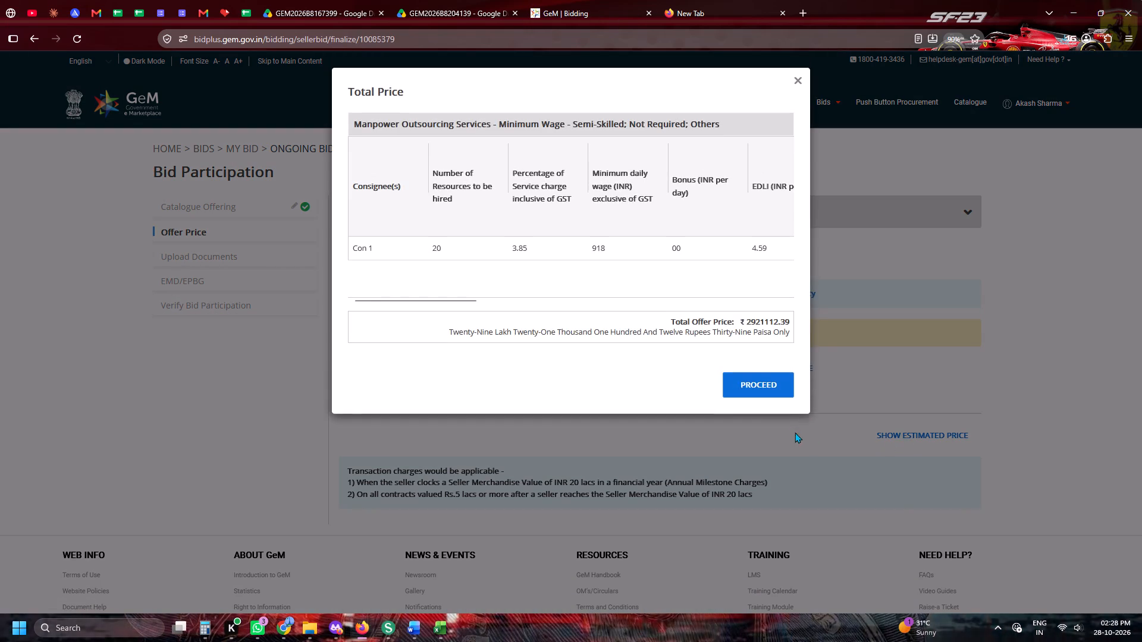
{"action": "left_click", "coordinate": [760, 396]}
{"action": "left_click", "coordinate": [924, 484]}
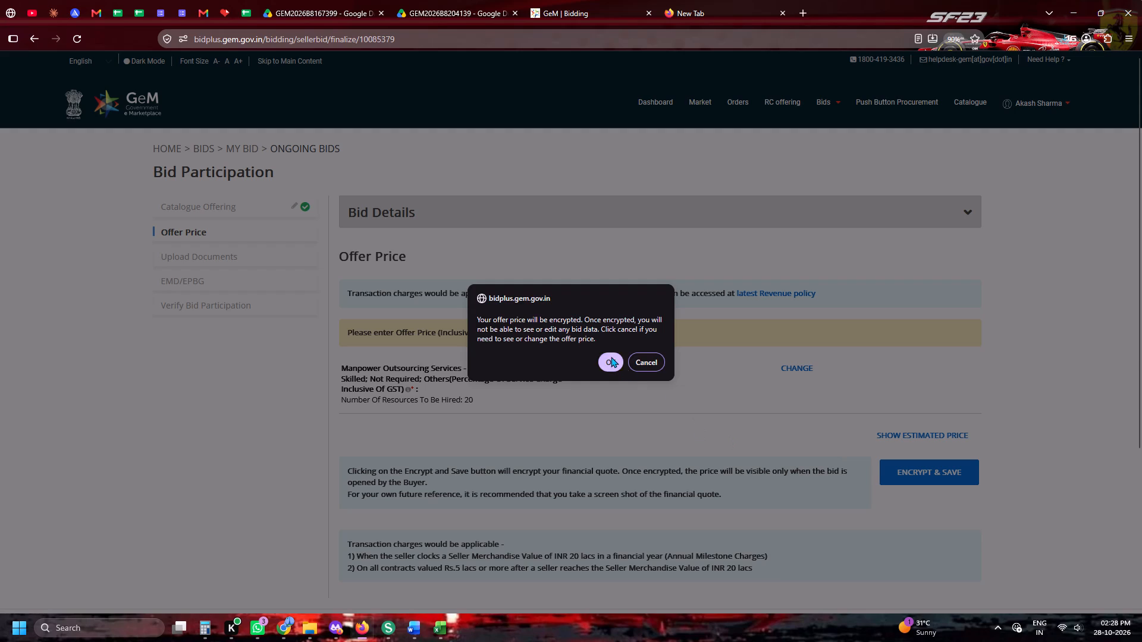
{"action": "left_click", "coordinate": [611, 357]}
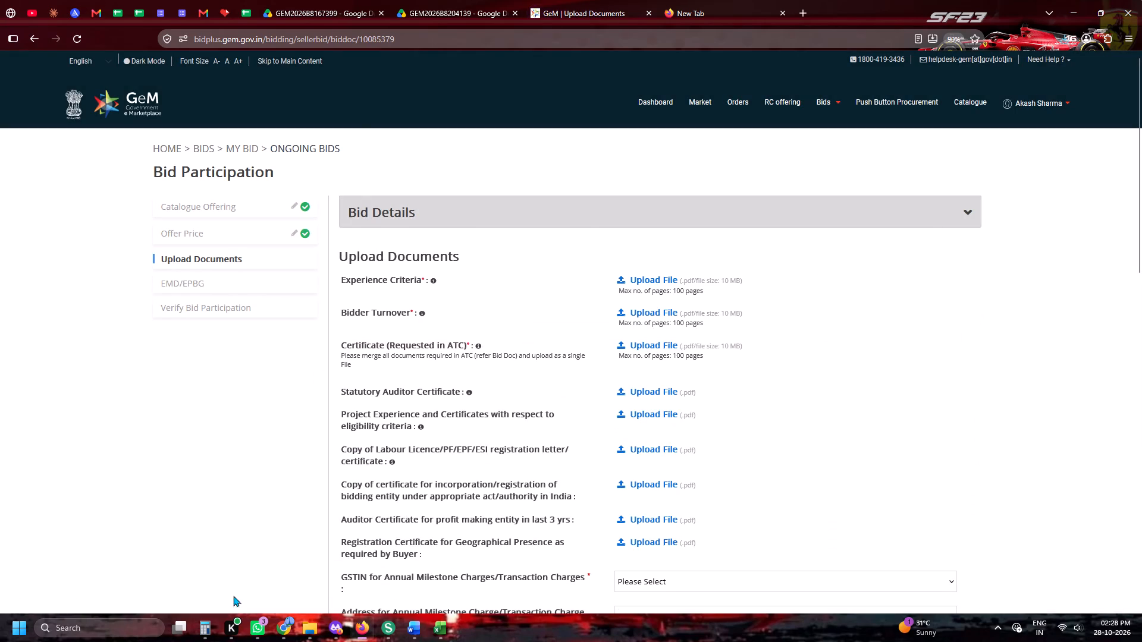
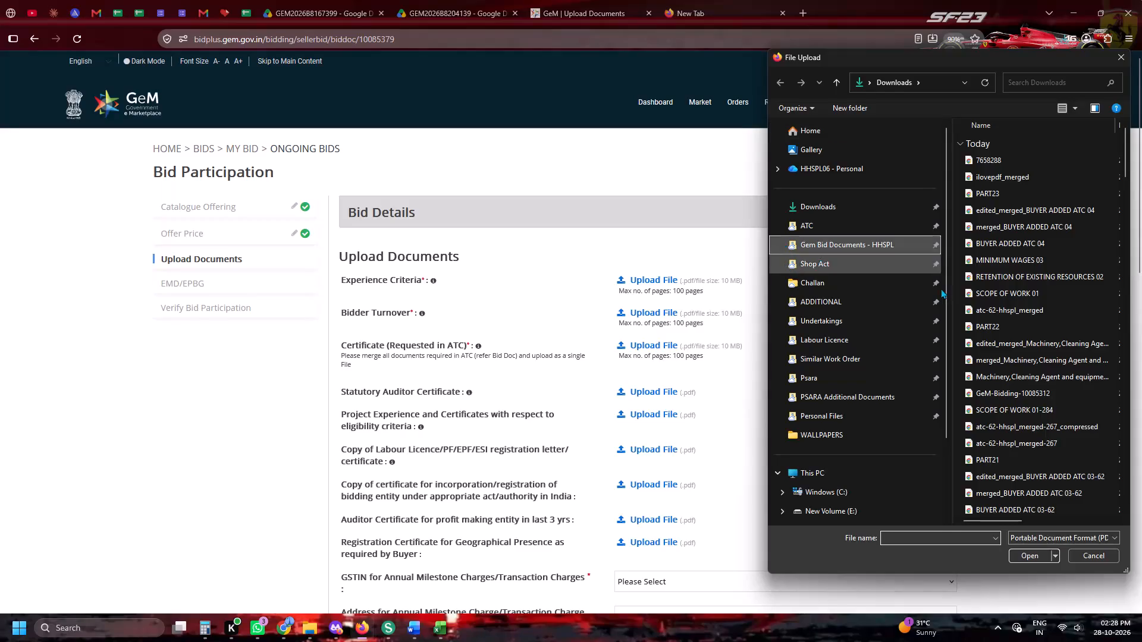
Upload experience-ceretera-hhspl from the Gem Bid Documents - HHSPL folder as the Experience Criteria document.
{"action": "scroll", "coordinate": [1037, 361], "scroll_direction": "down", "scroll_amount": 6}
{"action": "double_click", "coordinate": [1015, 383]}
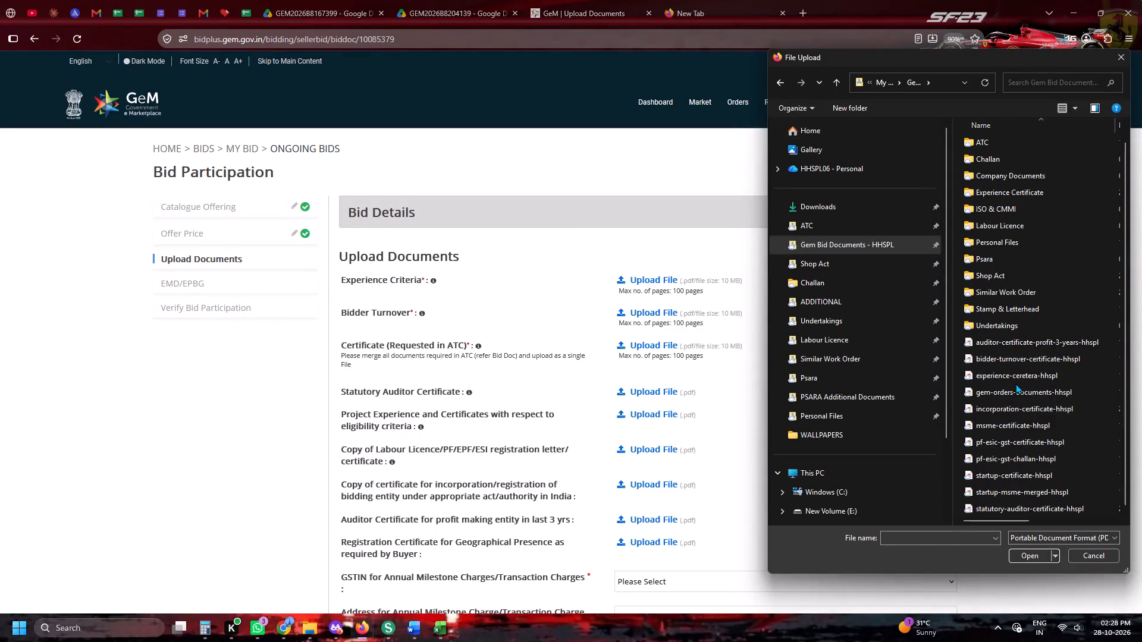
{"action": "double_click", "coordinate": [1012, 380]}
Upload bidder-turnover-certificate-hhspl as the Bidder Turnover document.
{"action": "left_click", "coordinate": [683, 313]}
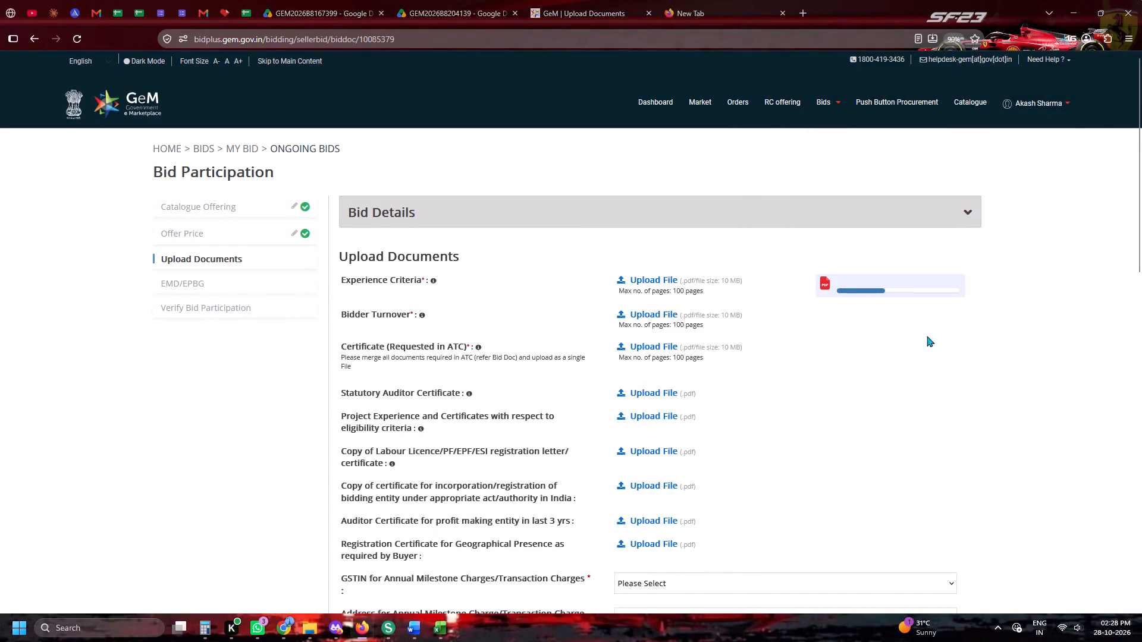
{"action": "scroll", "coordinate": [939, 348], "scroll_direction": "down", "scroll_amount": 8}
{"action": "left_click", "coordinate": [966, 342]}
{"action": "double_click", "coordinate": [981, 381]}
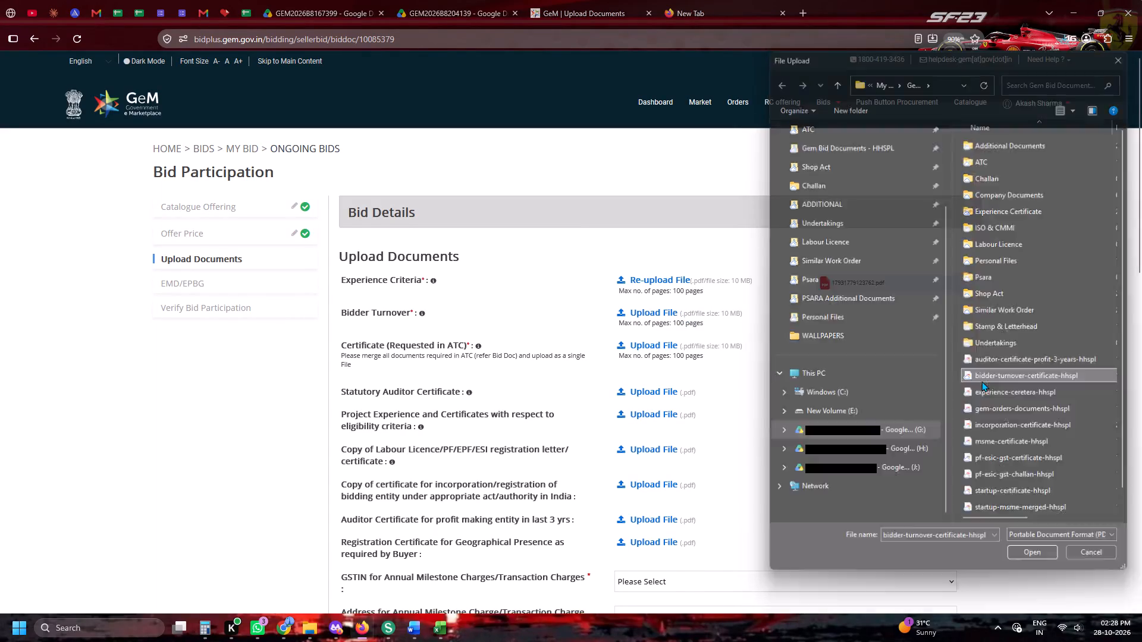
Upload Atc--index from the ATC folder as the Certificate (Requested in ATC).
{"action": "scroll", "coordinate": [906, 354], "scroll_direction": "down", "scroll_amount": 2}
{"action": "left_click", "coordinate": [653, 191]}
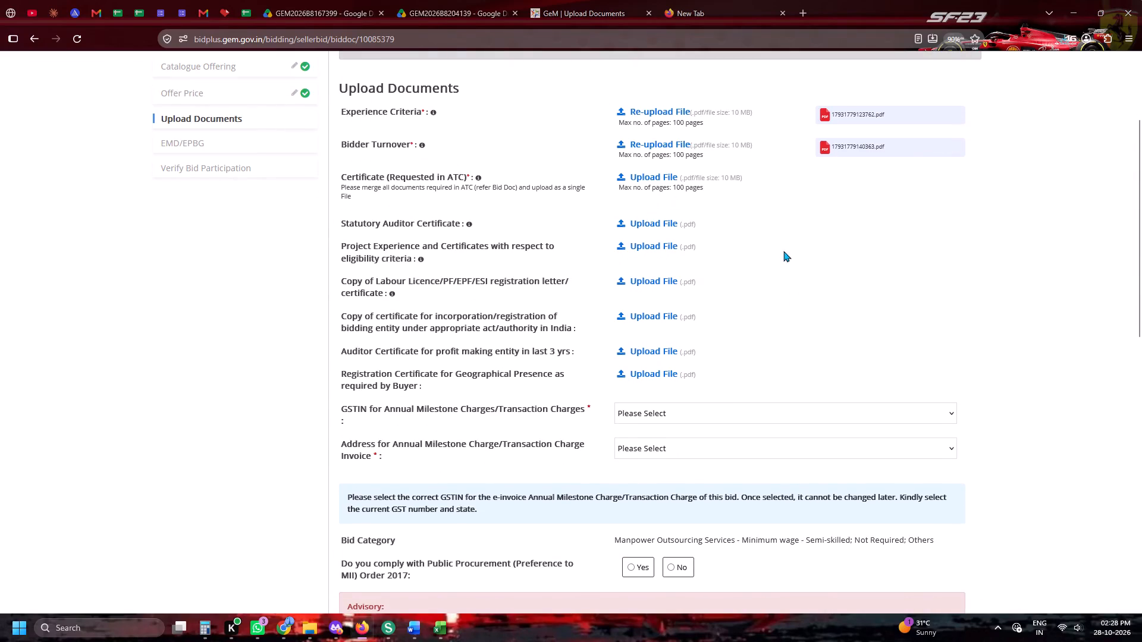
{"action": "scroll", "coordinate": [885, 310], "scroll_direction": "up", "scroll_amount": 7}
{"action": "left_click", "coordinate": [833, 225]}
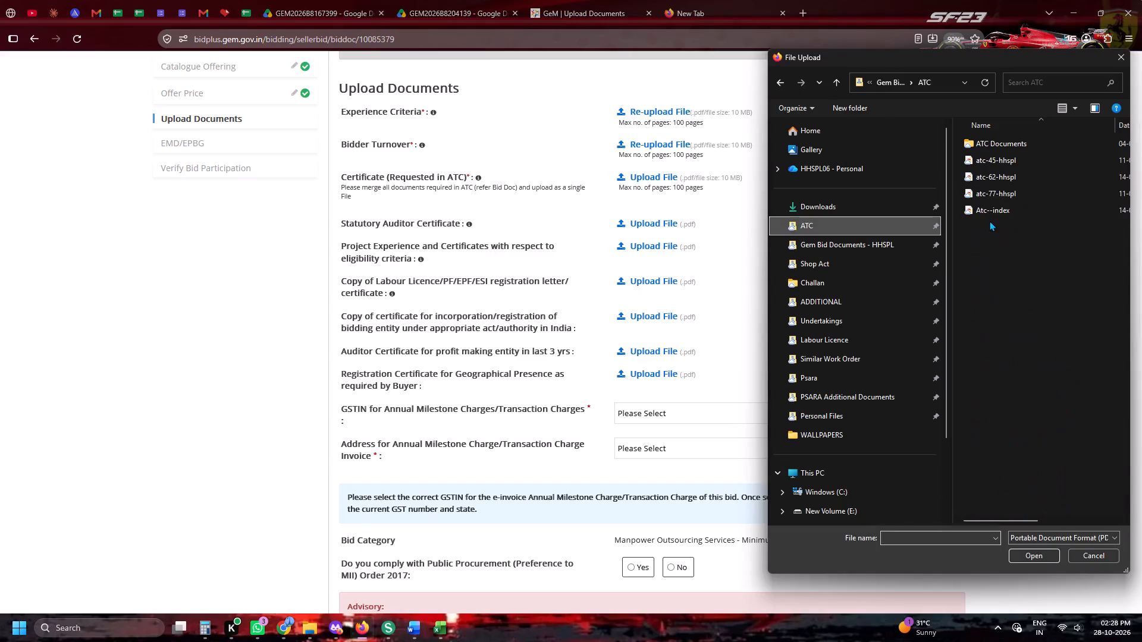
{"action": "double_click", "coordinate": [995, 210]}
Upload statutory-auditor-certificate-hhspl from the Gem Bid Documents - HHSPL folder as the Statutory Auditor Certificate.
{"action": "left_click", "coordinate": [658, 224]}
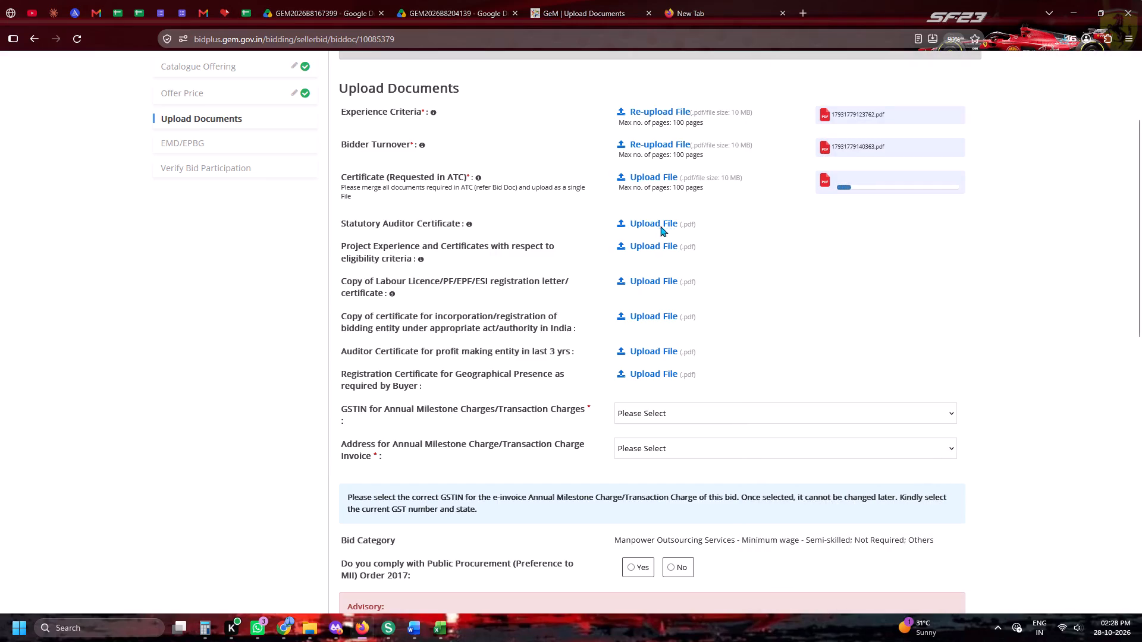
{"action": "scroll", "coordinate": [833, 273], "scroll_direction": "up", "scroll_amount": 4}
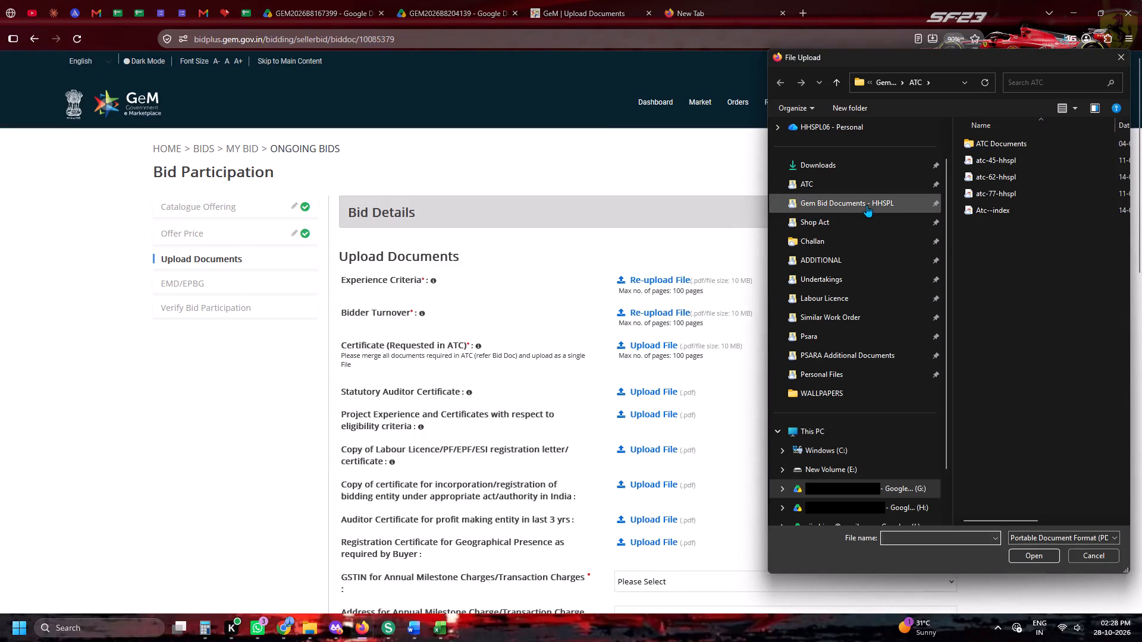
{"action": "left_click", "coordinate": [867, 205]}
{"action": "scroll", "coordinate": [1047, 370], "scroll_direction": "down", "scroll_amount": 5}
{"action": "double_click", "coordinate": [992, 509]}
Upload gem-orders-documents-hhspl for the Project Experience and Certificates with respect to eligibility criteria.
{"action": "scroll", "coordinate": [892, 436], "scroll_direction": "down", "scroll_amount": 3}
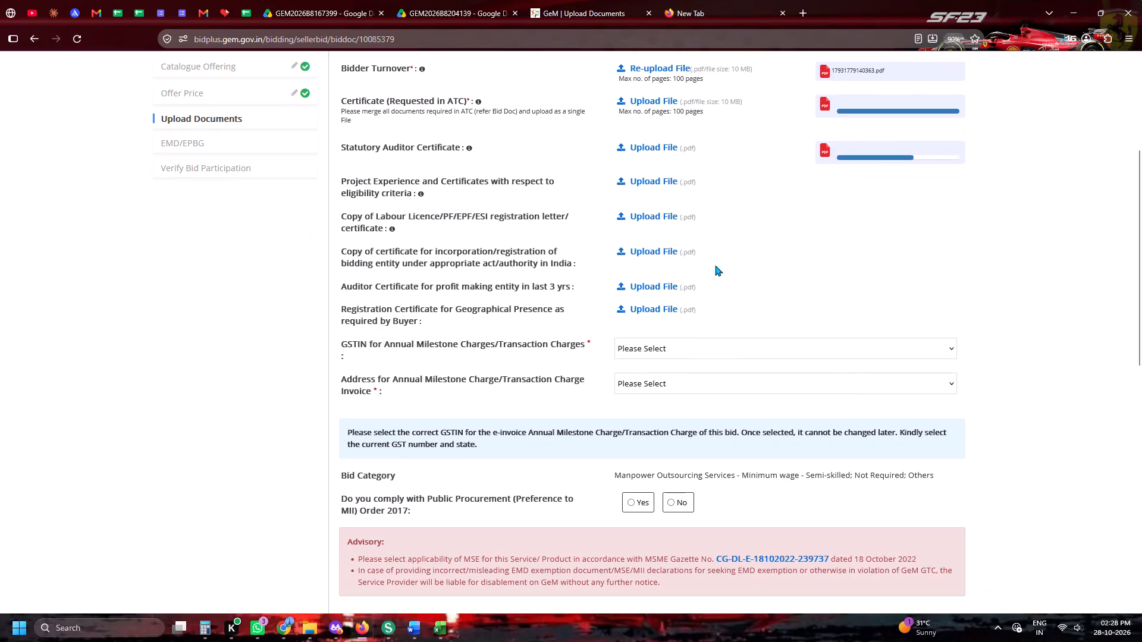
{"action": "left_click", "coordinate": [669, 175]}
{"action": "left_click", "coordinate": [669, 180]}
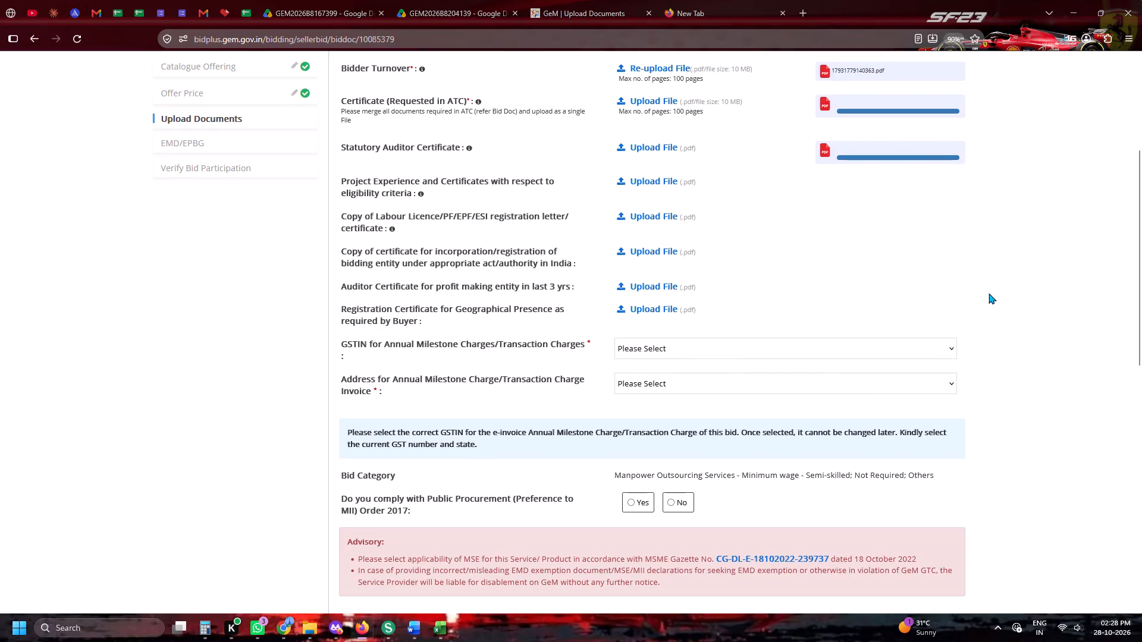
{"action": "scroll", "coordinate": [989, 293], "scroll_direction": "down", "scroll_amount": 9}
{"action": "double_click", "coordinate": [1009, 394]}
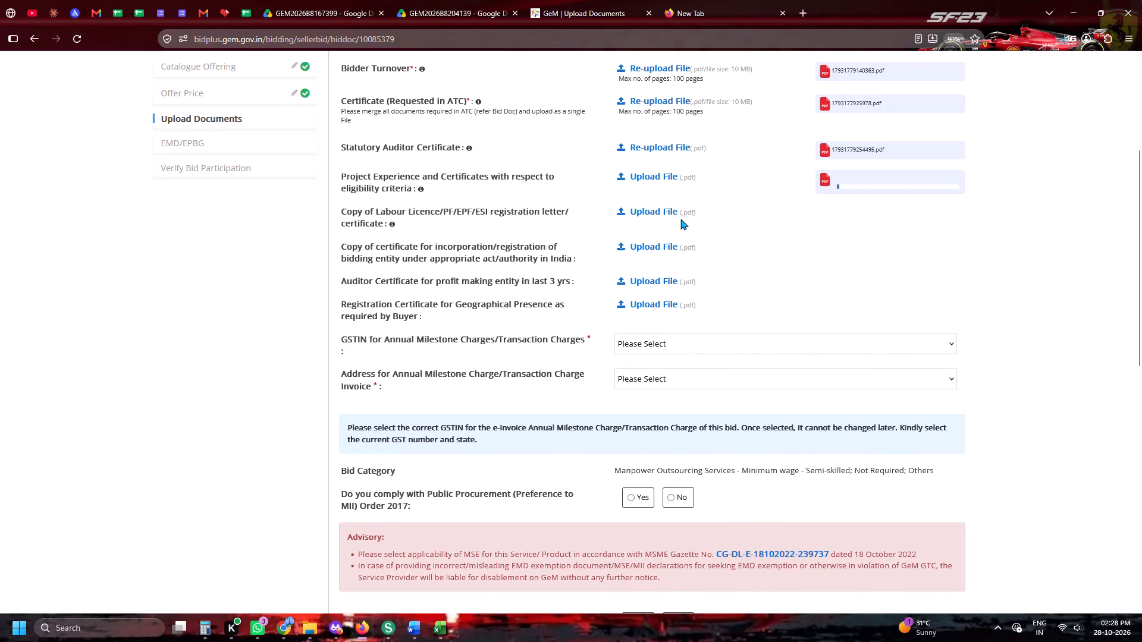
Upload pf-esic-gst-certificate-hhspl as the copy of the Labour Licence/PF/EPF/ESI registration letter or certificate.
{"action": "left_click", "coordinate": [660, 210]}
{"action": "scroll", "coordinate": [939, 279], "scroll_direction": "down", "scroll_amount": 10}
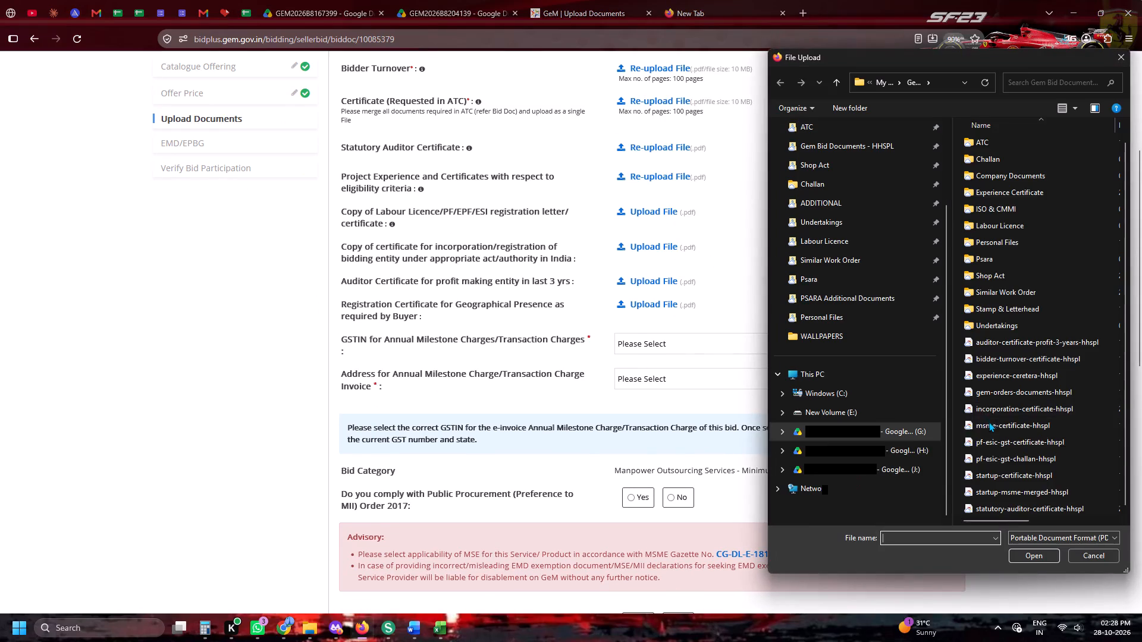
{"action": "double_click", "coordinate": [992, 438]}
Upload incorporation-certificate-hhspl as the copy of the certificate for incorporation/registration of the bidding entity in India.
{"action": "scroll", "coordinate": [833, 382], "scroll_direction": "down", "scroll_amount": 3}
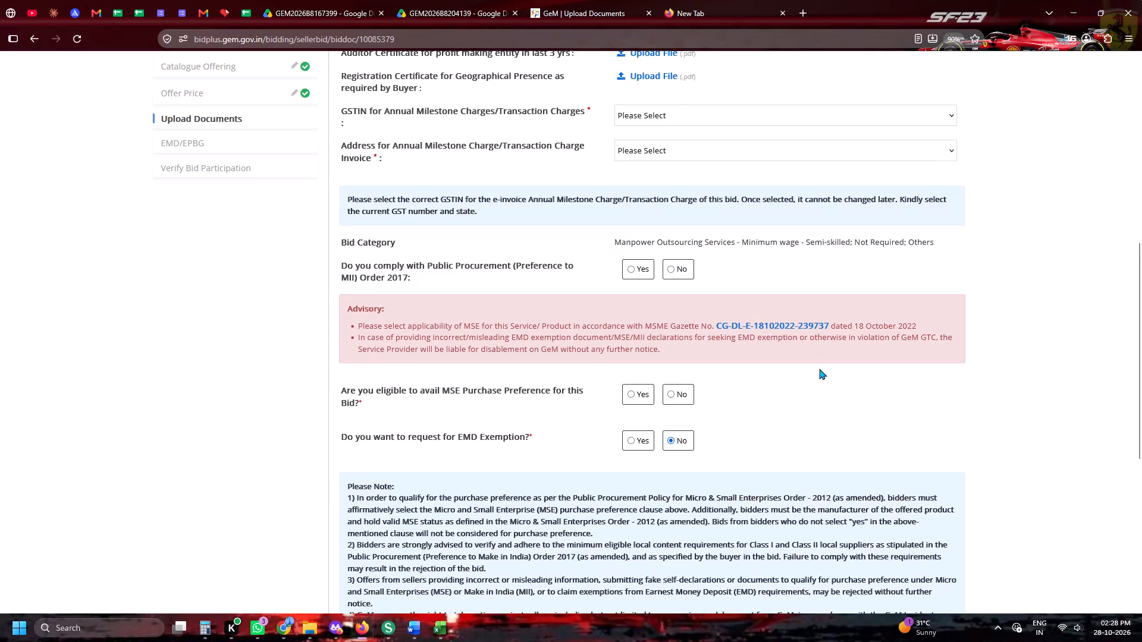
{"action": "scroll", "coordinate": [645, 276], "scroll_direction": "up", "scroll_amount": 4}
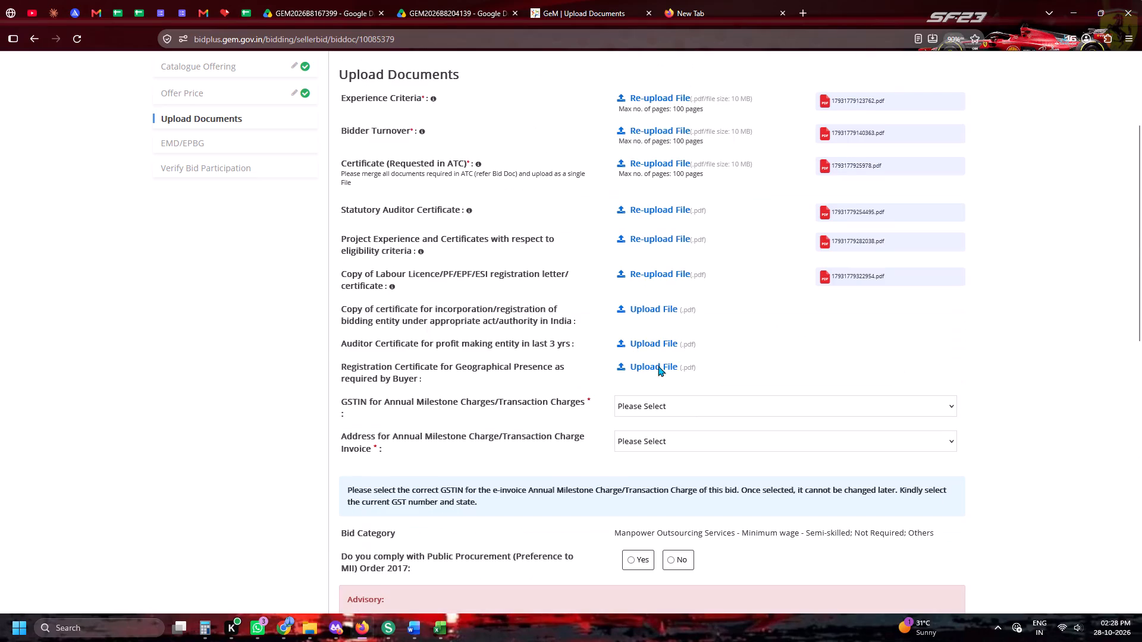
{"action": "left_click", "coordinate": [639, 329]}
{"action": "left_click", "coordinate": [640, 323]}
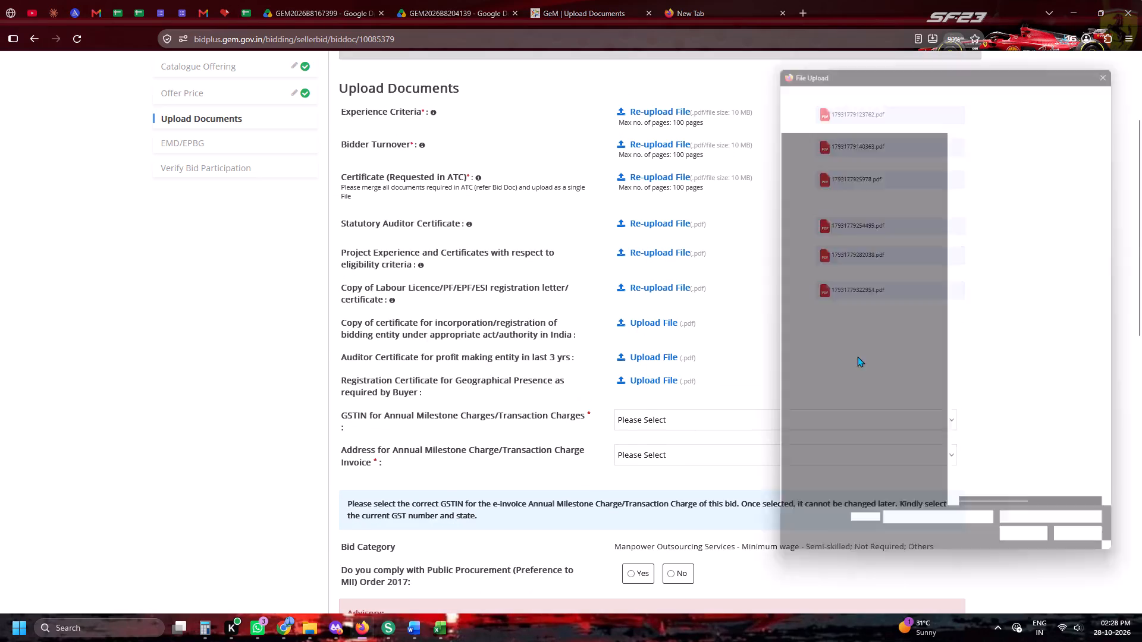
{"action": "double_click", "coordinate": [1005, 423]}
Upload the auditor certificate for a profit making entity in the last 3 years from the bid documents folder.
{"action": "left_click", "coordinate": [638, 367]}
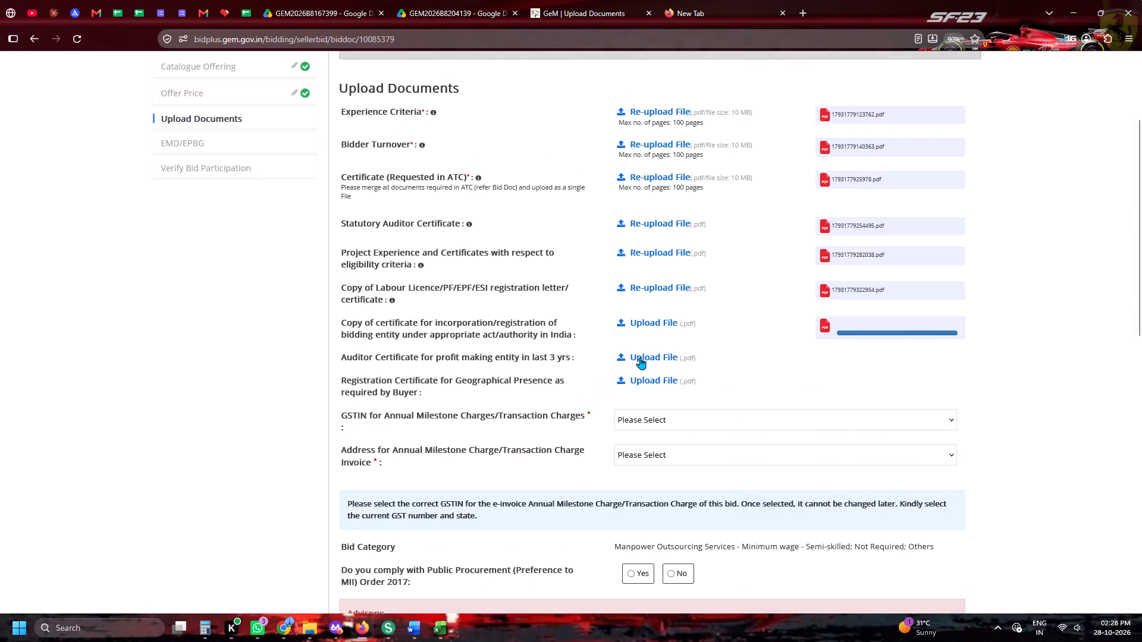
{"action": "left_click", "coordinate": [642, 352]}
{"action": "scroll", "coordinate": [1006, 350], "scroll_direction": "down", "scroll_amount": 4}
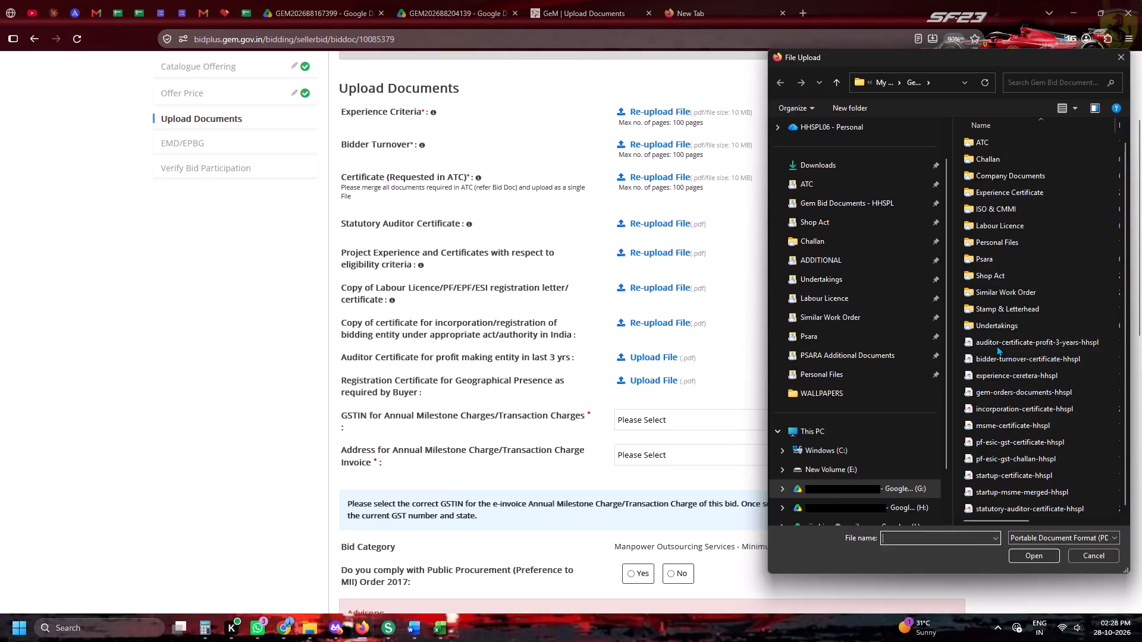
Upload auditor-certificate-profit-3-years-hhspl as the Auditor Certificate for profit making entity in last 3 years.
{"action": "double_click", "coordinate": [996, 345]}
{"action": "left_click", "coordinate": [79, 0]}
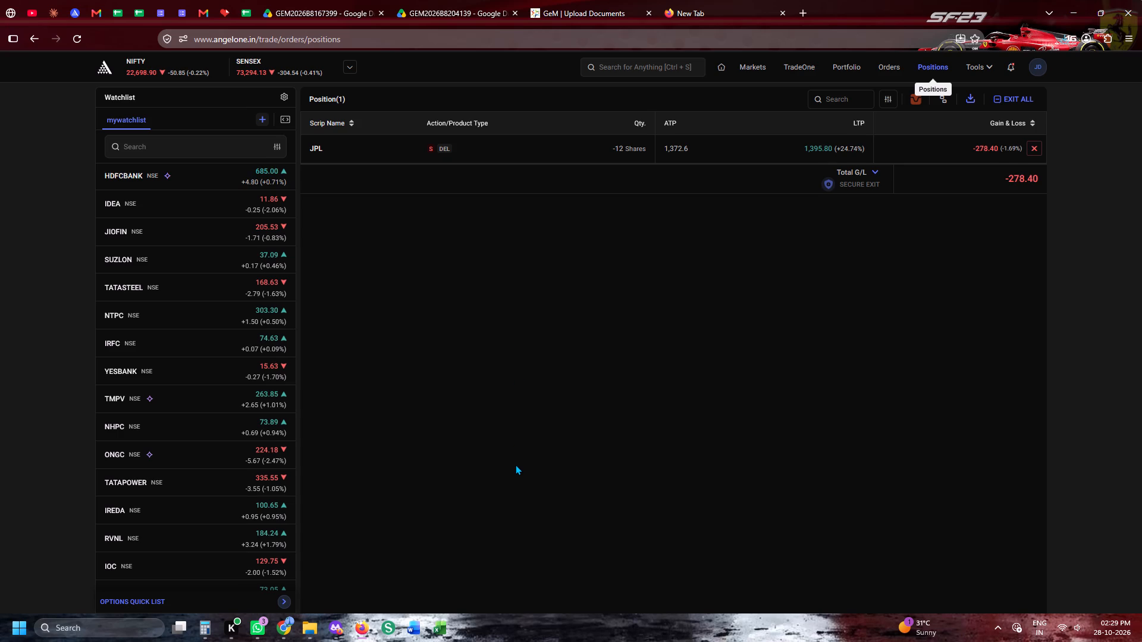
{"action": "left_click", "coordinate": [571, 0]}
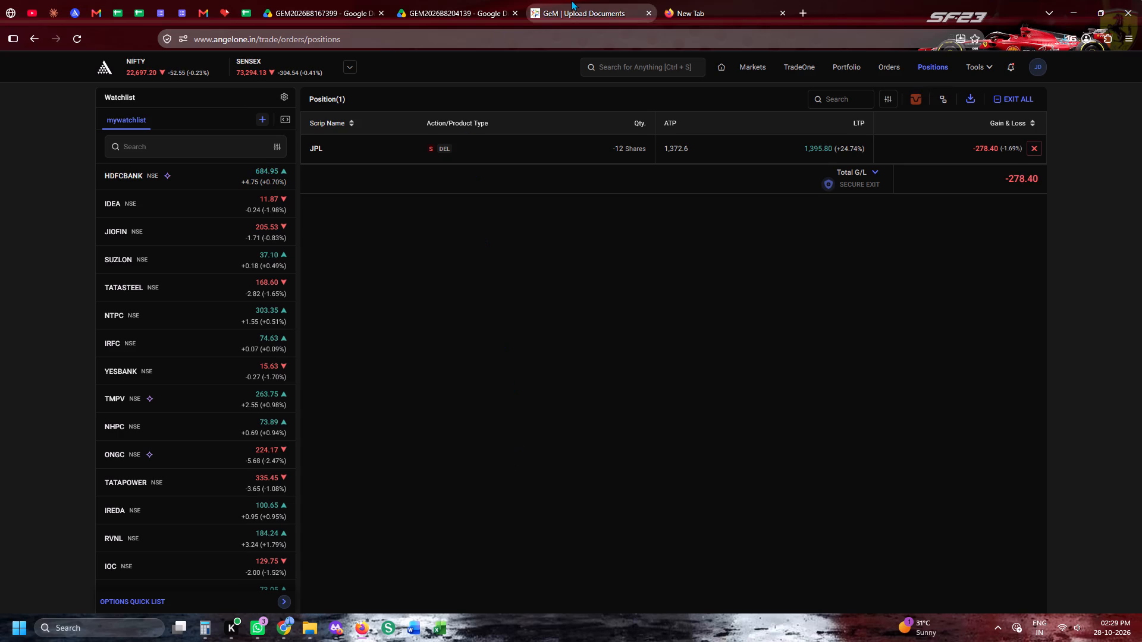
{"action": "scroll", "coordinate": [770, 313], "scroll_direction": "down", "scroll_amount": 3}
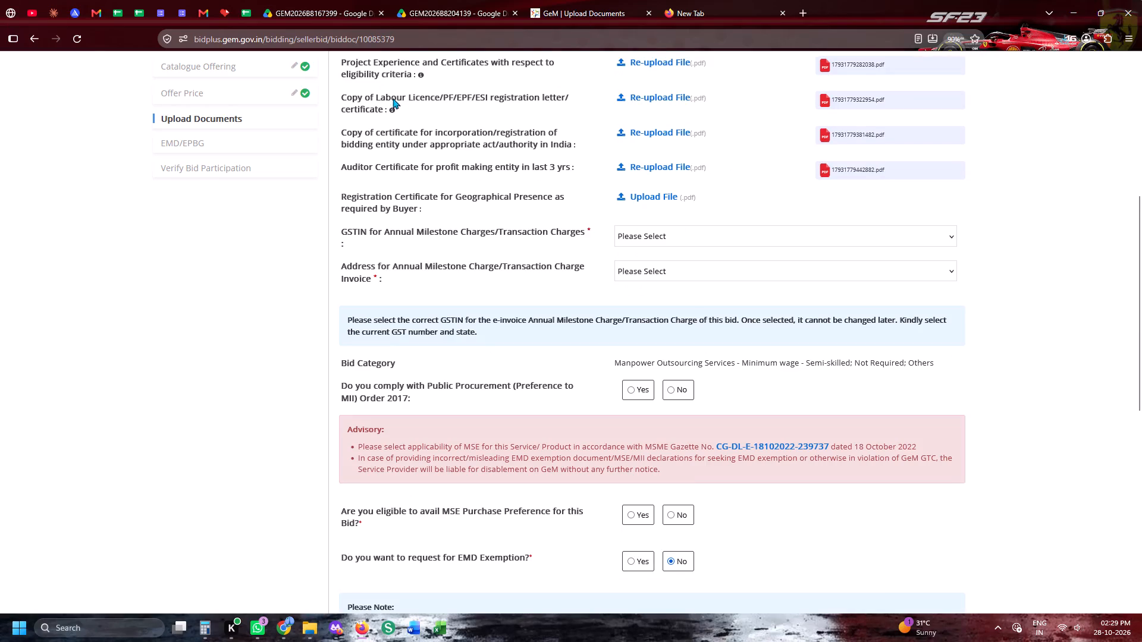
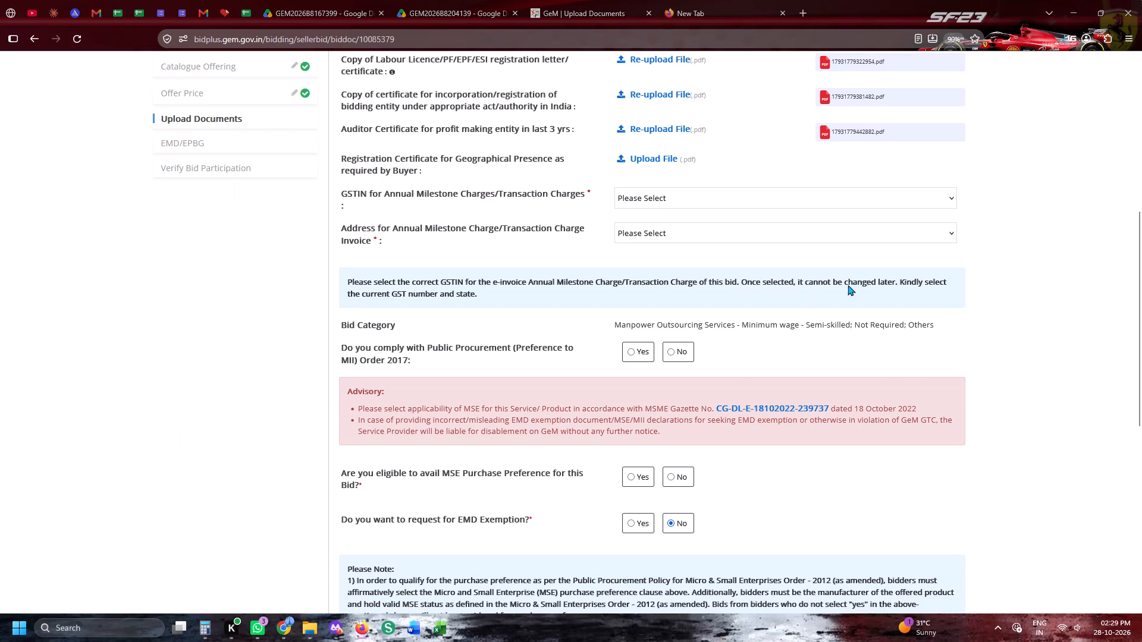
Upload up-lucknow-rent-agreement-hhspl1 from the Shop Act folder as the Registration Certificate for Geographical Presence as required by Buyer.
{"action": "scroll", "coordinate": [852, 272], "scroll_direction": "up", "scroll_amount": 6}
{"action": "left_click", "coordinate": [849, 267]}
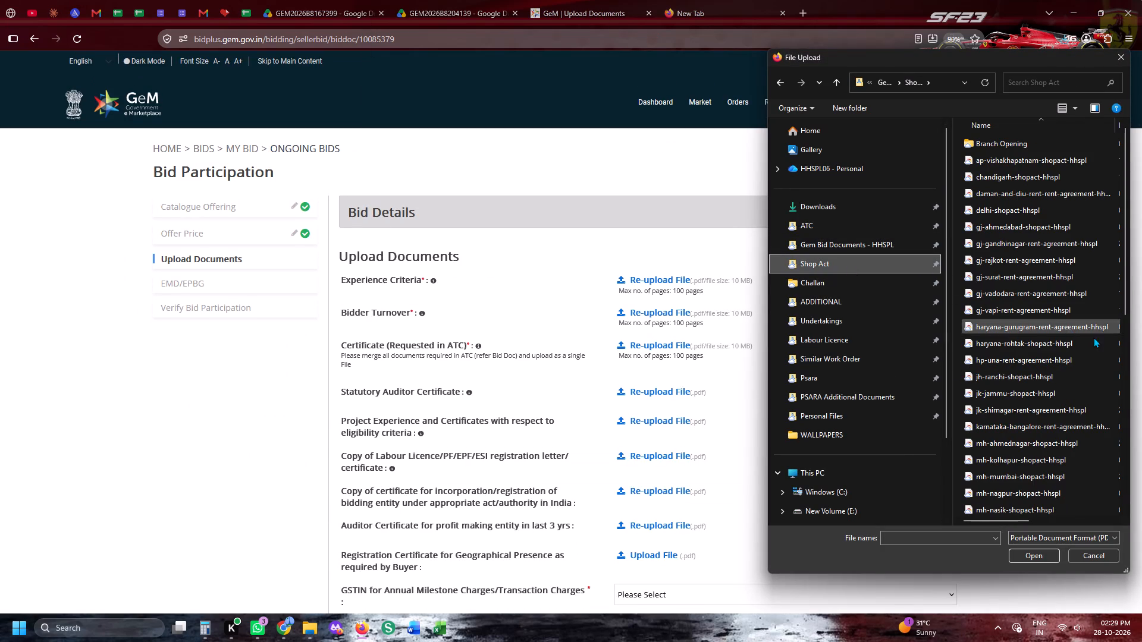
{"action": "scroll", "coordinate": [1016, 358], "scroll_direction": "down", "scroll_amount": 4}
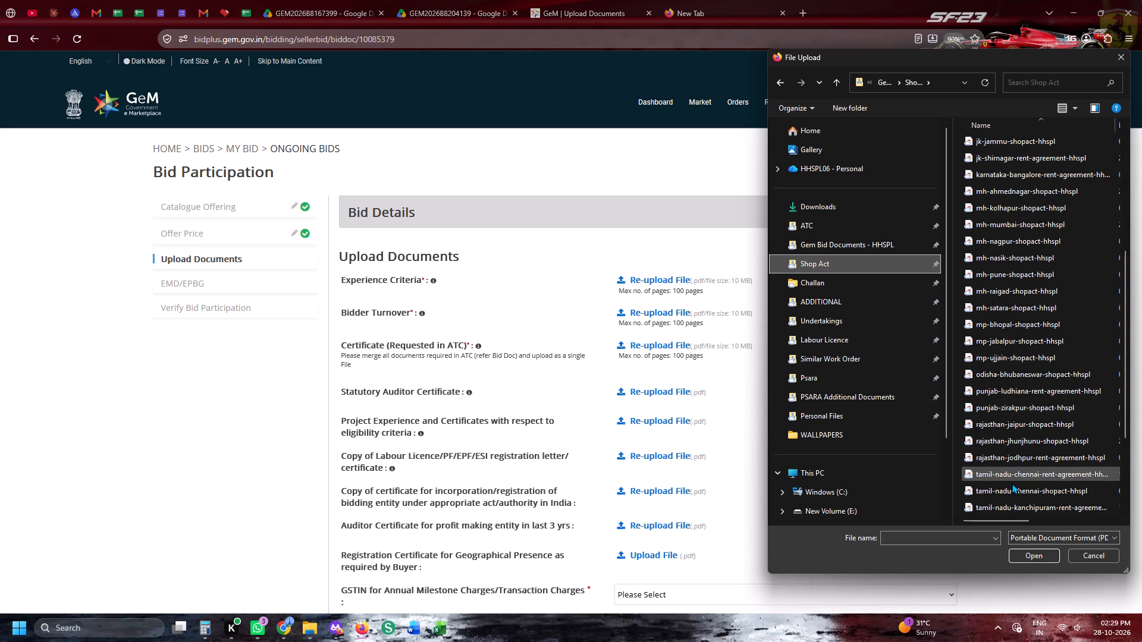
{"action": "scroll", "coordinate": [1012, 489], "scroll_direction": "down", "scroll_amount": 1}
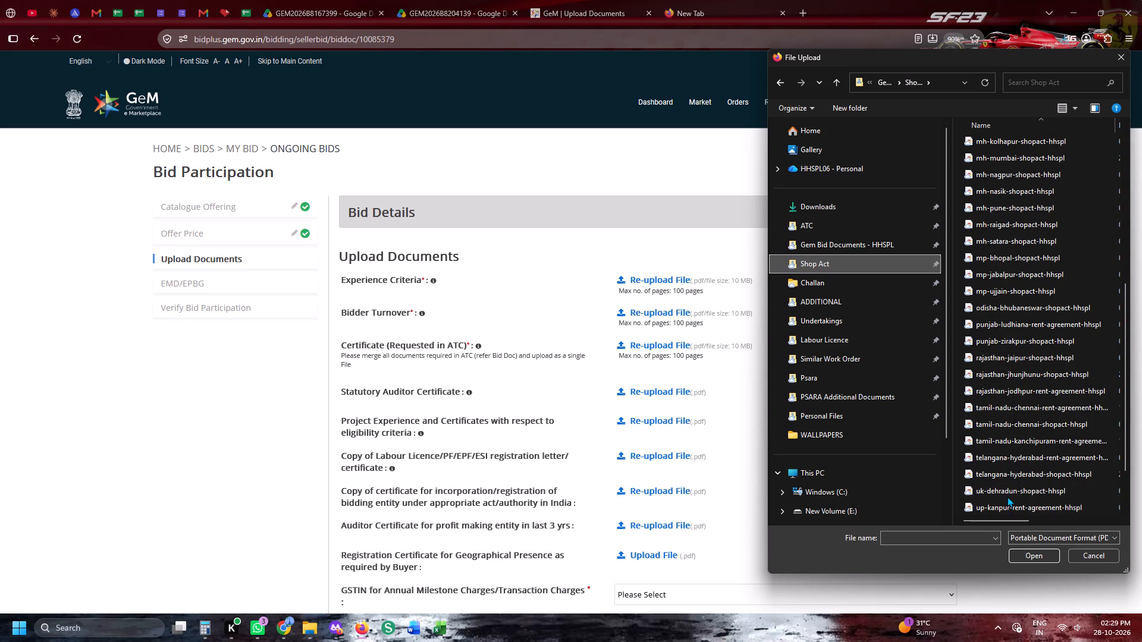
{"action": "scroll", "coordinate": [1007, 493], "scroll_direction": "down", "scroll_amount": 1}
{"action": "double_click", "coordinate": [1012, 456]}
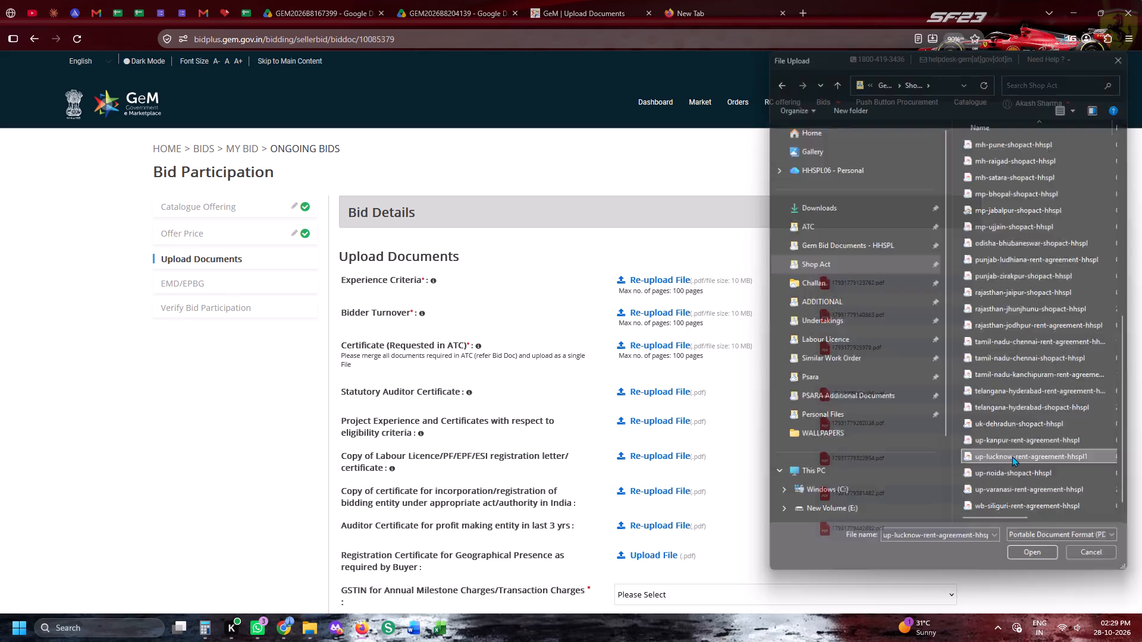
Select the registered GSTIN for the Annual Milestone/Transaction Charges and the Jaipur address for their invoice, accepting both confirmations.
{"action": "scroll", "coordinate": [892, 370], "scroll_direction": "down", "scroll_amount": 3}
{"action": "left_click", "coordinate": [659, 348]}
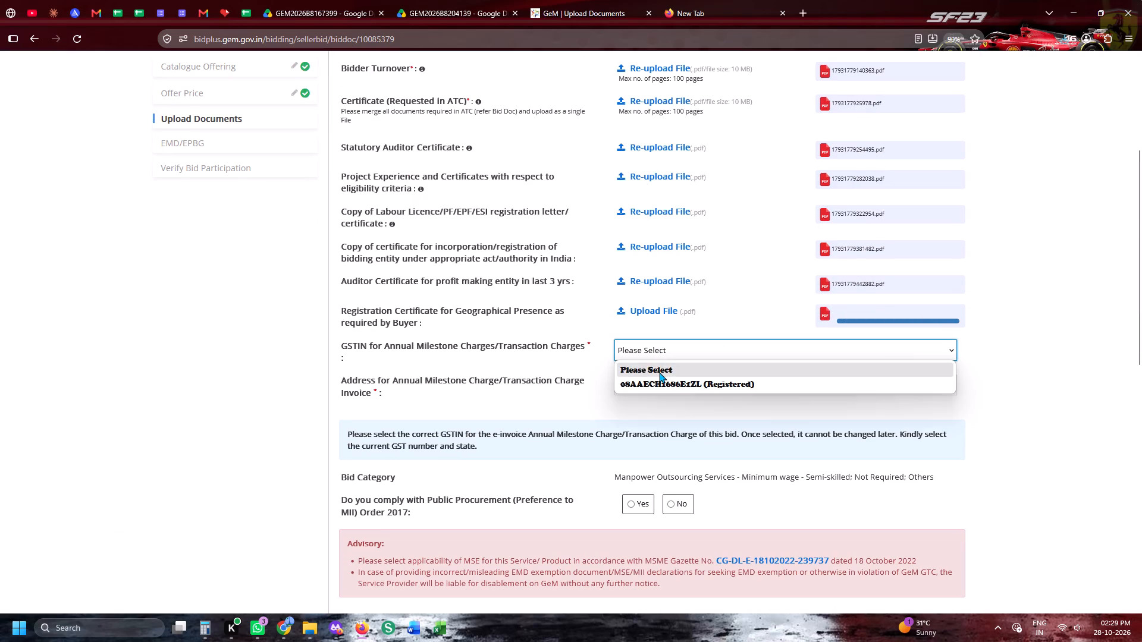
{"action": "left_click", "coordinate": [659, 372]}
{"action": "left_click", "coordinate": [650, 342]}
{"action": "left_click", "coordinate": [650, 389]}
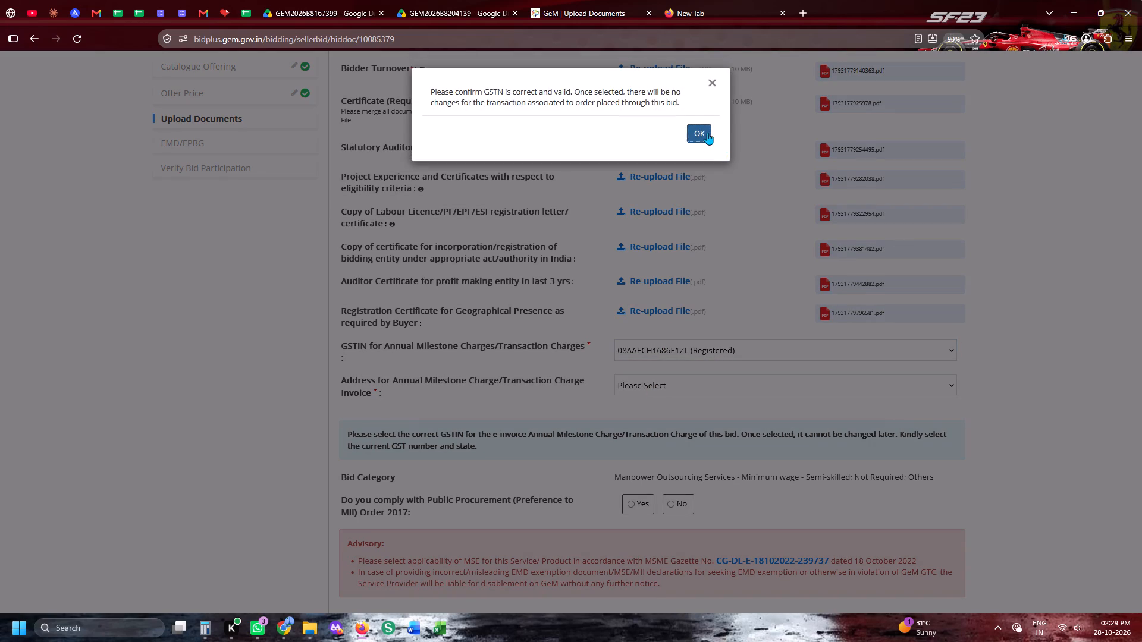
{"action": "left_click", "coordinate": [707, 133]}
{"action": "left_click", "coordinate": [634, 389]}
{"action": "left_click", "coordinate": [645, 414]}
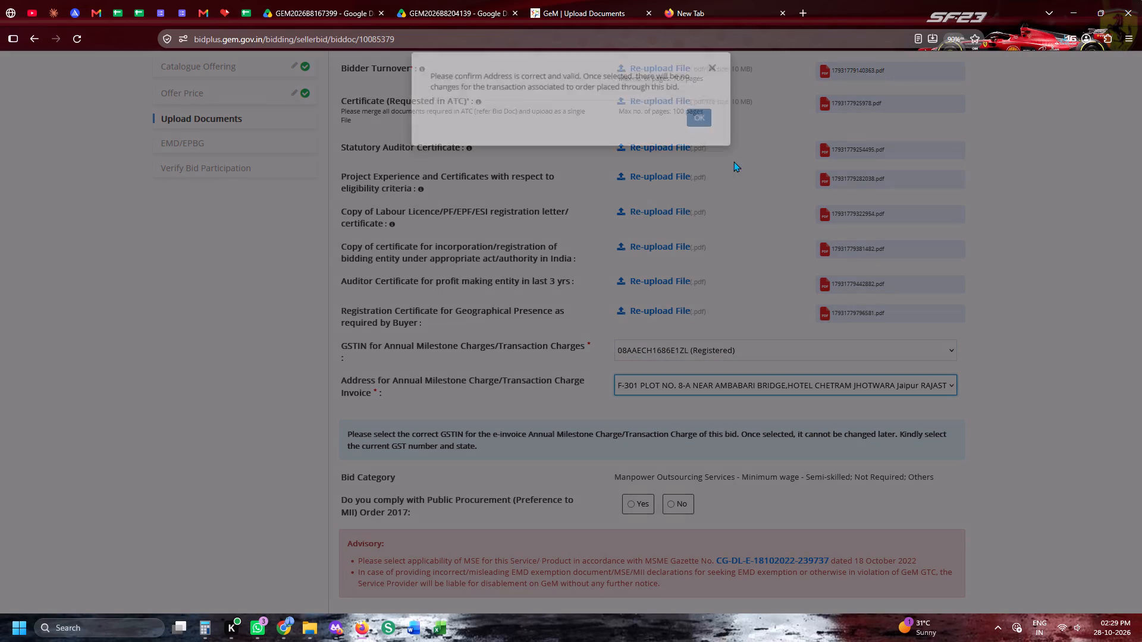
{"action": "left_click", "coordinate": [699, 129]}
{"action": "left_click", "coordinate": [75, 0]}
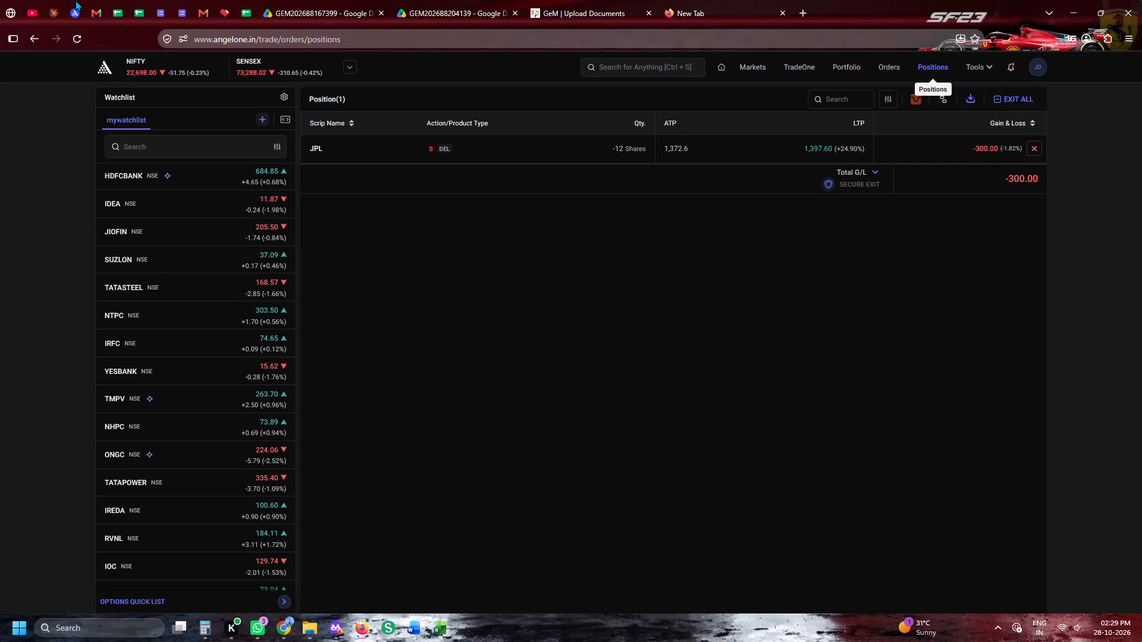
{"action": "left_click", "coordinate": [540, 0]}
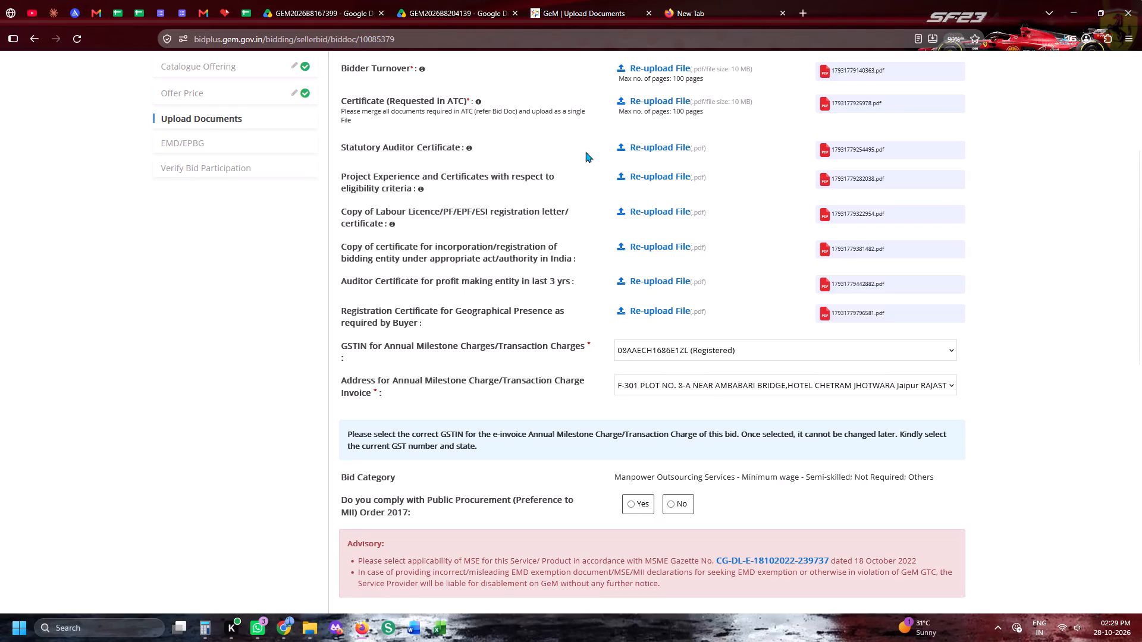
Answer Yes to Public Procurement (Preference to MII) compliance, MSE Purchase Preference eligibility and the EMD Exemption request.
{"action": "scroll", "coordinate": [651, 247], "scroll_direction": "down", "scroll_amount": 2}
{"action": "left_click", "coordinate": [627, 348]}
{"action": "left_click", "coordinate": [629, 355]}
{"action": "scroll", "coordinate": [629, 357], "scroll_direction": "down", "scroll_amount": 3}
{"action": "left_click", "coordinate": [636, 246]}
{"action": "left_click", "coordinate": [632, 320]}
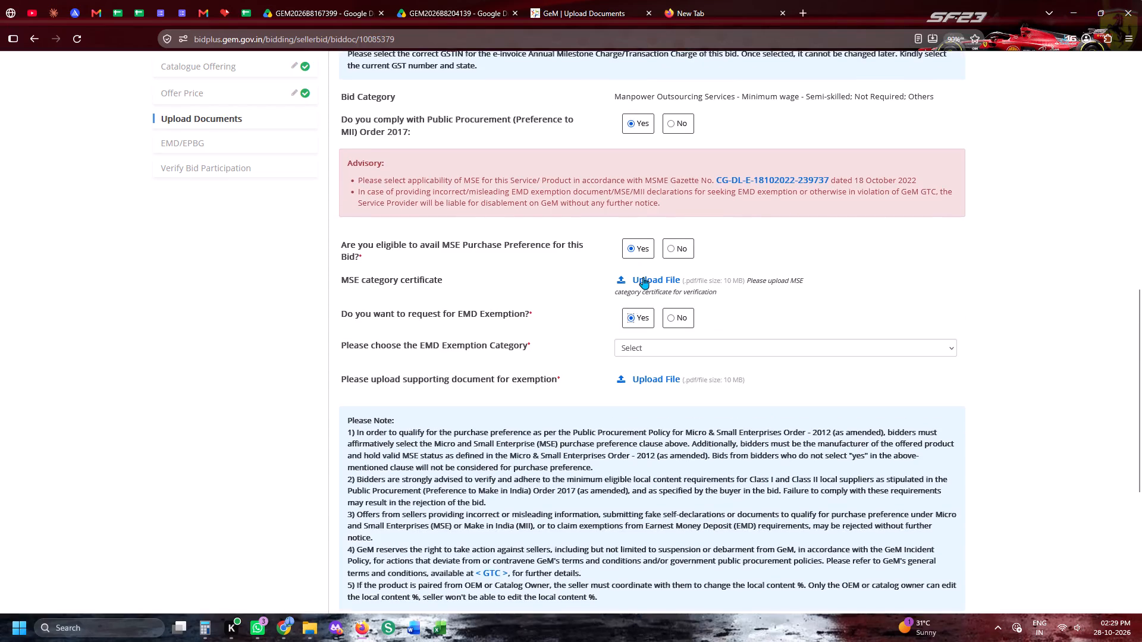
Upload the MSE category certificate from the Gem Bid Documents - HHSPL folder.
{"action": "left_click", "coordinate": [643, 277]}
{"action": "scroll", "coordinate": [844, 283], "scroll_direction": "up", "scroll_amount": 5}
{"action": "left_click", "coordinate": [865, 248]}
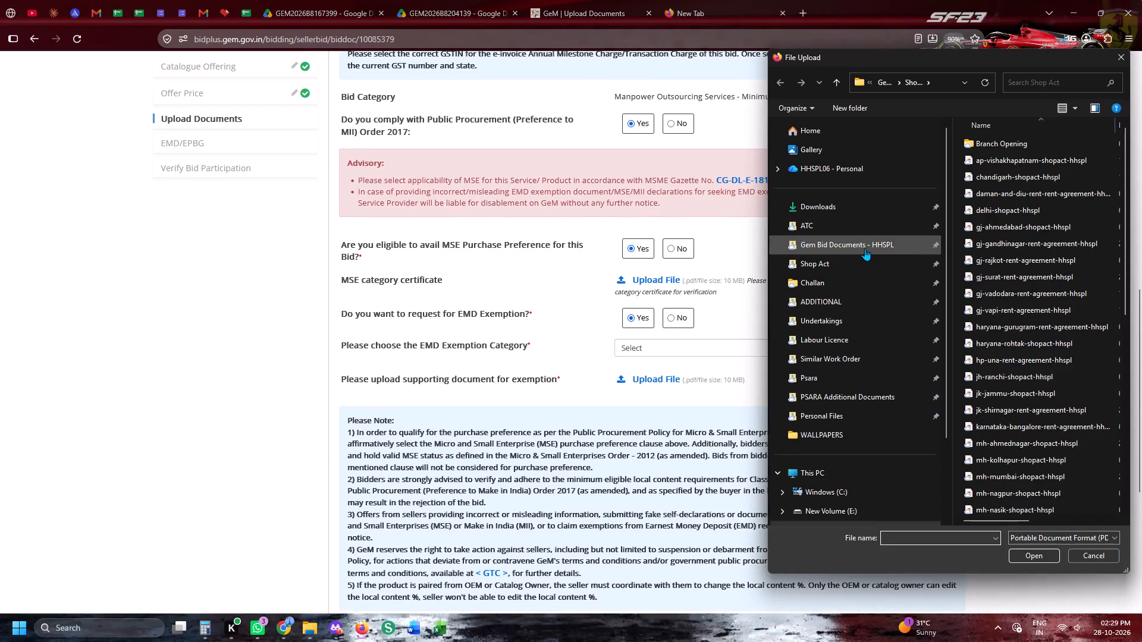
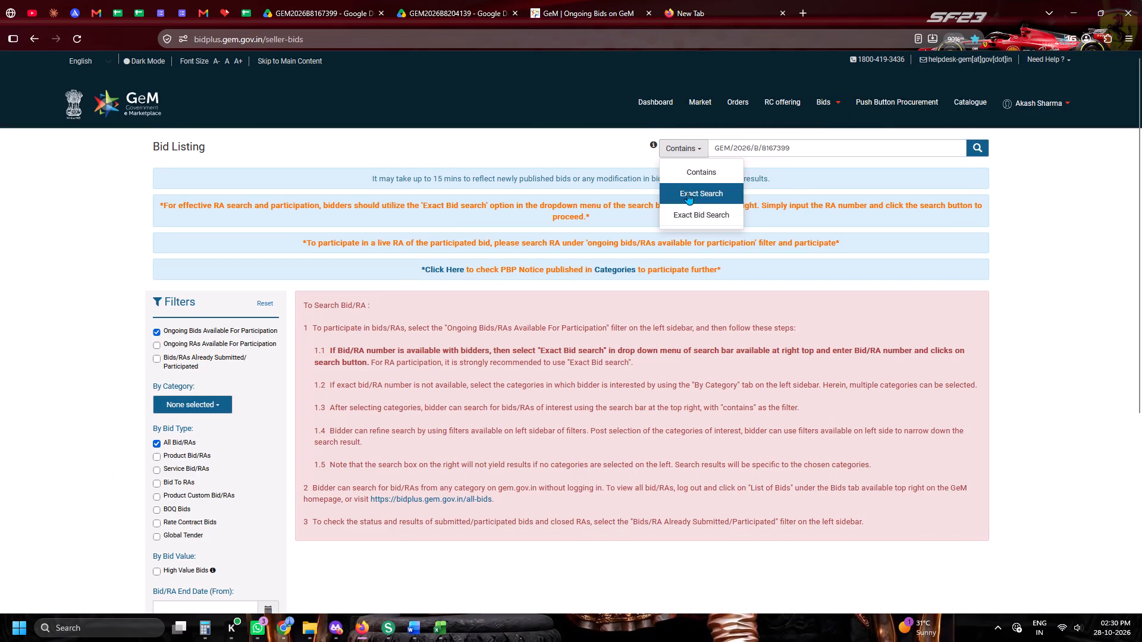
Find bid GEM/2026/B/8167399 using Exact Bid Search and start participating in it.
{"action": "left_click", "coordinate": [690, 150]}
{"action": "left_click", "coordinate": [695, 221]}
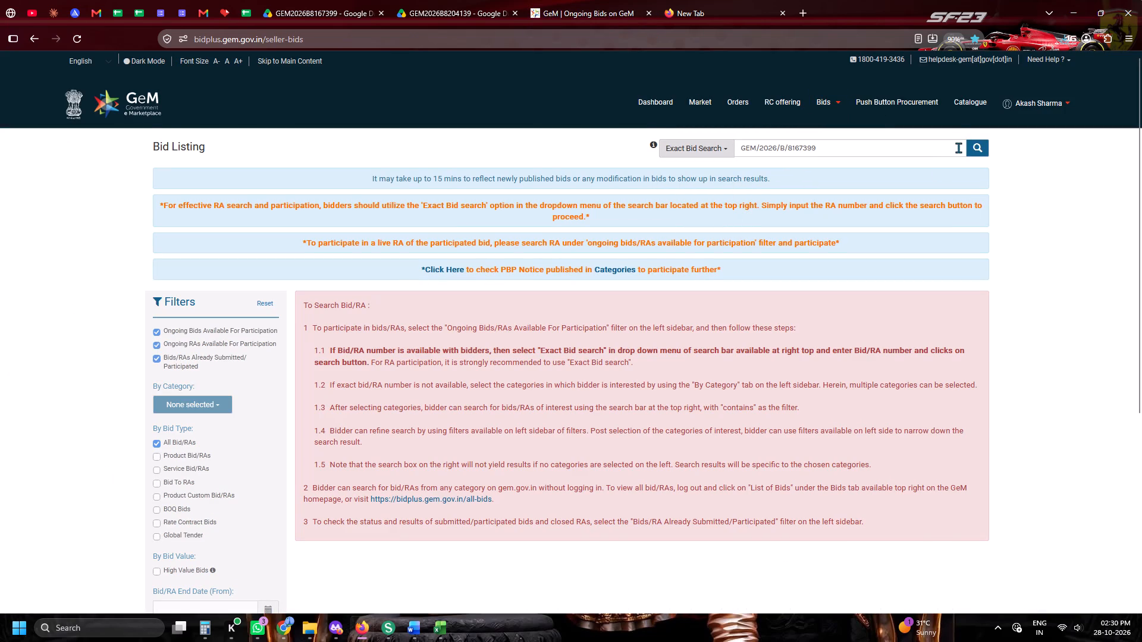
{"action": "left_click", "coordinate": [967, 146]}
{"action": "left_click", "coordinate": [931, 415]}
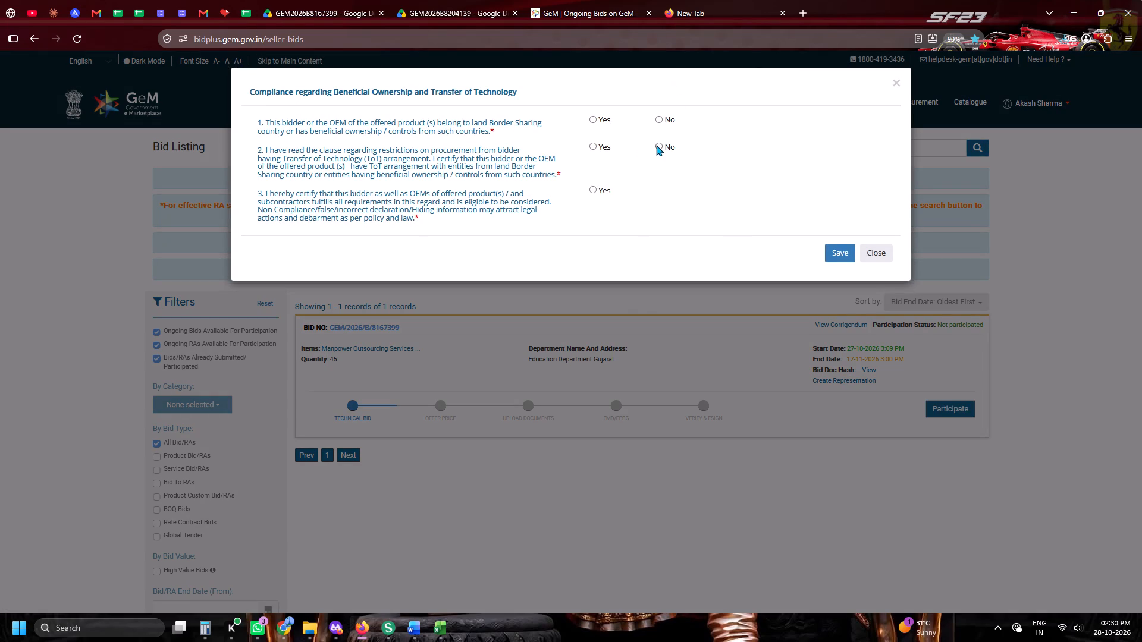
Answer No to border-country ownership and to the Transfer of Technology arrangement, certify eligibility with Yes, and save the compliance declaration.
{"action": "left_click", "coordinate": [656, 145]}
{"action": "left_click", "coordinate": [673, 111]}
{"action": "left_click", "coordinate": [657, 115]}
{"action": "left_click", "coordinate": [625, 187]}
{"action": "left_click", "coordinate": [830, 261]}
{"action": "left_click", "coordinate": [351, 10]}
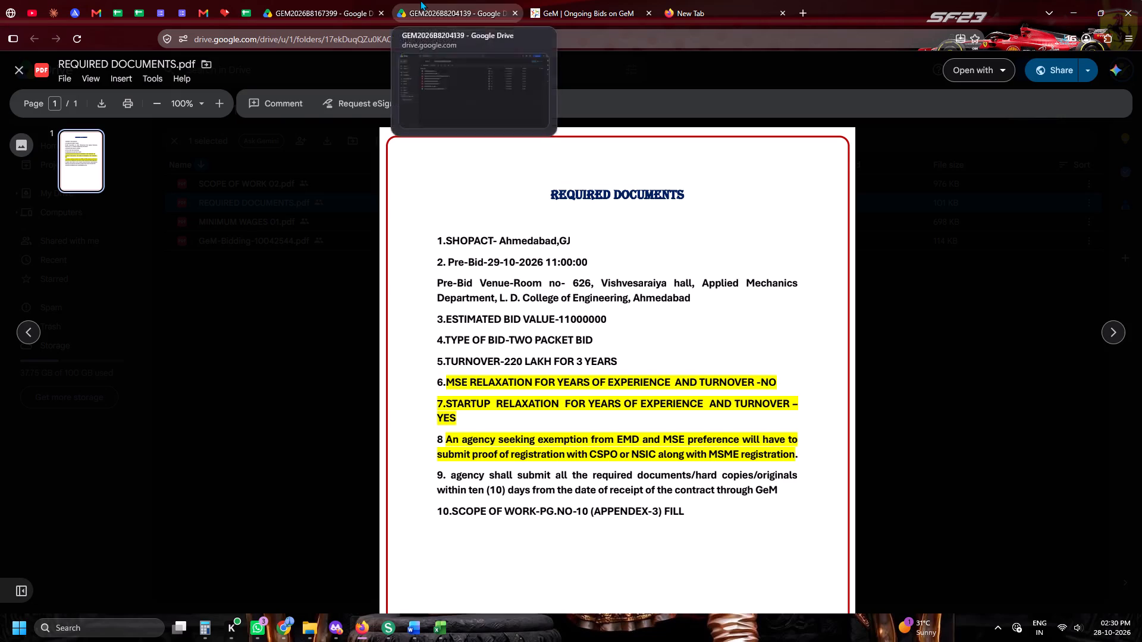
{"action": "left_click", "coordinate": [420, 0]}
{"action": "left_click", "coordinate": [375, 10]}
{"action": "left_click", "coordinate": [381, 12]}
{"action": "type", "text": "SD"}
{"action": "left_click", "coordinate": [381, 11]}
{"action": "left_click", "coordinate": [434, 2]}
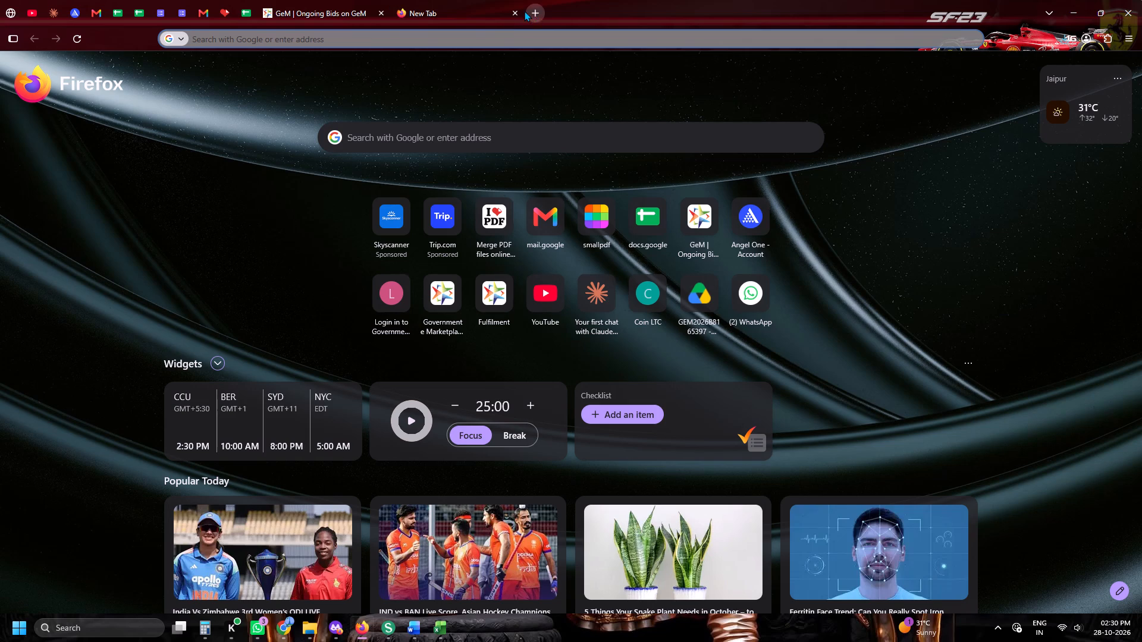
{"action": "left_click", "coordinate": [519, 14]}
{"action": "left_click", "coordinate": [288, 0]}
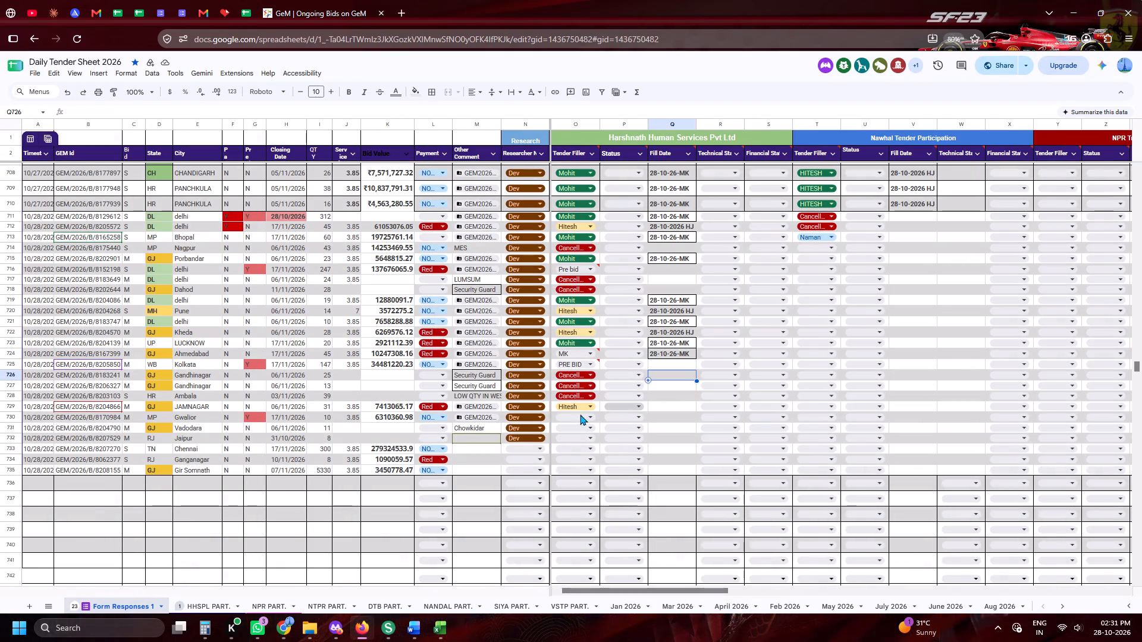
{"action": "left_click", "coordinate": [483, 417]}
{"action": "left_click", "coordinate": [512, 445]}
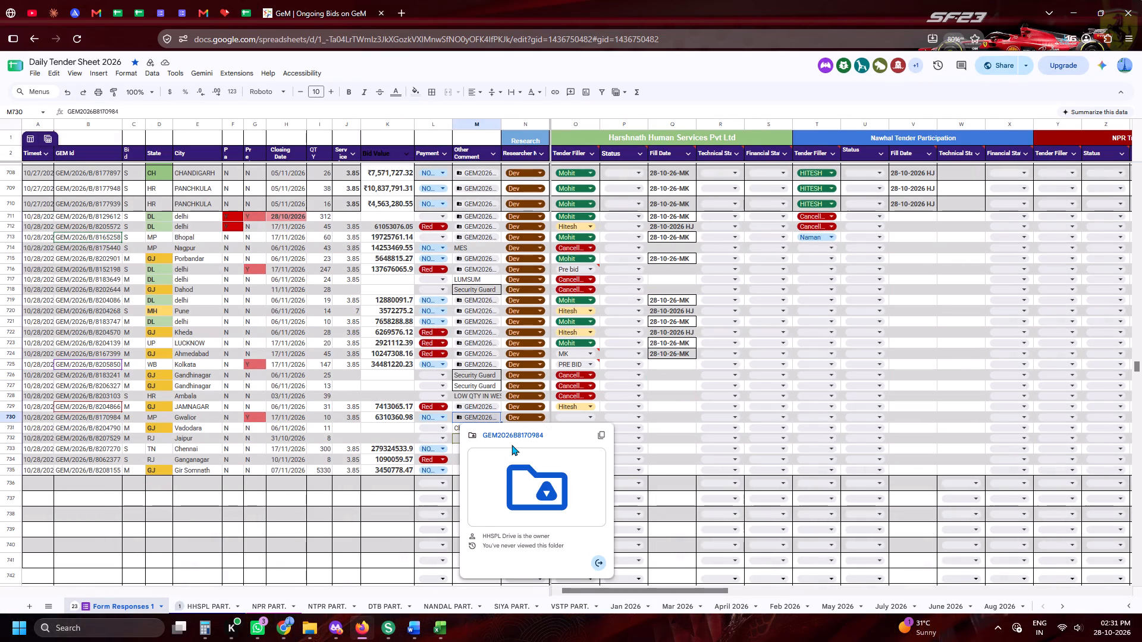
{"action": "left_click", "coordinate": [501, 473]}
Enter participation for bid GEM/2026/B/8167399 and open the catalogue form for its manpower outsourcing service.
{"action": "left_click", "coordinate": [457, 0]}
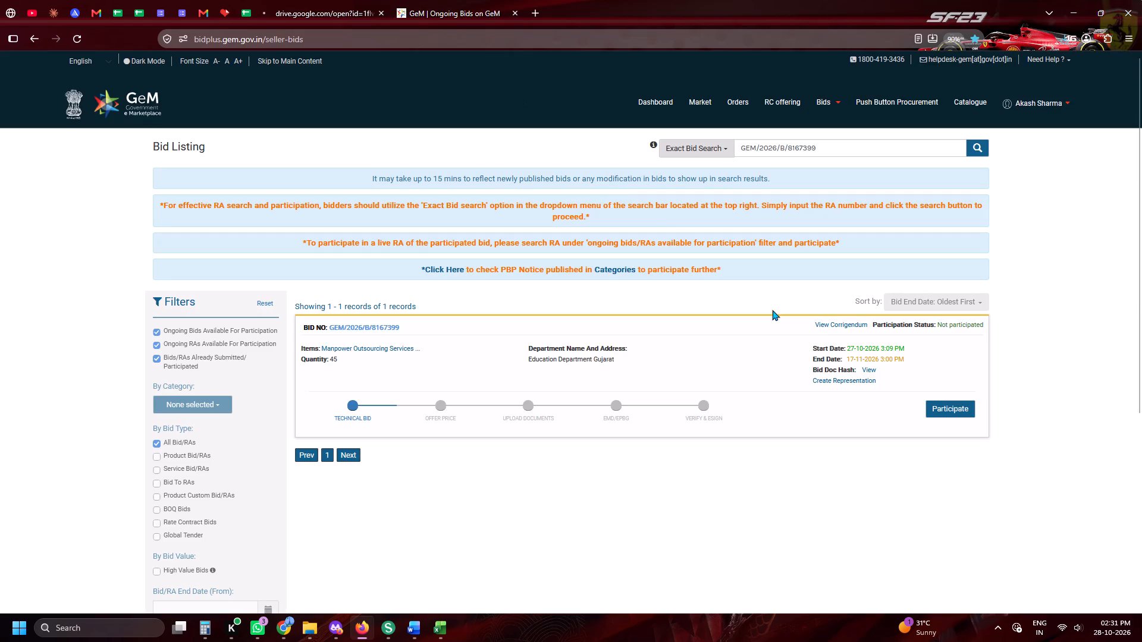
{"action": "left_click", "coordinate": [977, 421]}
{"action": "left_click", "coordinate": [961, 407]}
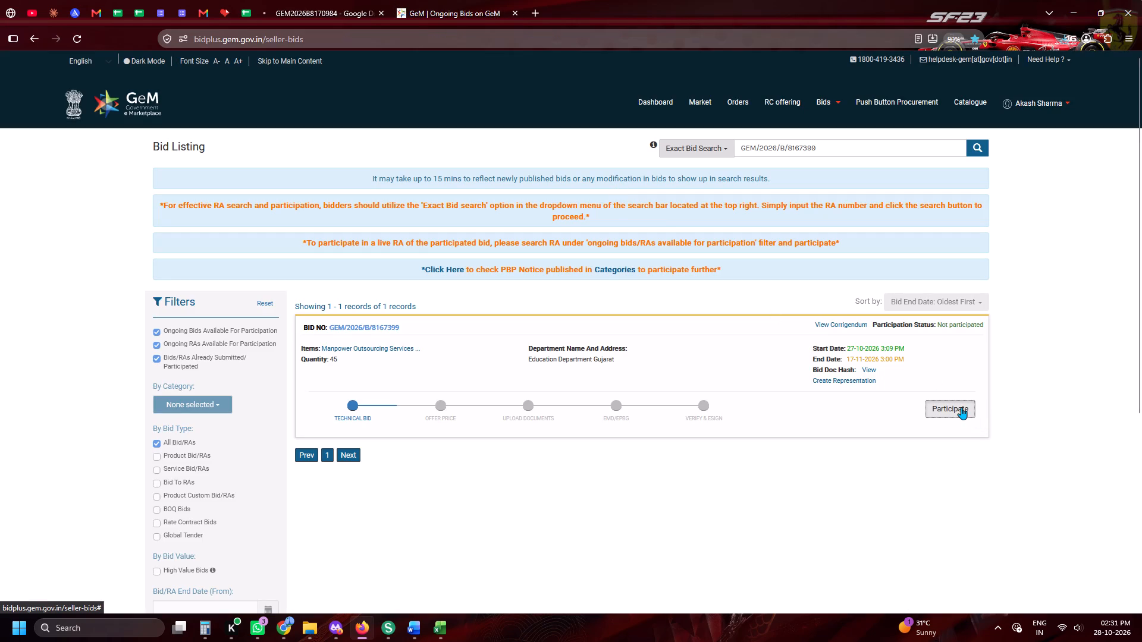
{"action": "left_click", "coordinate": [313, 0]}
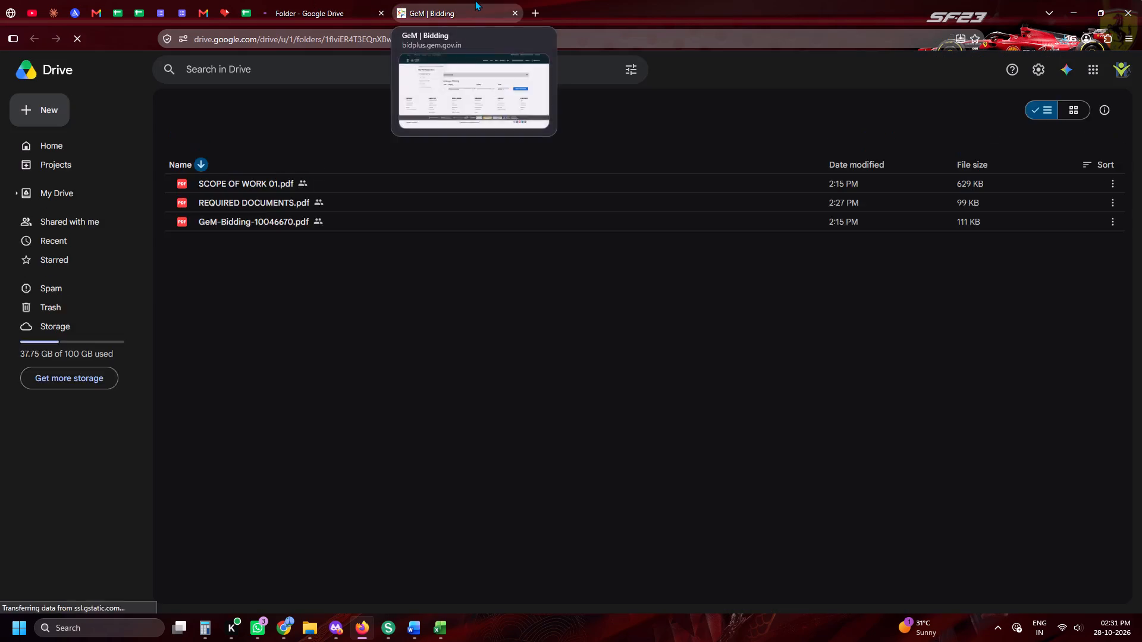
{"action": "left_click", "coordinate": [475, 0]}
{"action": "left_click", "coordinate": [883, 311]}
Enter MK as the Harshnath Tender Filler for bid GEM/2026/B/8170984 in the Daily Tender Sheet.
{"action": "left_click", "coordinate": [250, 1]}
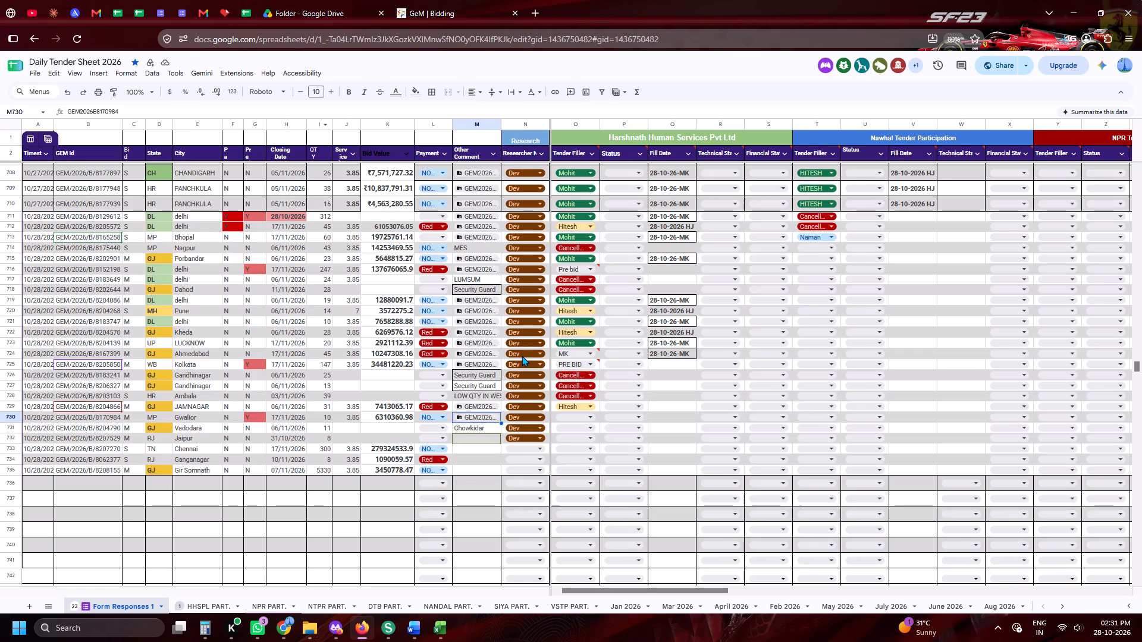
{"action": "left_click", "coordinate": [571, 417]}
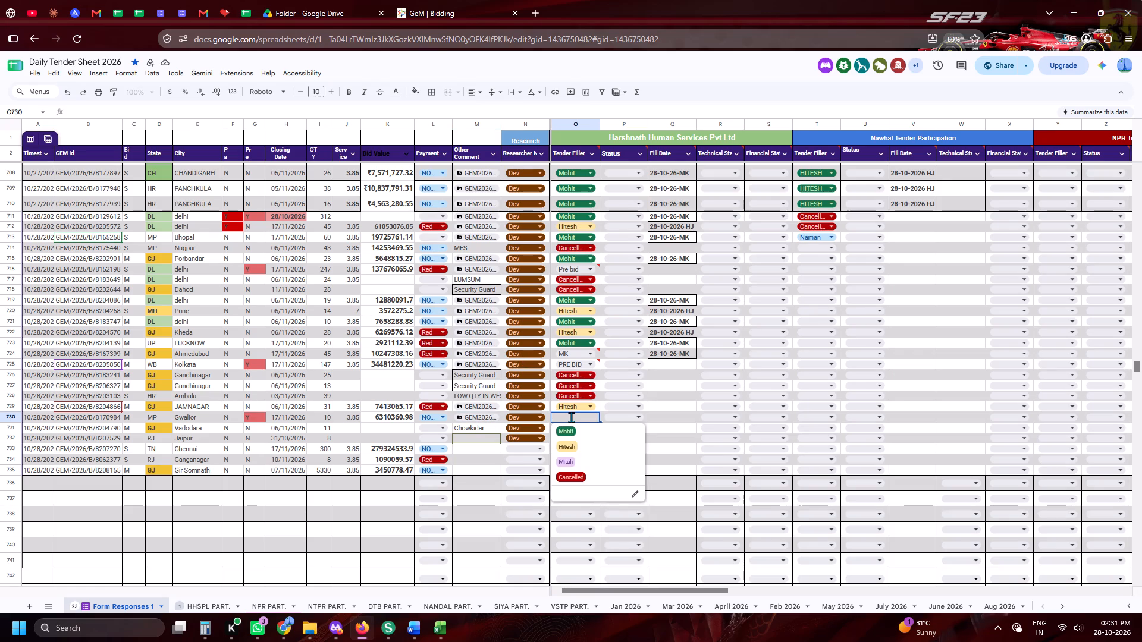
{"action": "type", "text": "MK"}
{"action": "key", "text": "Tab"}
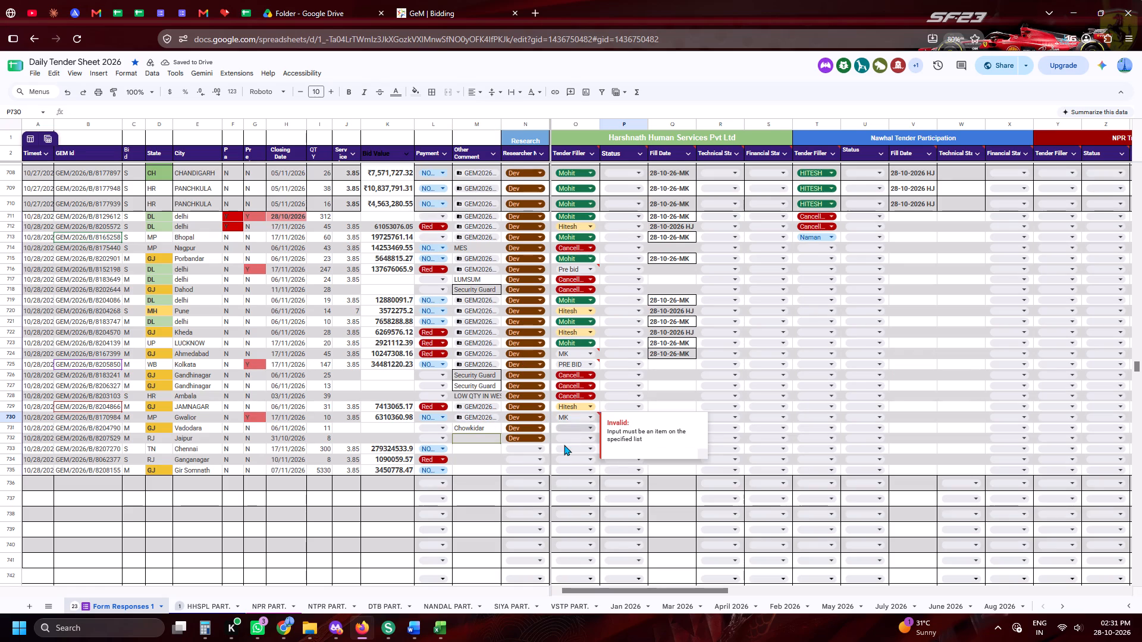
Set the Harshnath Tender Filler for the Vadodara bid GEM/2026/B/8204790 to Cancelled.
{"action": "left_click", "coordinate": [572, 427]}
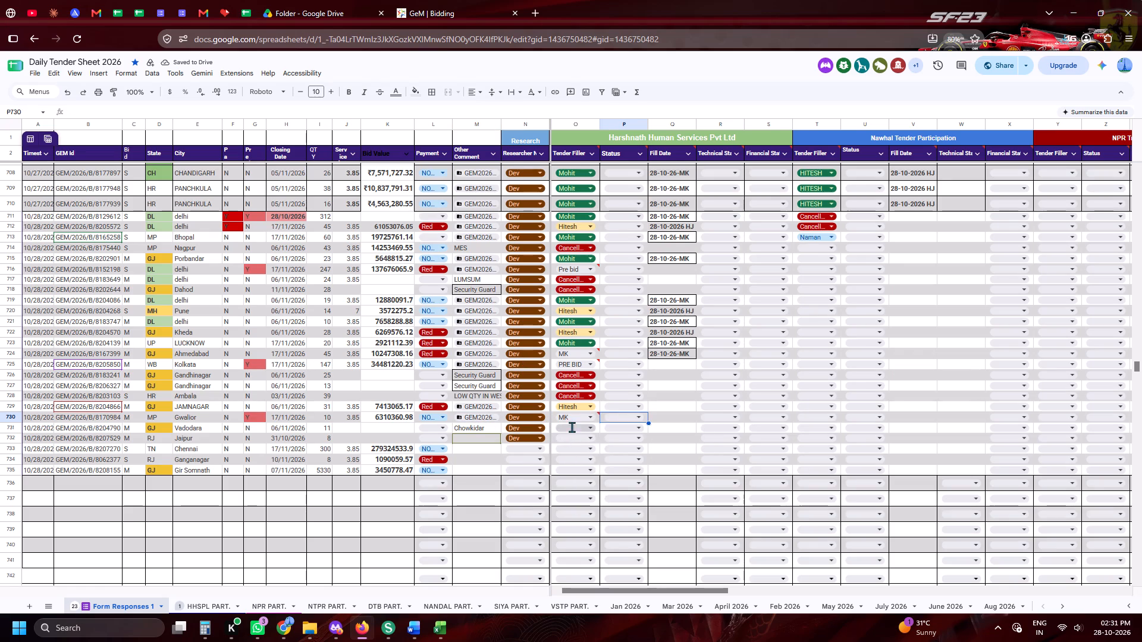
{"action": "left_click", "coordinate": [576, 484]}
{"action": "left_click", "coordinate": [707, 389]}
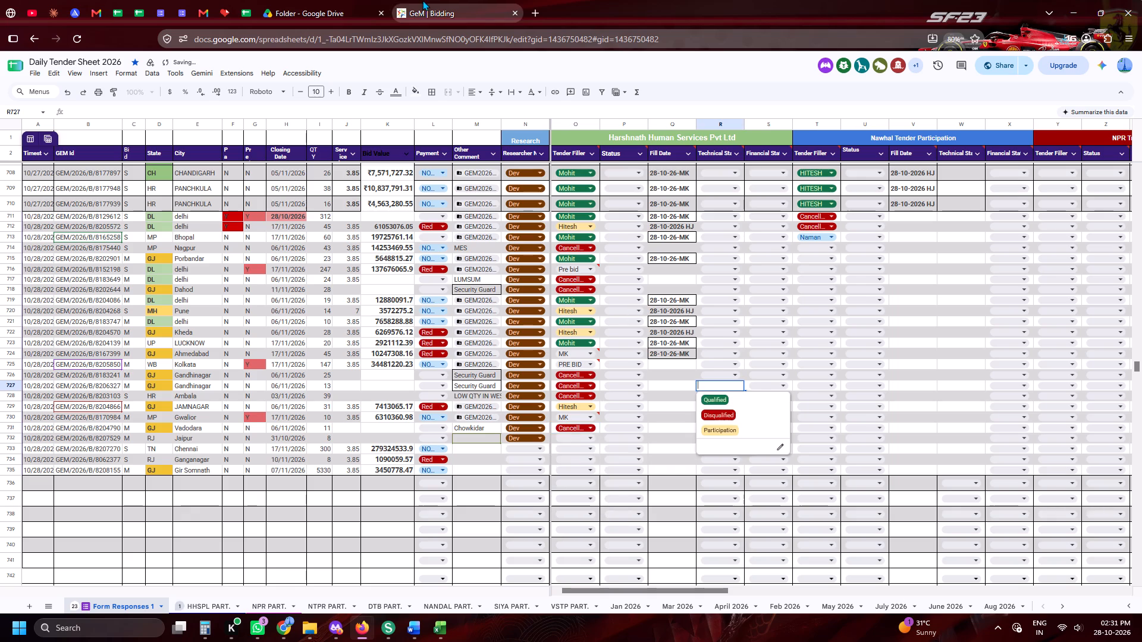
Replace Andhra Pradesh with Gujarat as the geographical presence state in the bid's catalogue, and encrypt and save the offering.
{"action": "left_click", "coordinate": [387, 0]}
{"action": "left_click", "coordinate": [453, 0]}
{"action": "scroll", "coordinate": [833, 386], "scroll_direction": "down", "scroll_amount": 5}
{"action": "scroll", "coordinate": [776, 393], "scroll_direction": "up", "scroll_amount": 2}
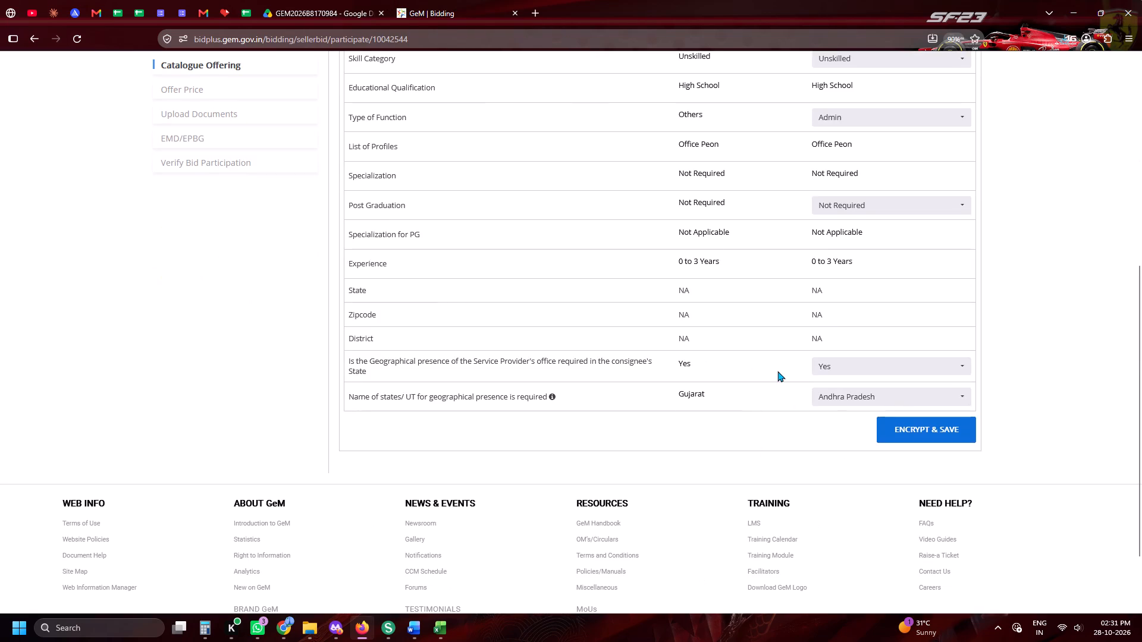
{"action": "scroll", "coordinate": [777, 371], "scroll_direction": "up", "scroll_amount": 1}
{"action": "scroll", "coordinate": [786, 309], "scroll_direction": "down", "scroll_amount": 2}
{"action": "scroll", "coordinate": [853, 273], "scroll_direction": "down", "scroll_amount": 2}
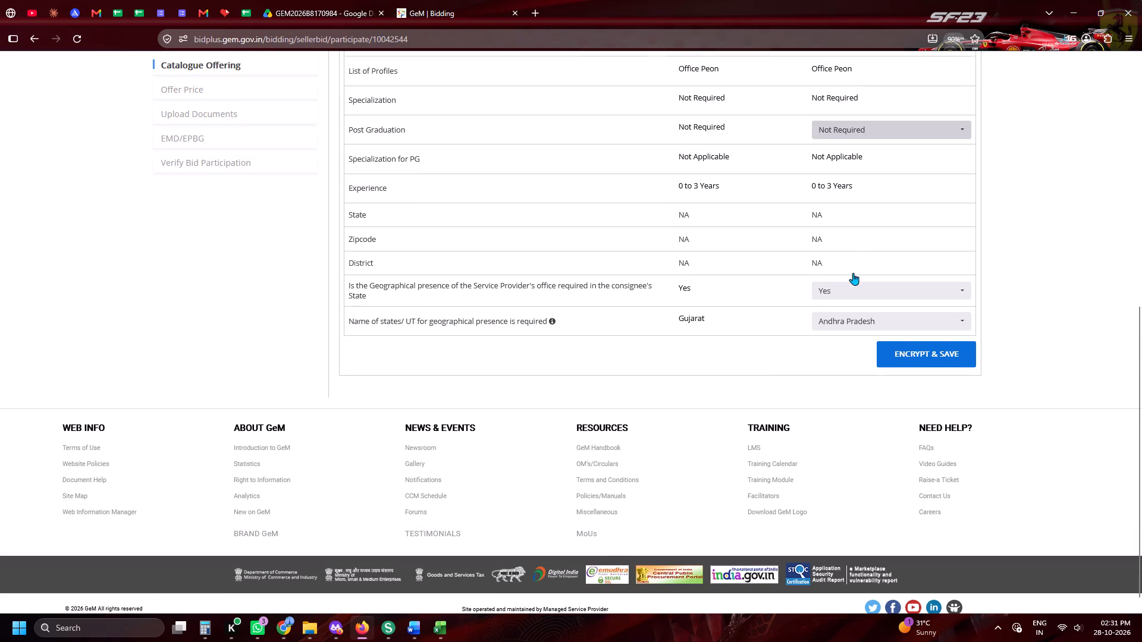
{"action": "left_click", "coordinate": [839, 317]}
{"action": "left_click", "coordinate": [840, 334]}
{"action": "left_click", "coordinate": [852, 320]}
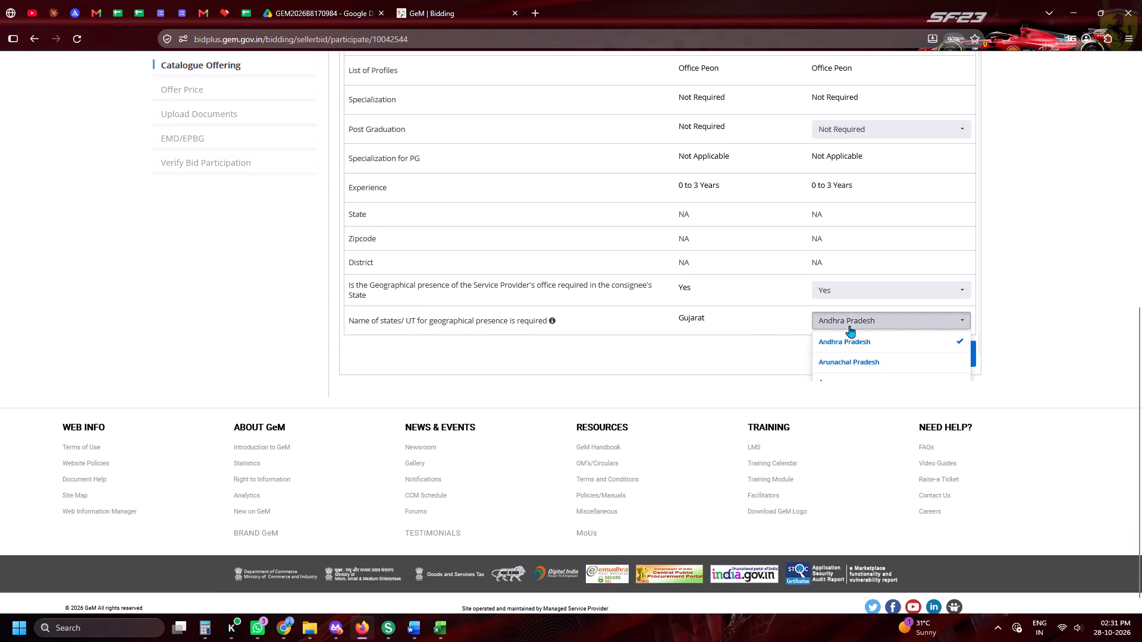
{"action": "left_click", "coordinate": [841, 338]}
{"action": "left_click", "coordinate": [796, 336]}
{"action": "left_click", "coordinate": [818, 326]}
{"action": "key", "text": "g"}
{"action": "key", "text": "g"}
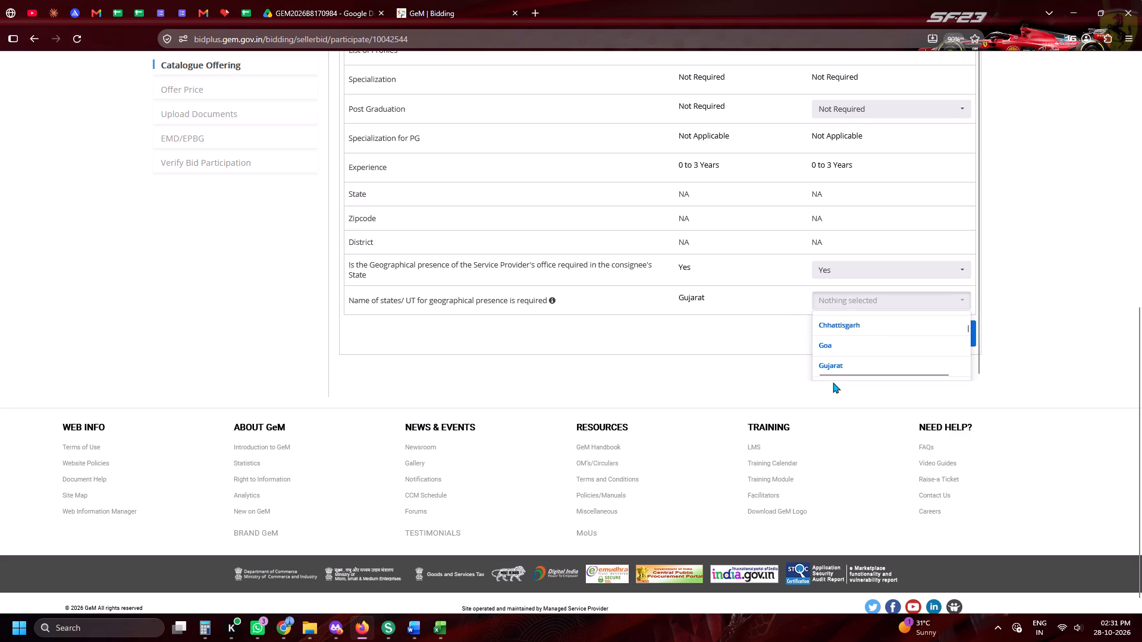
{"action": "left_click", "coordinate": [830, 372]}
{"action": "left_click", "coordinate": [829, 367]}
{"action": "left_click", "coordinate": [737, 332]}
{"action": "left_click", "coordinate": [921, 351]}
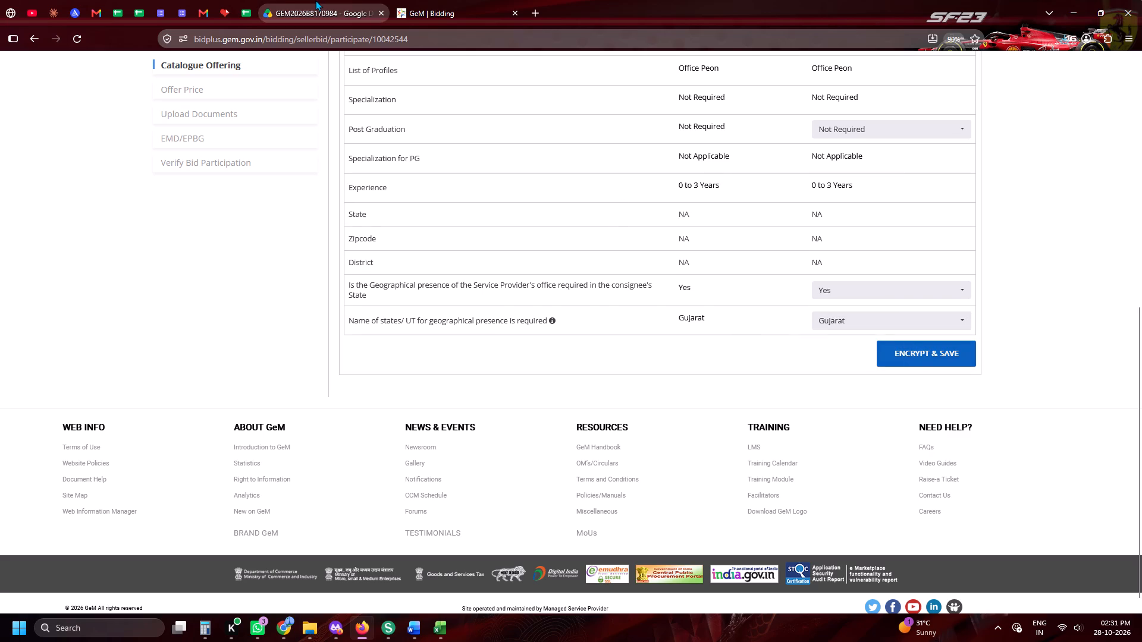
Continue from the bid's catalogue offering to the Offer Price stage.
{"action": "left_click", "coordinate": [315, 0]}
{"action": "left_click", "coordinate": [243, 2]}
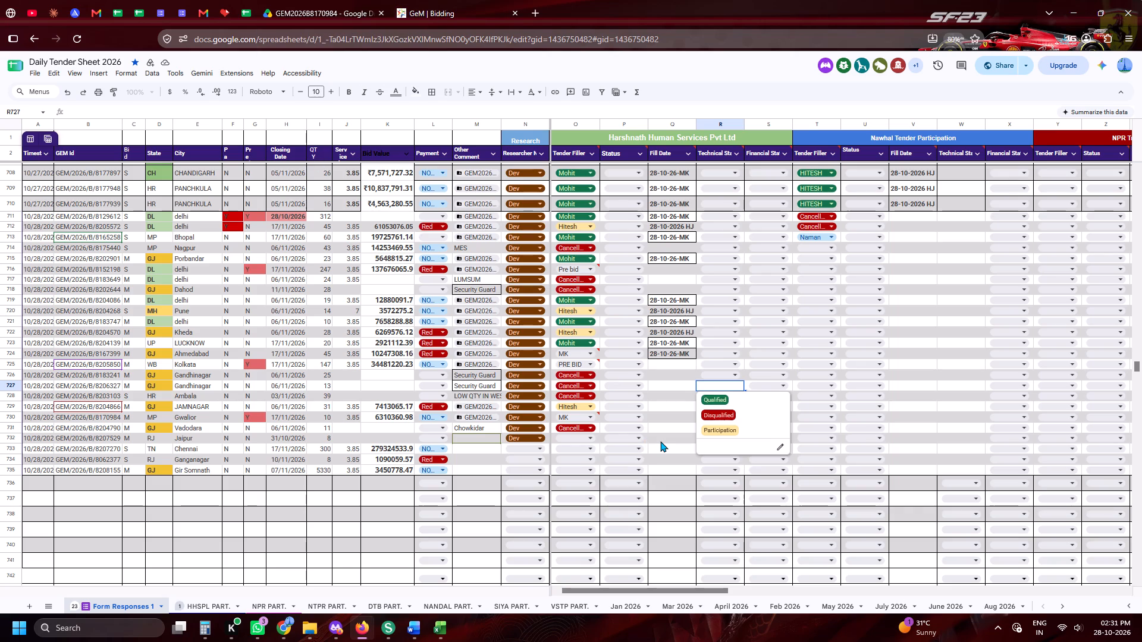
{"action": "left_click", "coordinate": [663, 435]}
{"action": "left_click", "coordinate": [460, 0]}
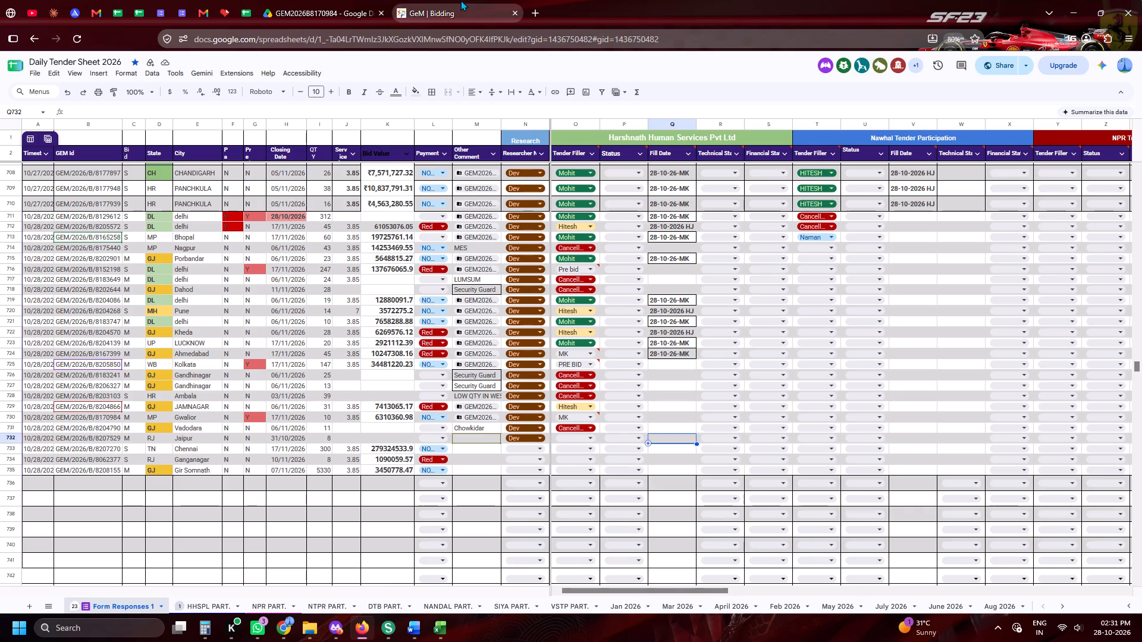
{"action": "left_click", "coordinate": [923, 369]}
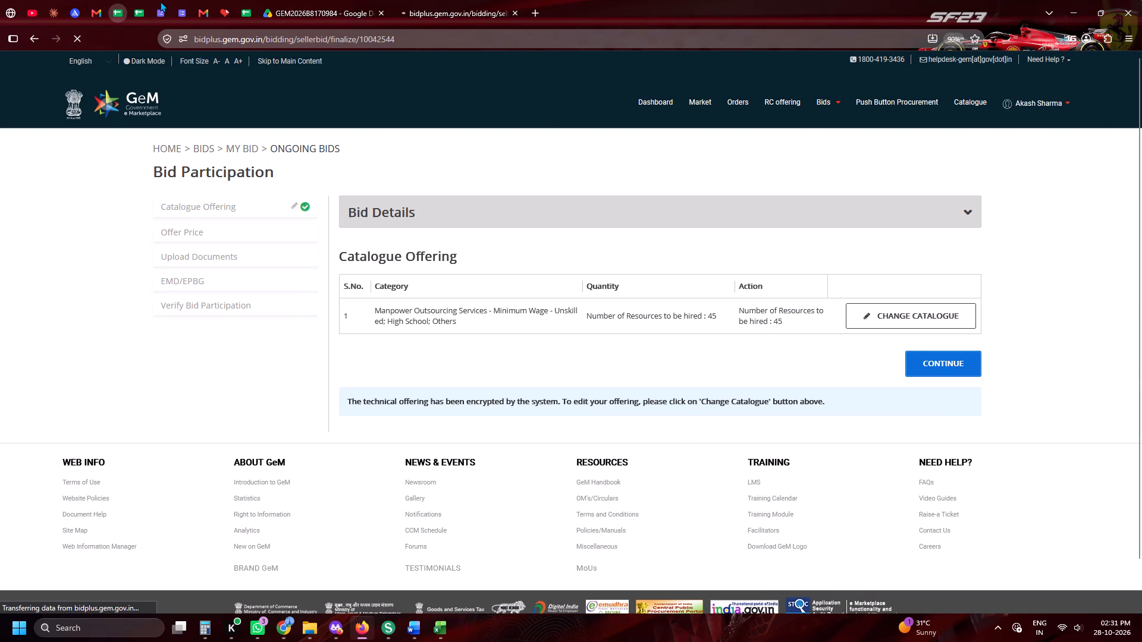
Search the Daily Tender Sheet for Harshnath Fill Date entries marked 28-10-26-MK.
{"action": "left_click", "coordinate": [249, 11]}
{"action": "left_click", "coordinate": [665, 320]}
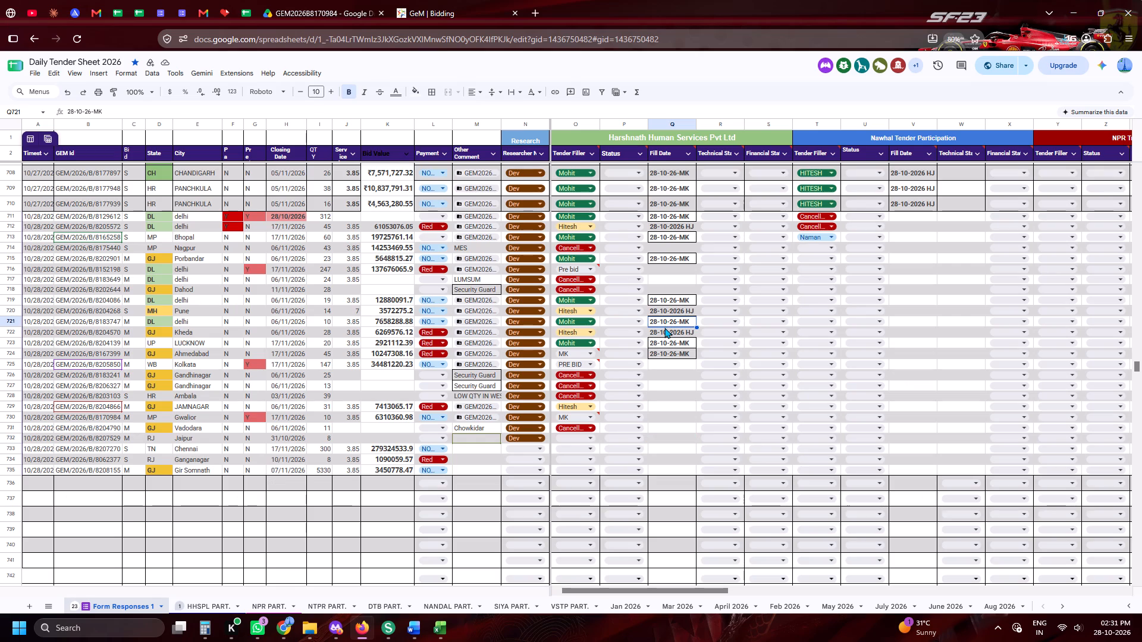
{"action": "key", "text": "ctrl+c"}
{"action": "key", "text": "ctrl+f"}
{"action": "key", "text": "ctrl+v"}
{"action": "left_click", "coordinate": [657, 347]}
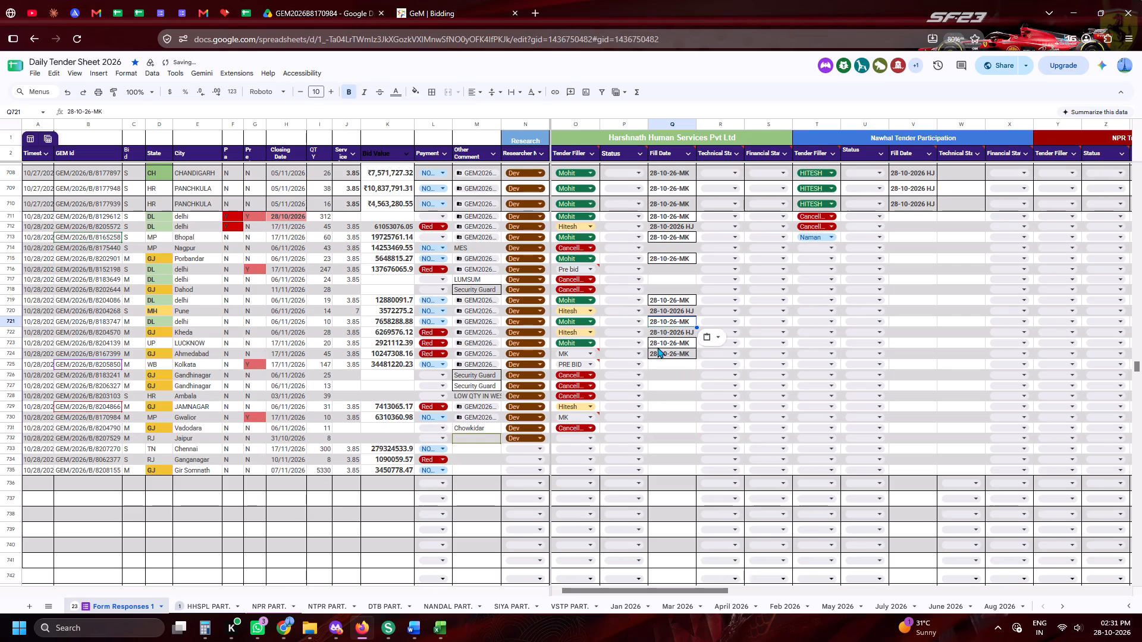
{"action": "key", "text": "ctrl+c"}
{"action": "key", "text": "ctrl+f"}
{"action": "key", "text": "ctrl+f"}
{"action": "key", "text": "ctrl+v"}
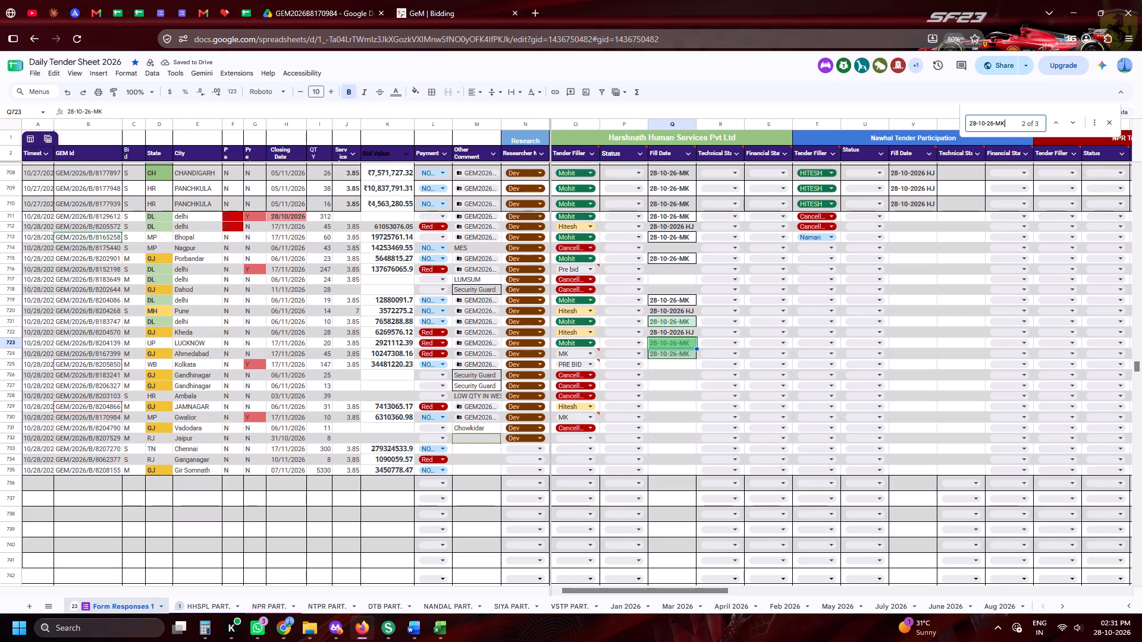
Offer a 3.85 percent service charge including GST, proceed through the estimated total price, and encrypt and save the quote.
{"action": "left_click", "coordinate": [423, 0]}
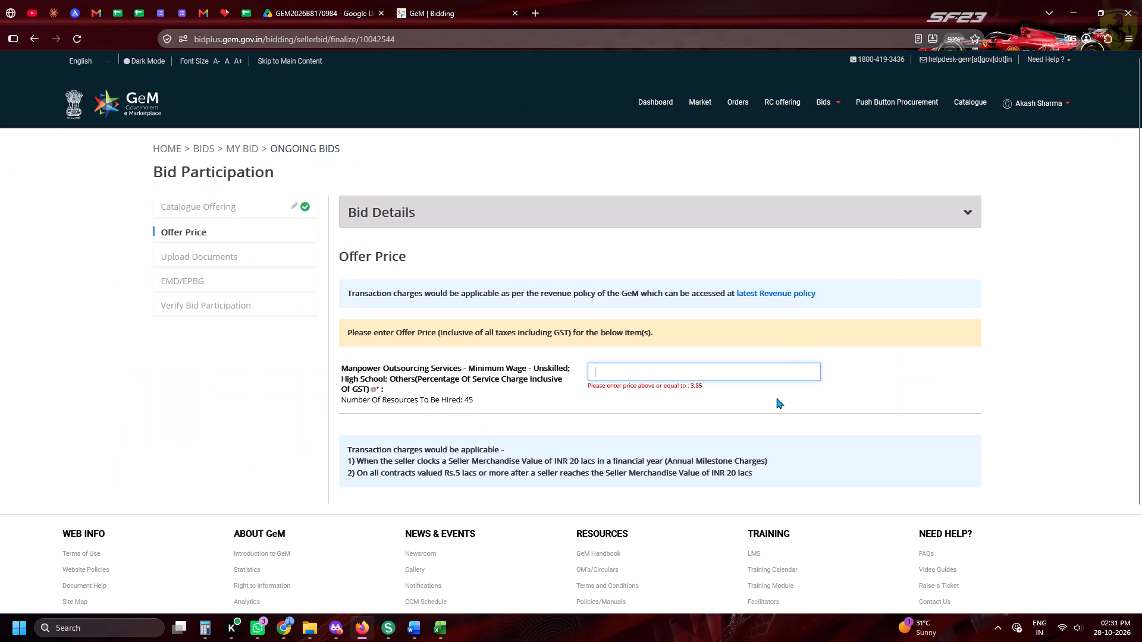
{"action": "type", "text": "3.85"}
{"action": "key", "text": "Tab"}
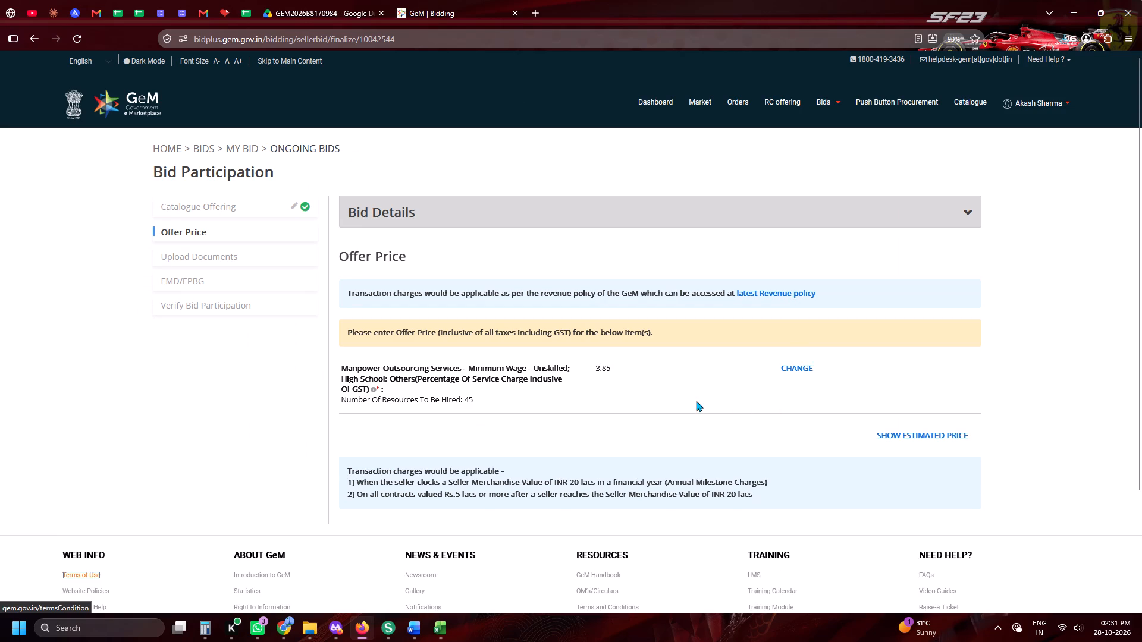
{"action": "left_click", "coordinate": [919, 446]}
{"action": "left_click", "coordinate": [916, 434]}
{"action": "scroll", "coordinate": [862, 409], "scroll_direction": "down", "scroll_amount": 8}
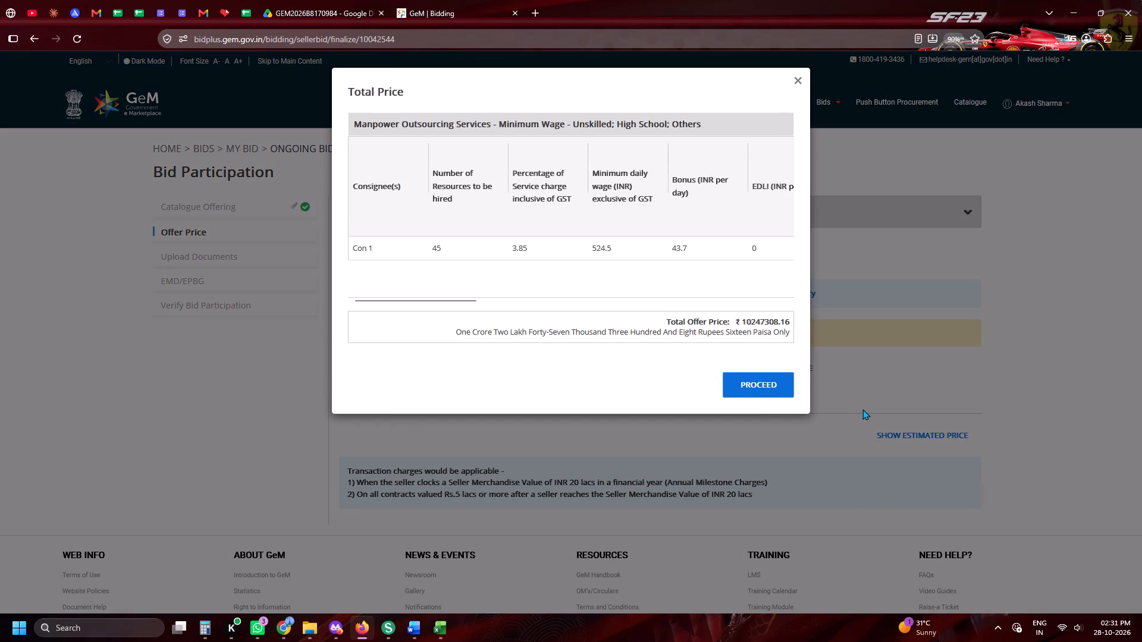
{"action": "scroll", "coordinate": [862, 409], "scroll_direction": "down", "scroll_amount": 5}
{"action": "left_click", "coordinate": [751, 385]}
{"action": "left_click", "coordinate": [925, 484]}
{"action": "left_click", "coordinate": [920, 480]}
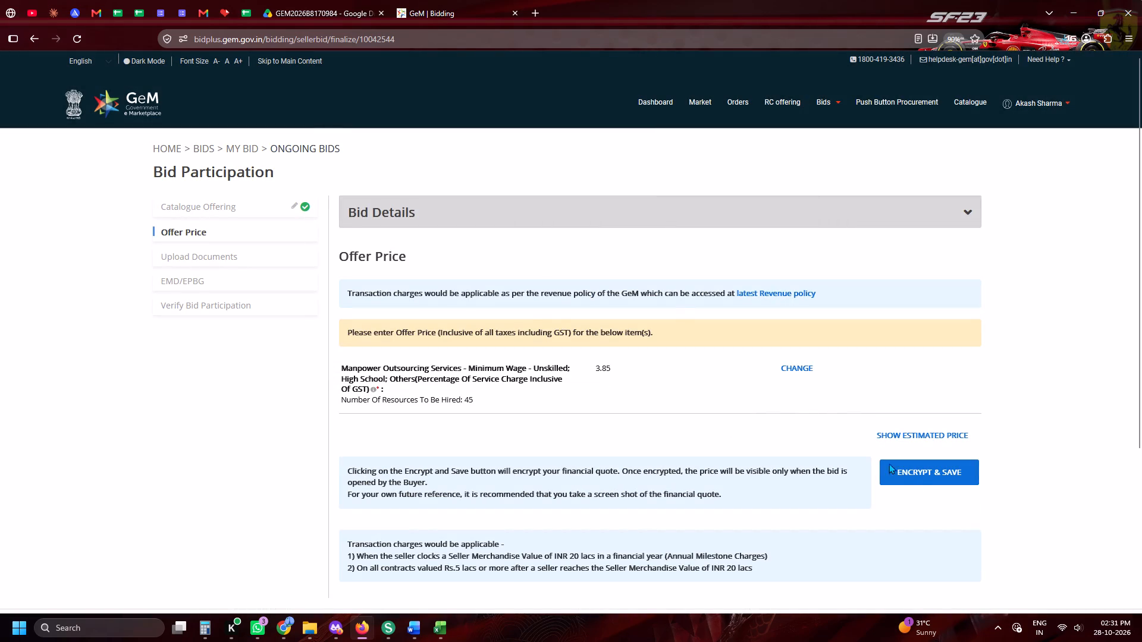
{"action": "left_click", "coordinate": [619, 366]}
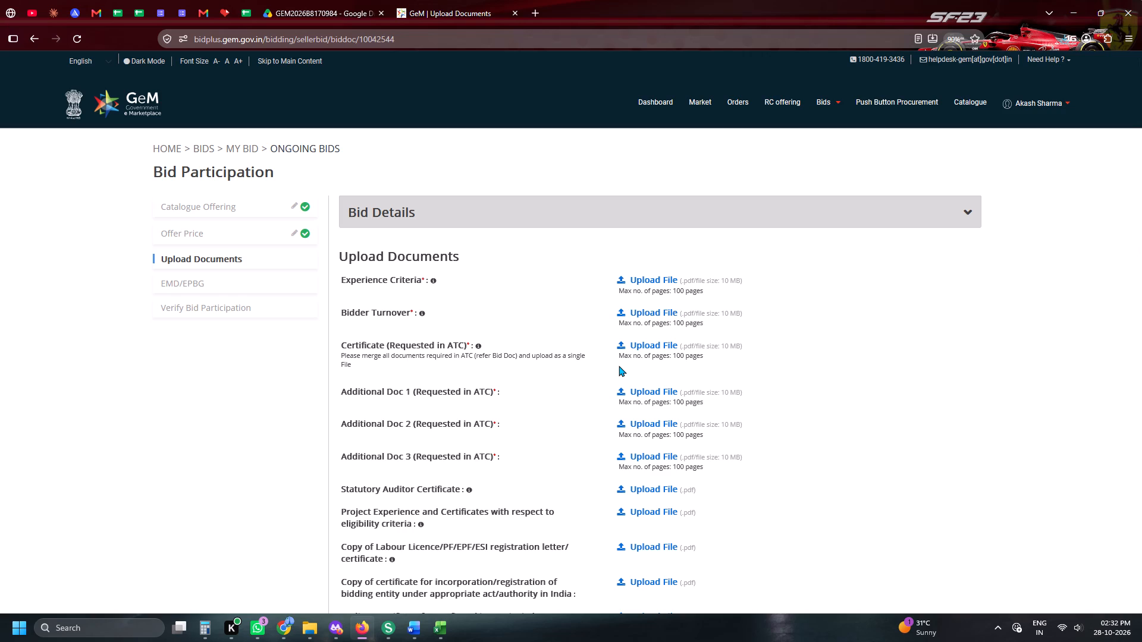
Upload experience-ceretera-hhspl from the Gem Bid Documents - HHSPL folder as the Experience Criteria document.
{"action": "left_click", "coordinate": [667, 290]}
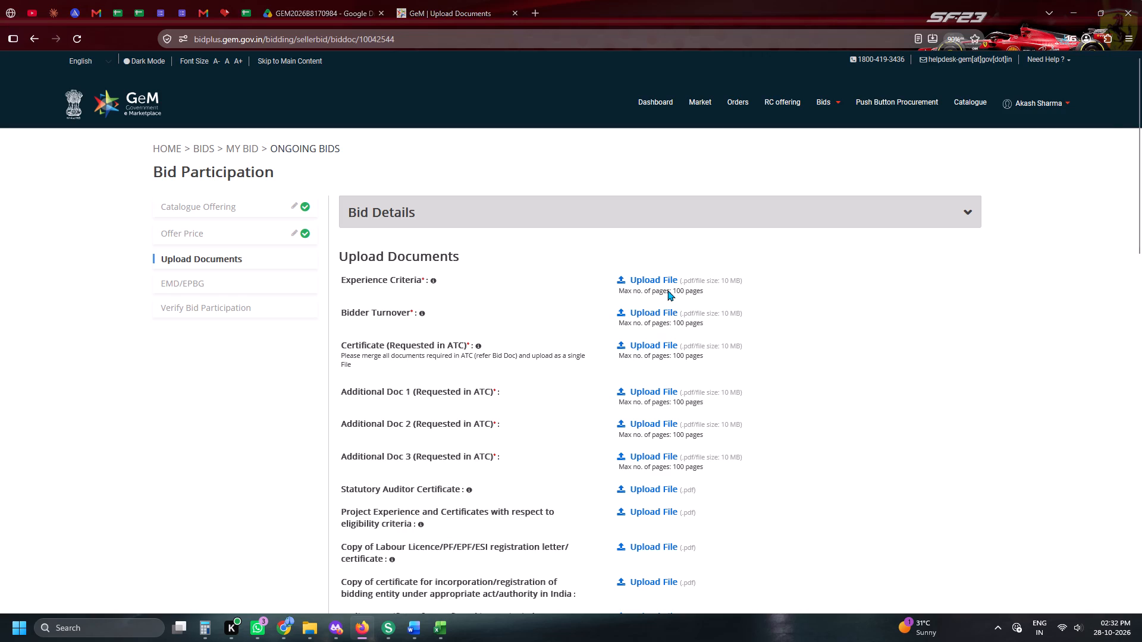
{"action": "scroll", "coordinate": [864, 248], "scroll_direction": "up", "scroll_amount": 4}
{"action": "left_click", "coordinate": [865, 244]}
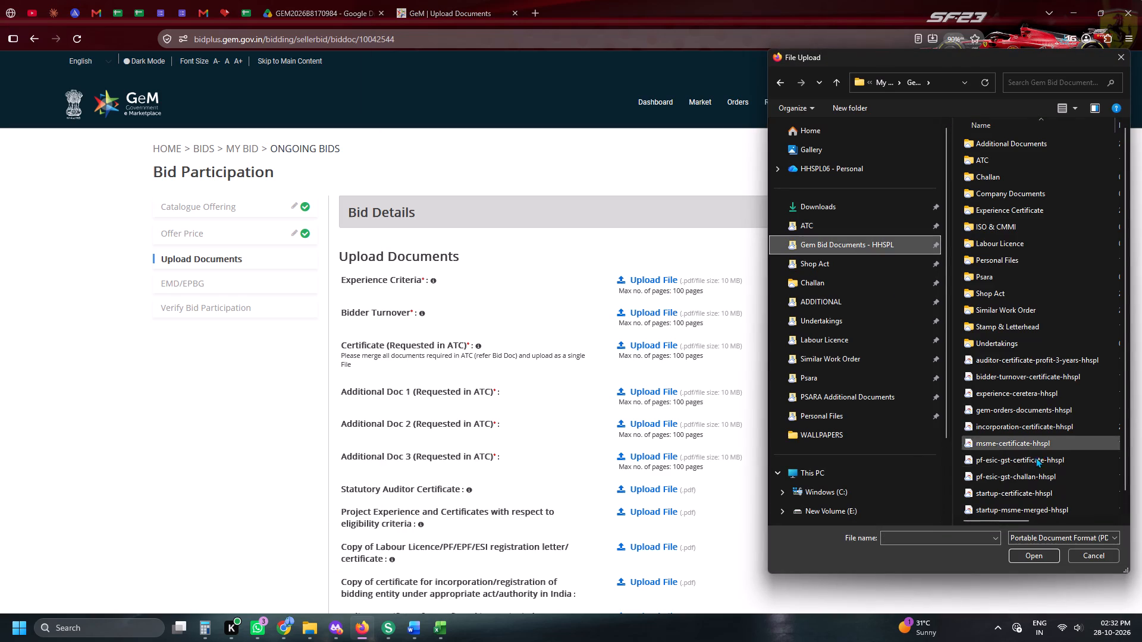
{"action": "double_click", "coordinate": [996, 397]}
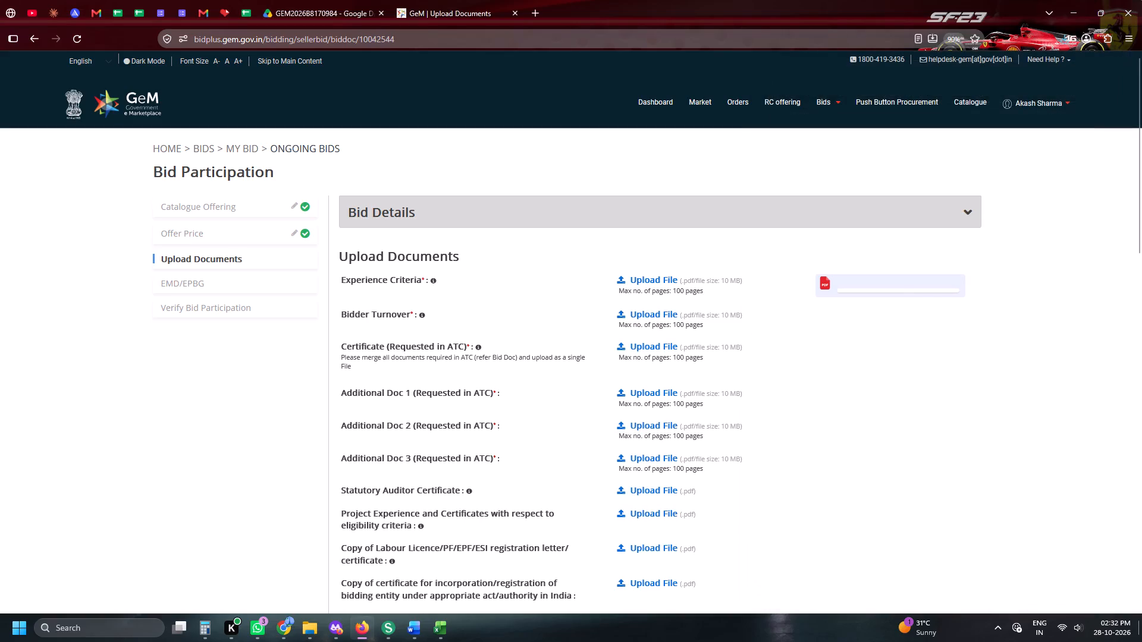
Upload bidder-turnover-certificate-hhspl as the Bidder Turnover document.
{"action": "left_click", "coordinate": [659, 311]}
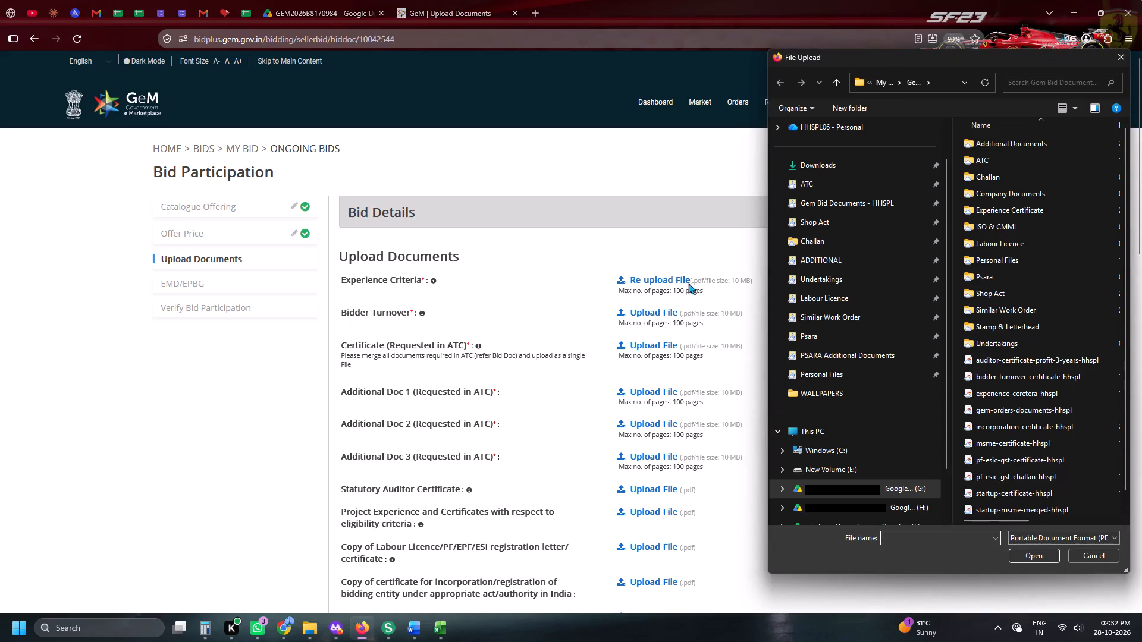
{"action": "double_click", "coordinate": [995, 371]}
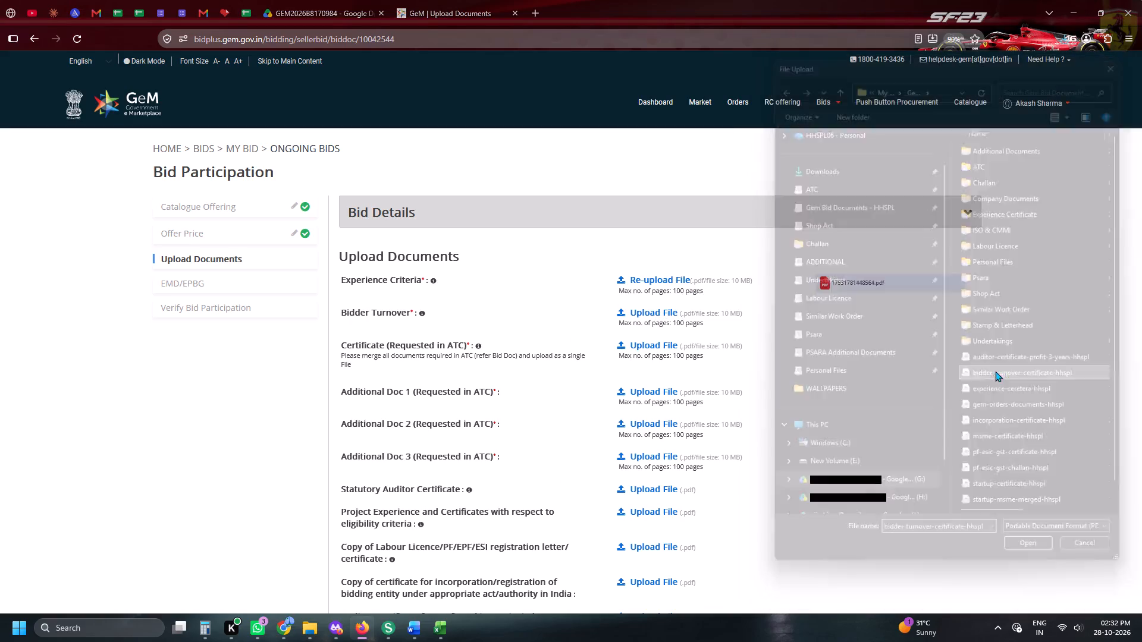
{"action": "scroll", "coordinate": [683, 333], "scroll_direction": "down", "scroll_amount": 1}
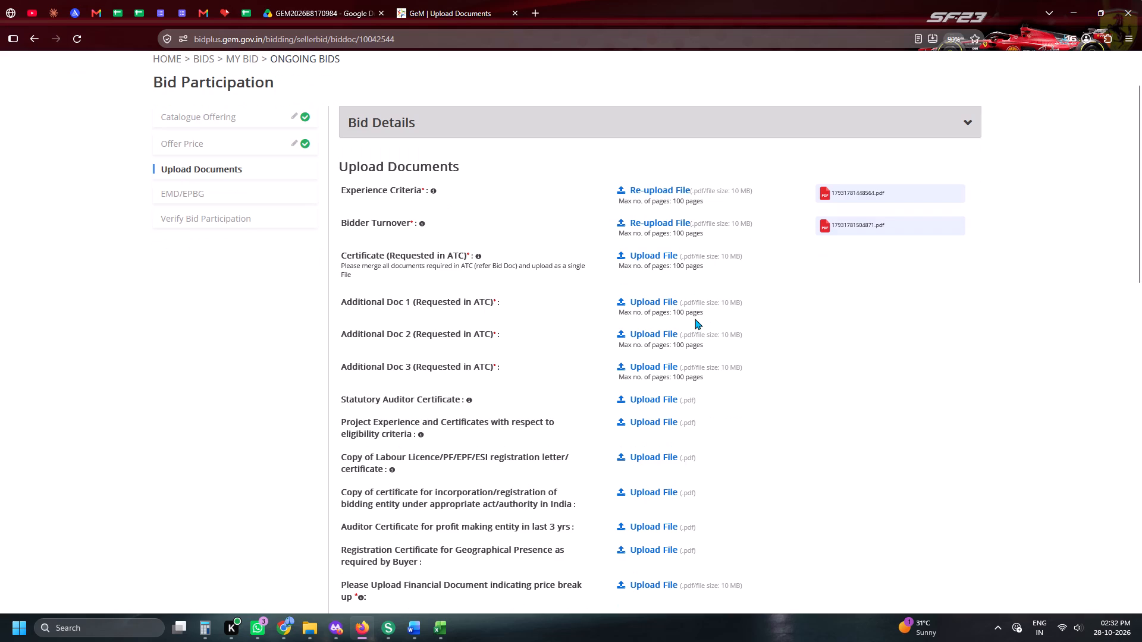
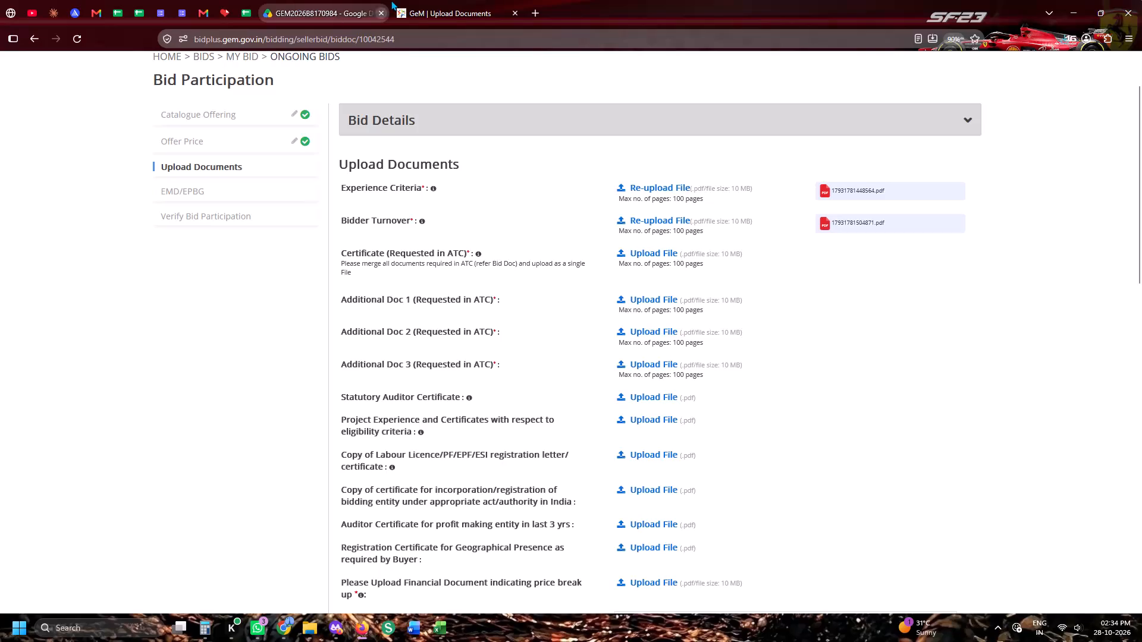
Copy the GEM Id GEM/2026/B/8167399 of the Ahmedabad bid from the Daily Tender Sheet.
{"action": "left_click", "coordinate": [405, 1]}
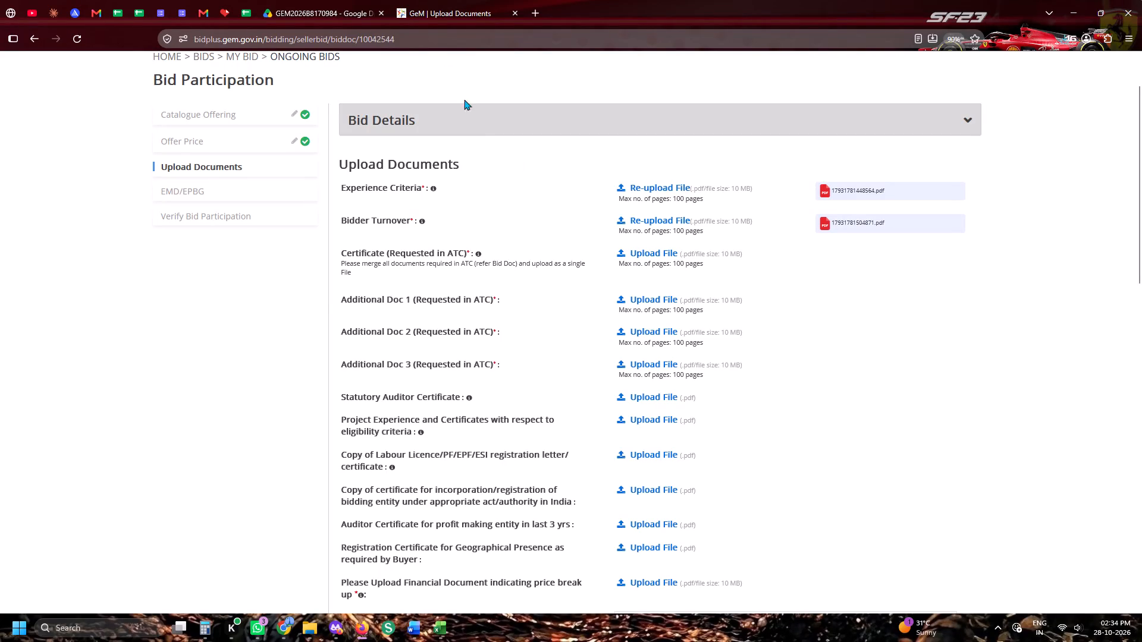
{"action": "left_click", "coordinate": [348, 0]}
{"action": "left_click", "coordinate": [244, 8]}
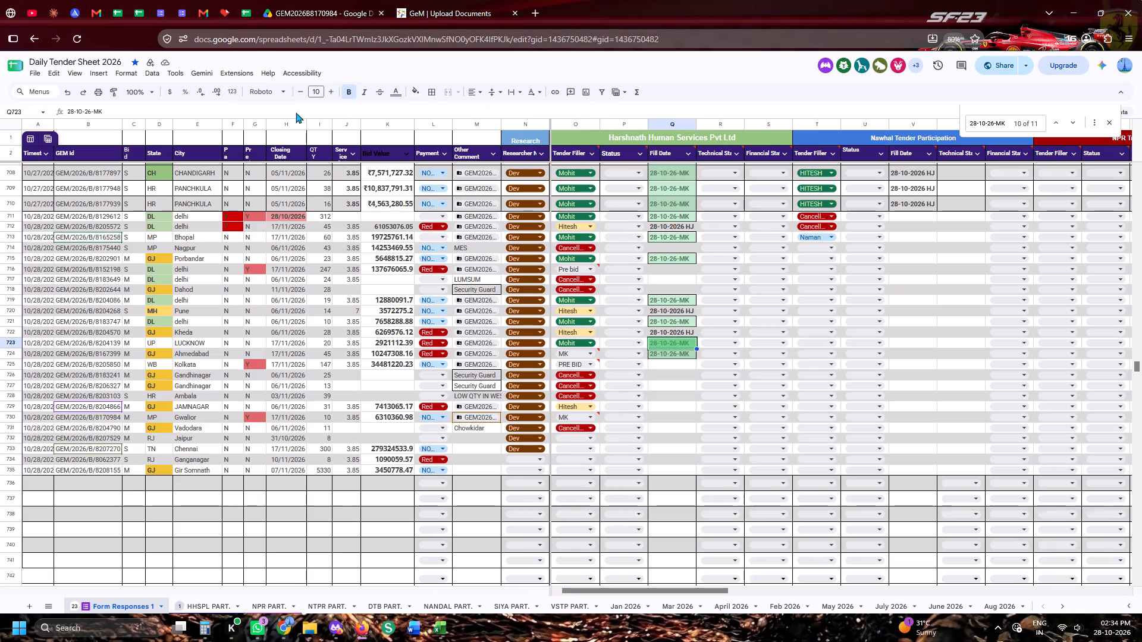
{"action": "left_click", "coordinate": [0, 357]}
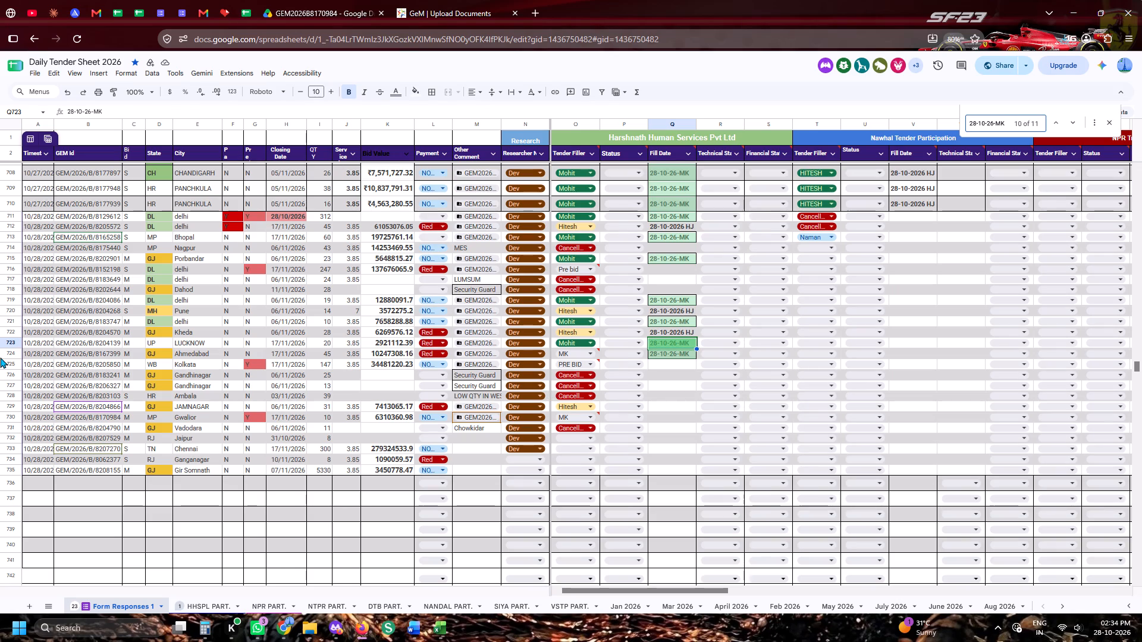
{"action": "left_click", "coordinate": [90, 355]}
{"action": "key", "text": "ctrl+c"}
{"action": "key", "text": "ctrl+c"}
Find GEM/2026/B/8167399 in the GeM bid listing with Exact Bid Search and resume participation in it.
{"action": "left_click", "coordinate": [428, 0]}
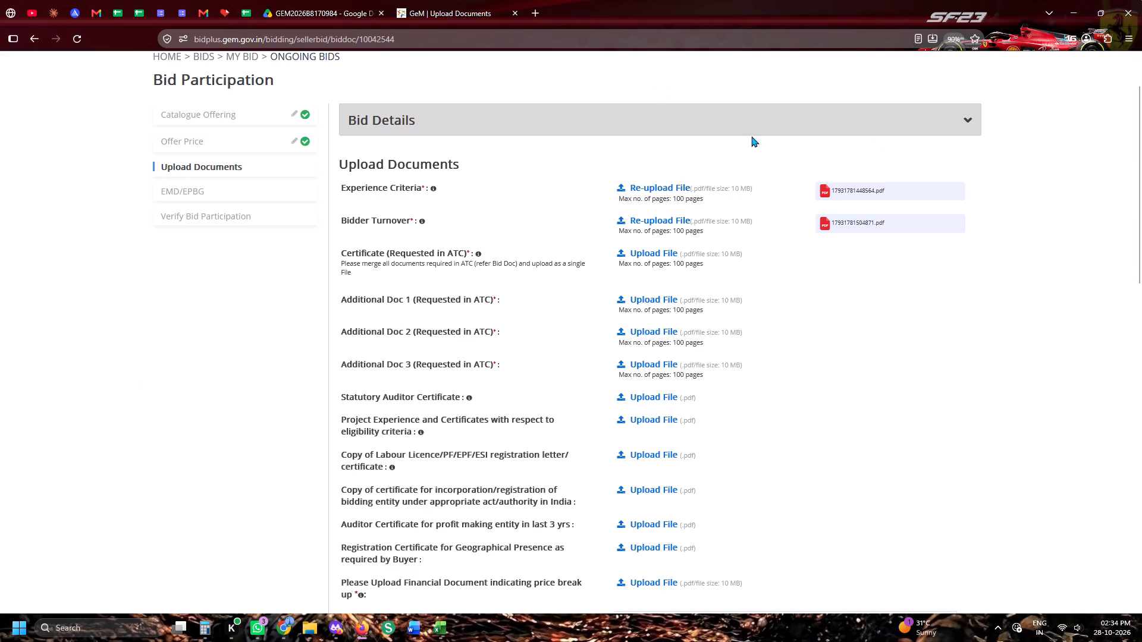
{"action": "scroll", "coordinate": [868, 134], "scroll_direction": "up", "scroll_amount": 6}
{"action": "left_click", "coordinate": [837, 93]}
{"action": "left_click", "coordinate": [837, 120]}
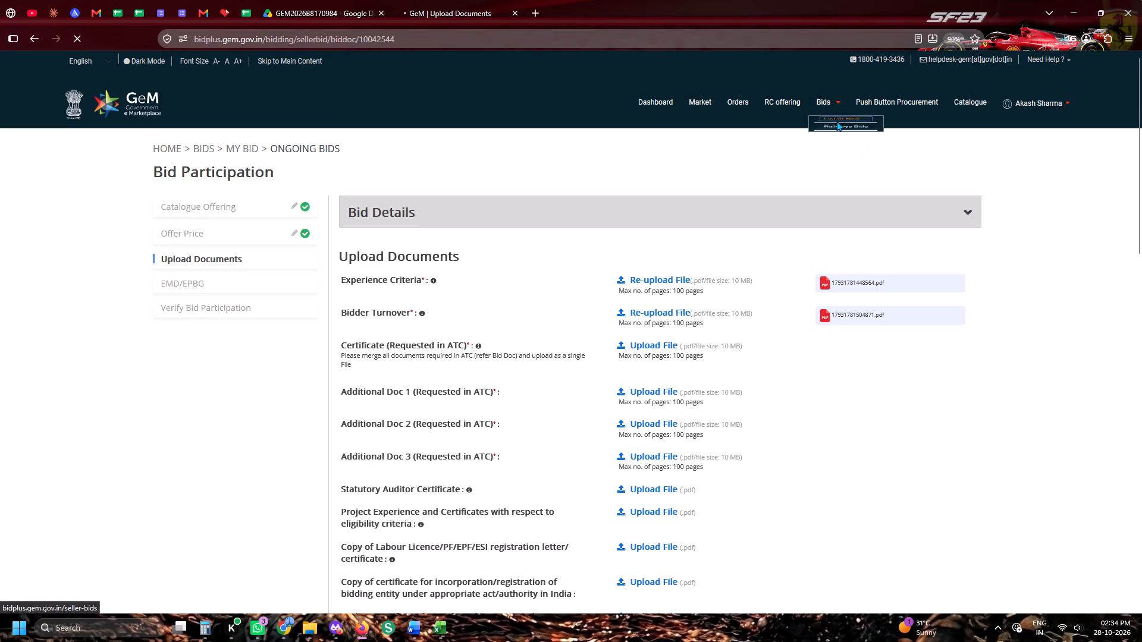
{"action": "left_click", "coordinate": [833, 143]}
{"action": "key", "text": "ctrl+v"}
{"action": "left_click", "coordinate": [682, 160]}
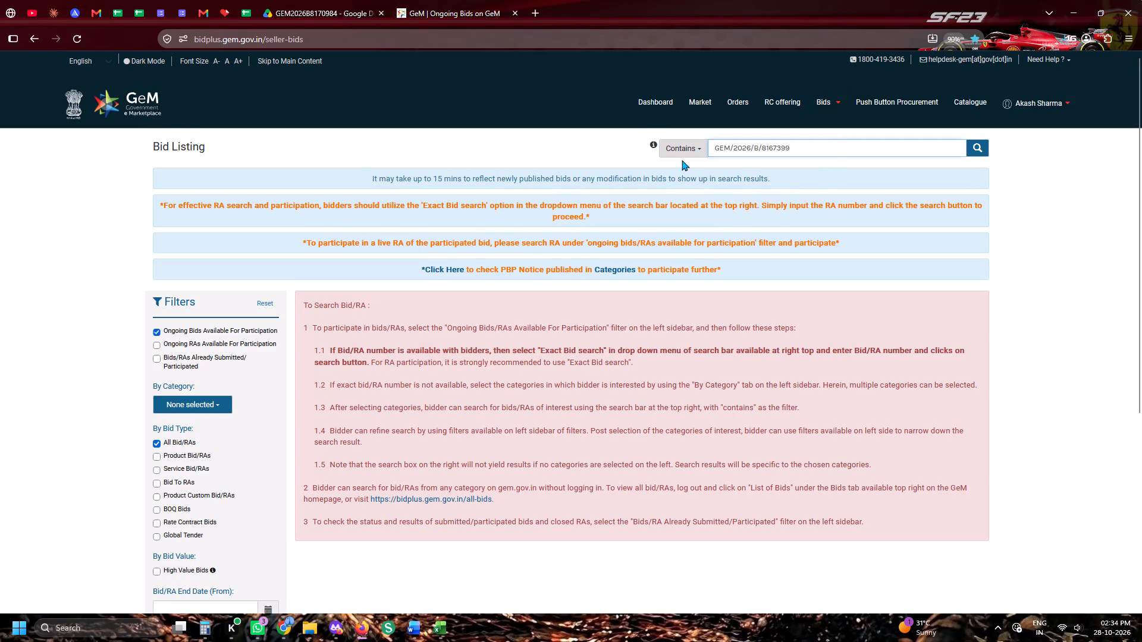
{"action": "left_click", "coordinate": [683, 151]}
{"action": "left_click", "coordinate": [714, 212]}
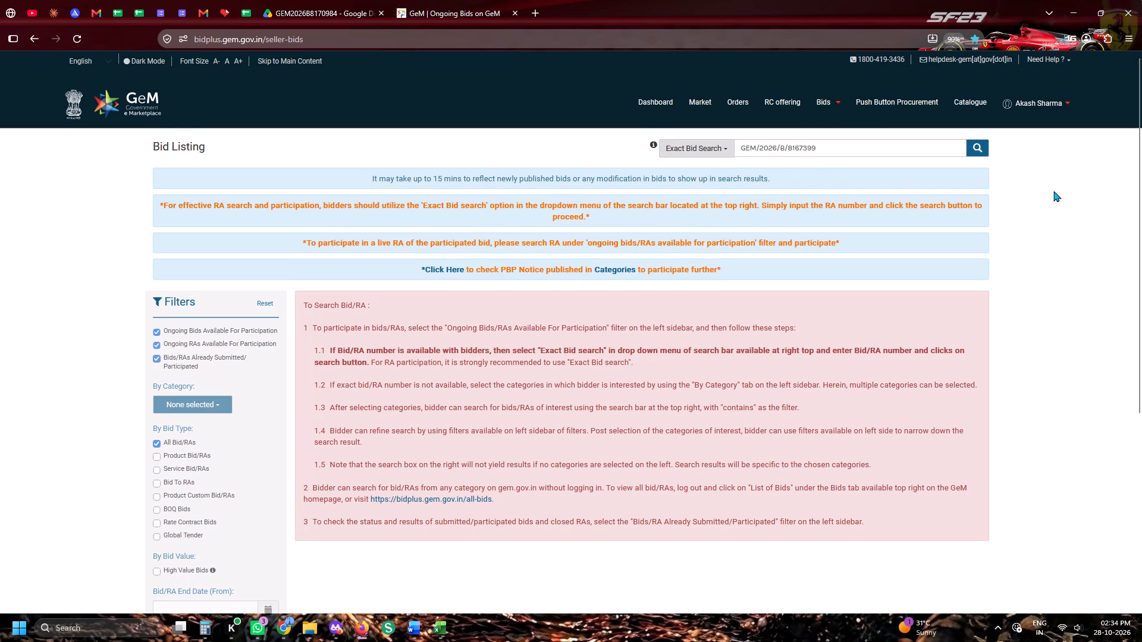
{"action": "left_click", "coordinate": [973, 146]}
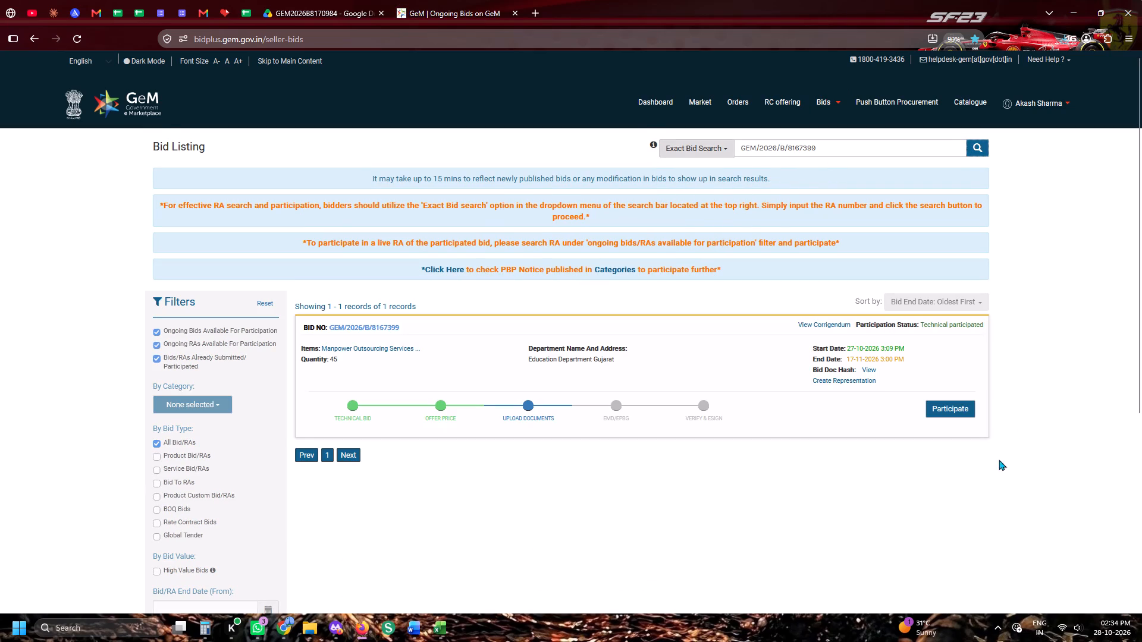
{"action": "left_click", "coordinate": [954, 408]}
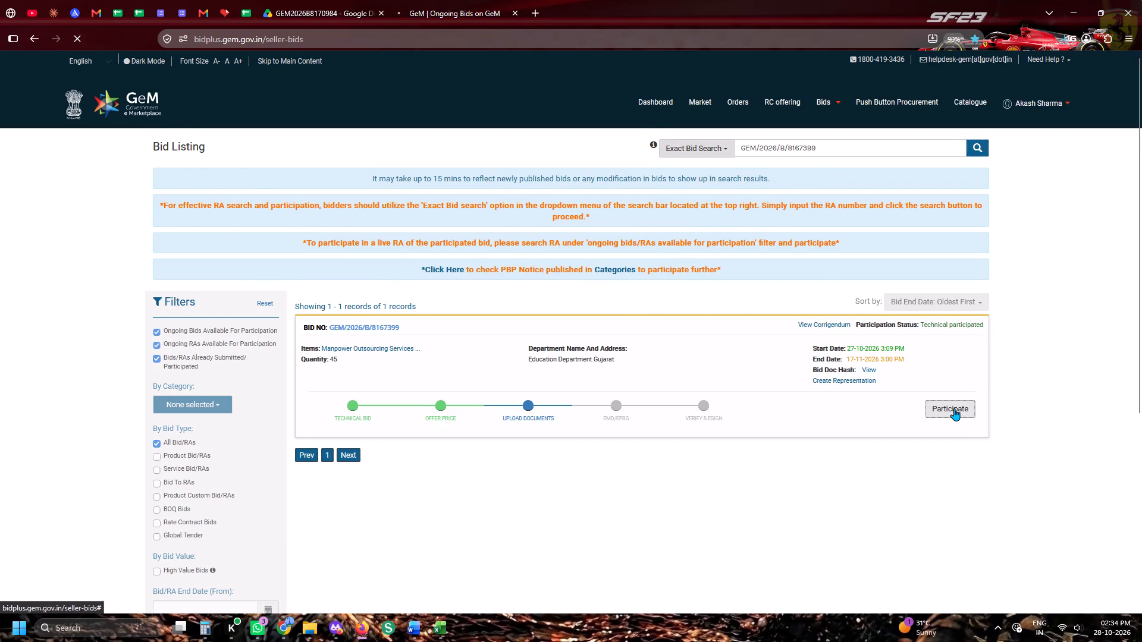
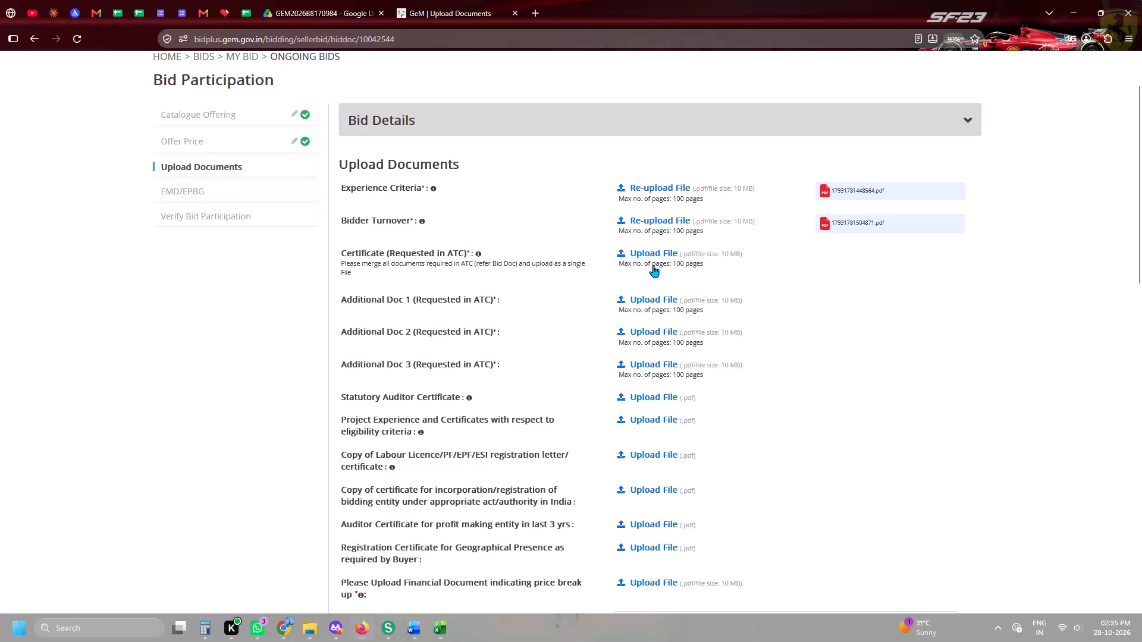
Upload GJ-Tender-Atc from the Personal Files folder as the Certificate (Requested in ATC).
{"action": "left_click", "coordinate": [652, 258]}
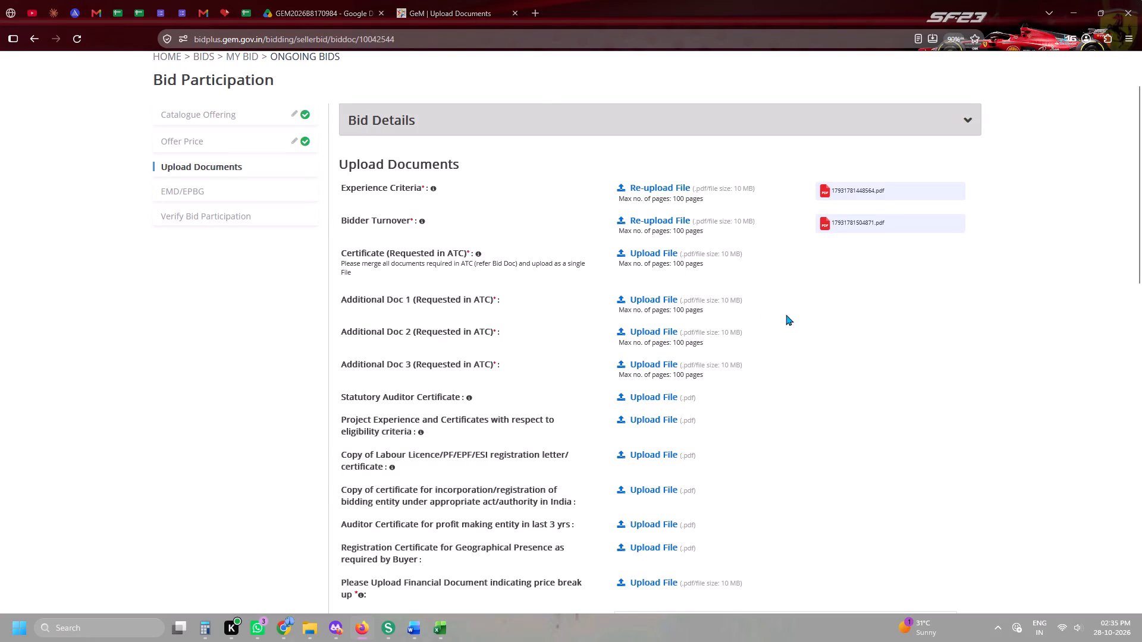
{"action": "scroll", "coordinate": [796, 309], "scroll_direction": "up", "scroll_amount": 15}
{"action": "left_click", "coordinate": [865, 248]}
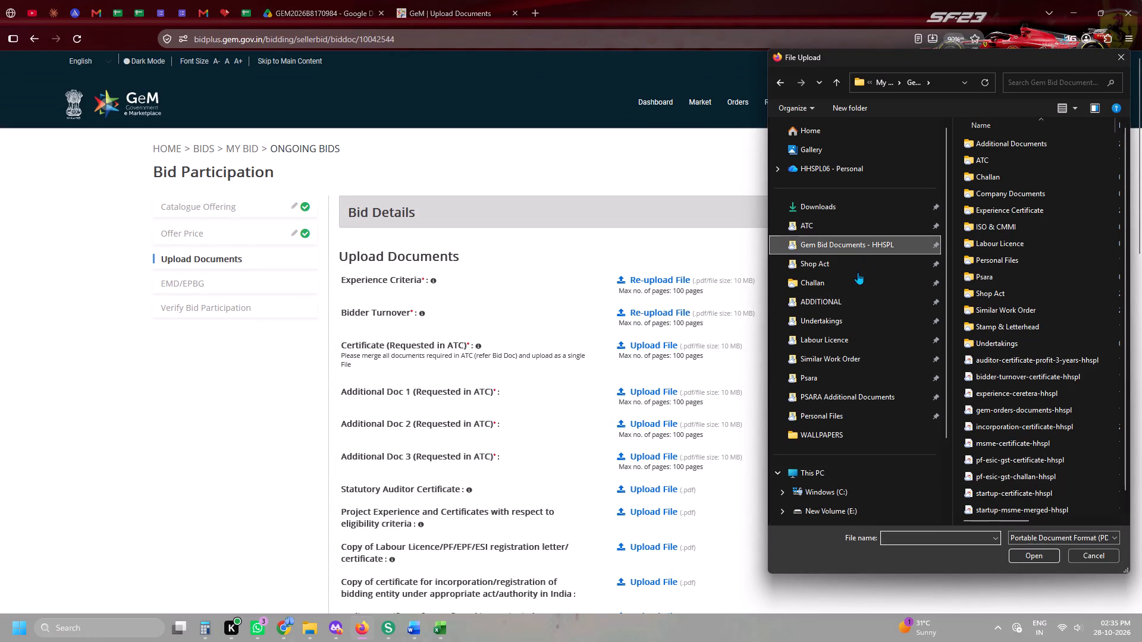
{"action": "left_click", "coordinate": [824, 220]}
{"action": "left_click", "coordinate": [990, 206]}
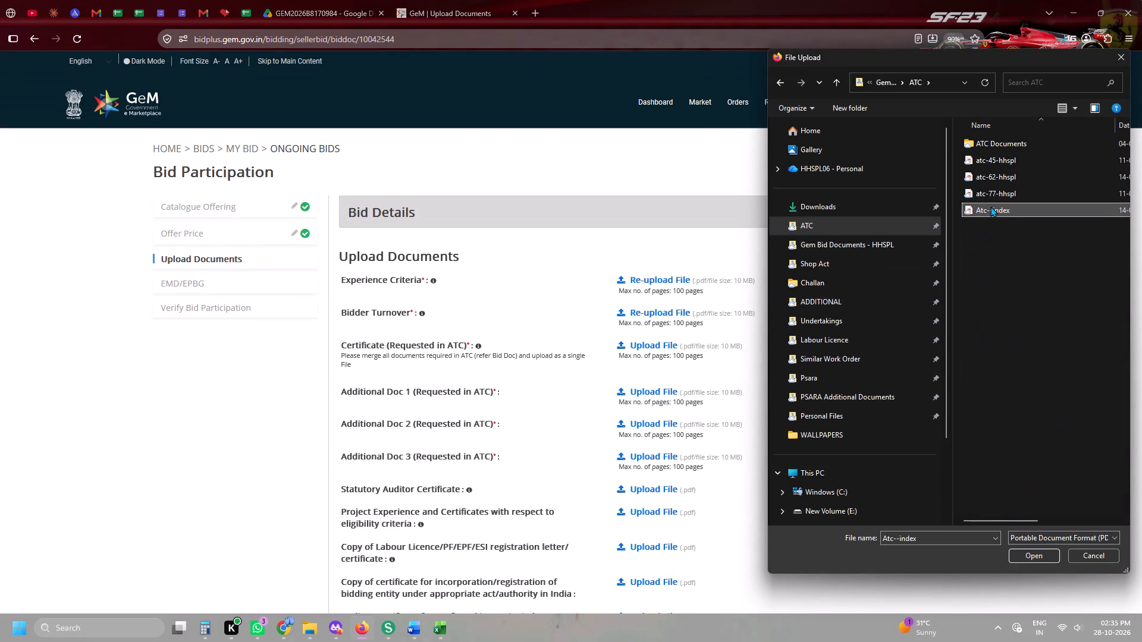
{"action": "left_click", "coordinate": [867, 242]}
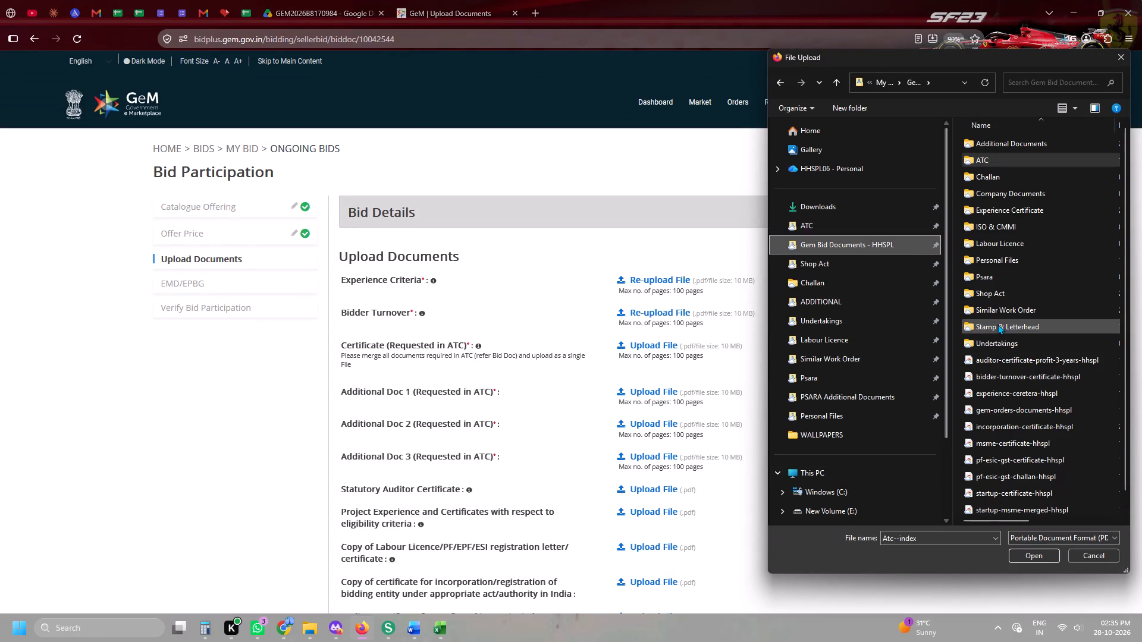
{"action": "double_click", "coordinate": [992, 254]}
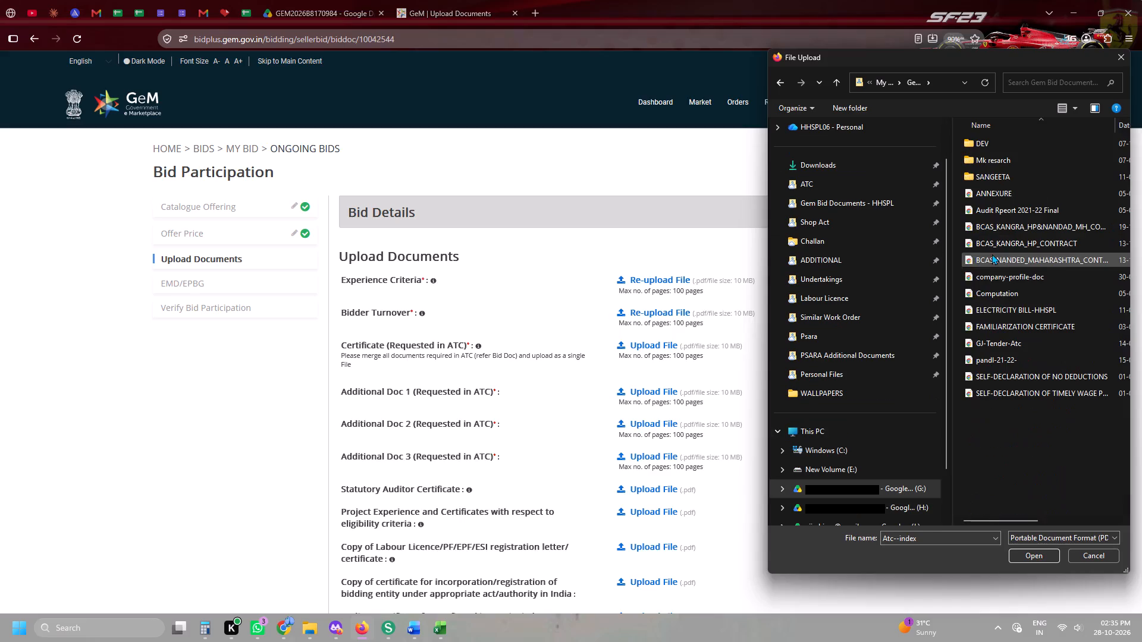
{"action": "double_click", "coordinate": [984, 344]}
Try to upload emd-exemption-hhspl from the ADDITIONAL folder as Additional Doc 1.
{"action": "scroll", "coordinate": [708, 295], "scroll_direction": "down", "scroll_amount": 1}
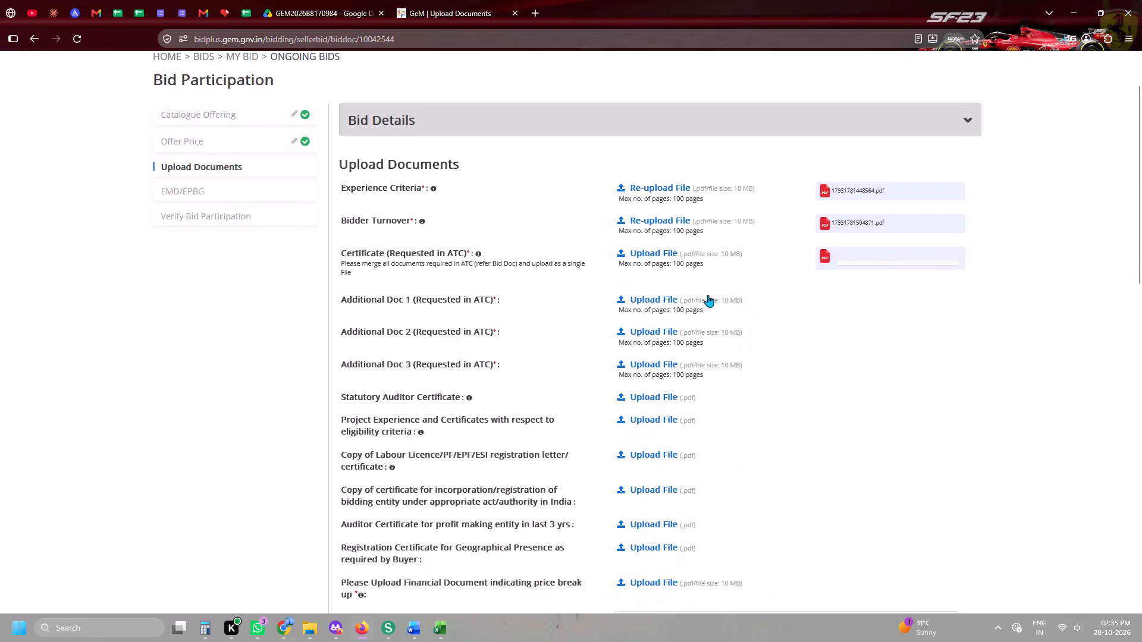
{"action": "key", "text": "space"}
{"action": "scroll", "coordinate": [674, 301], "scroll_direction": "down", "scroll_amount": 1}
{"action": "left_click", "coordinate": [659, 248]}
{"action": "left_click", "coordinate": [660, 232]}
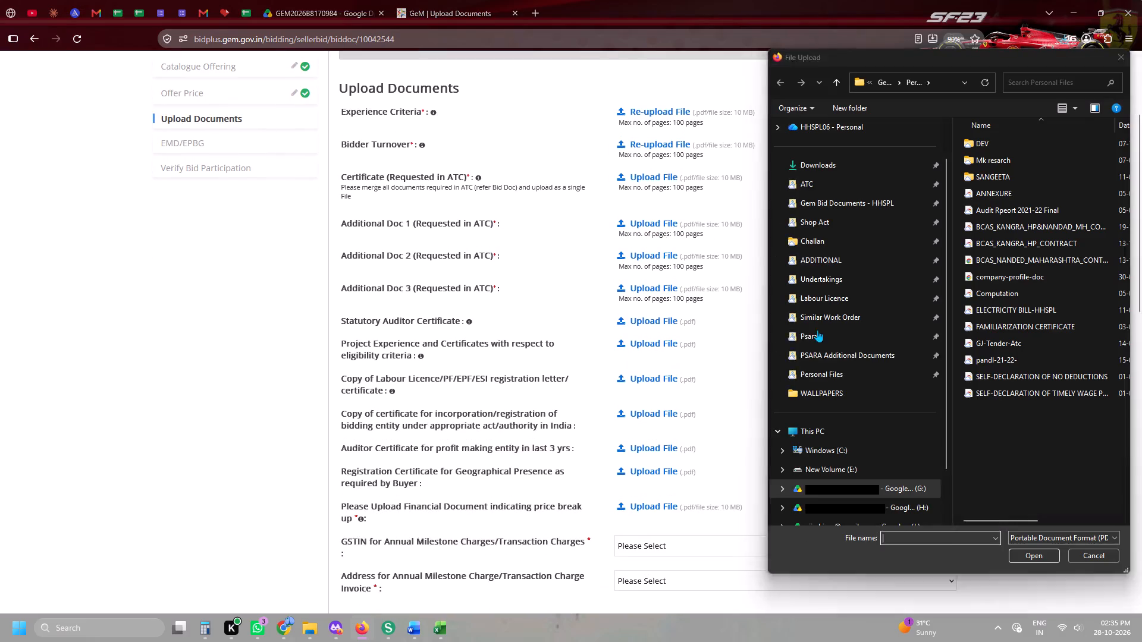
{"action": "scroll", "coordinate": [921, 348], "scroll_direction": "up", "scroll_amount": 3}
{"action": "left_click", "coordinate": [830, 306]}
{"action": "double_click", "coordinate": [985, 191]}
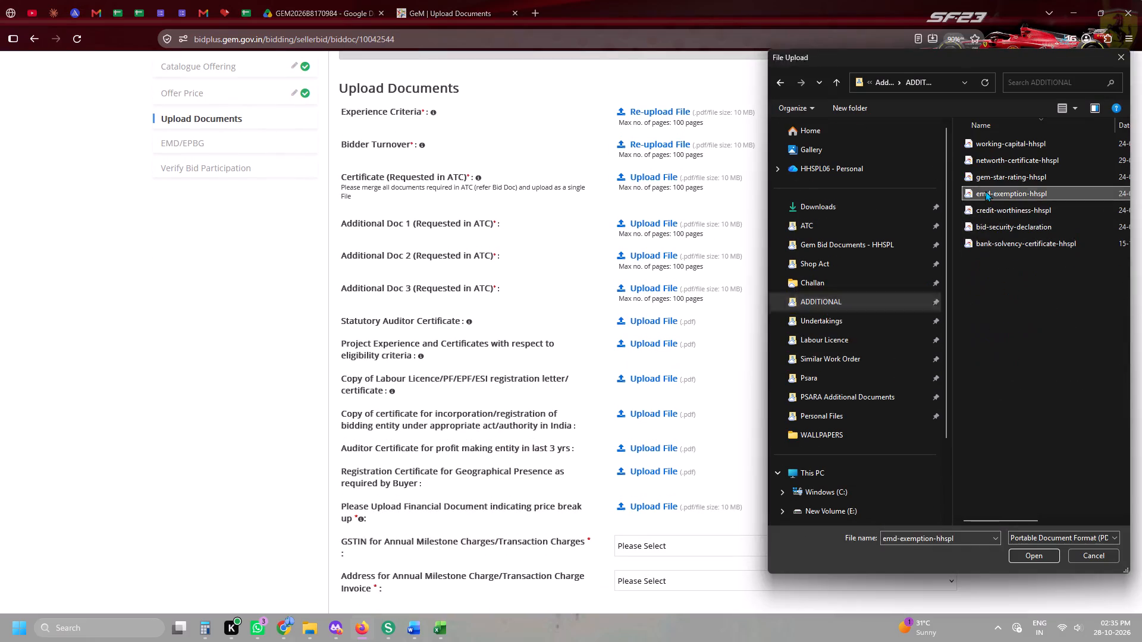
Upload bid-security-declaration from the ADDITIONAL folder as Additional Doc 2.
{"action": "left_click", "coordinate": [679, 256]}
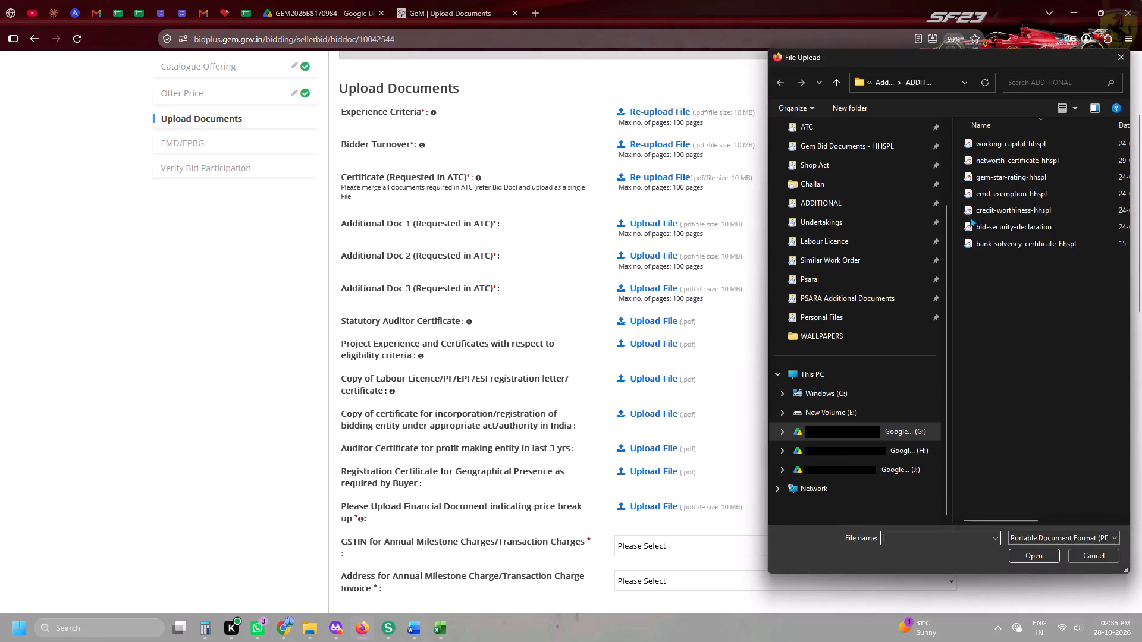
{"action": "left_click", "coordinate": [977, 212]}
{"action": "double_click", "coordinate": [978, 218]}
{"action": "double_click", "coordinate": [978, 222]}
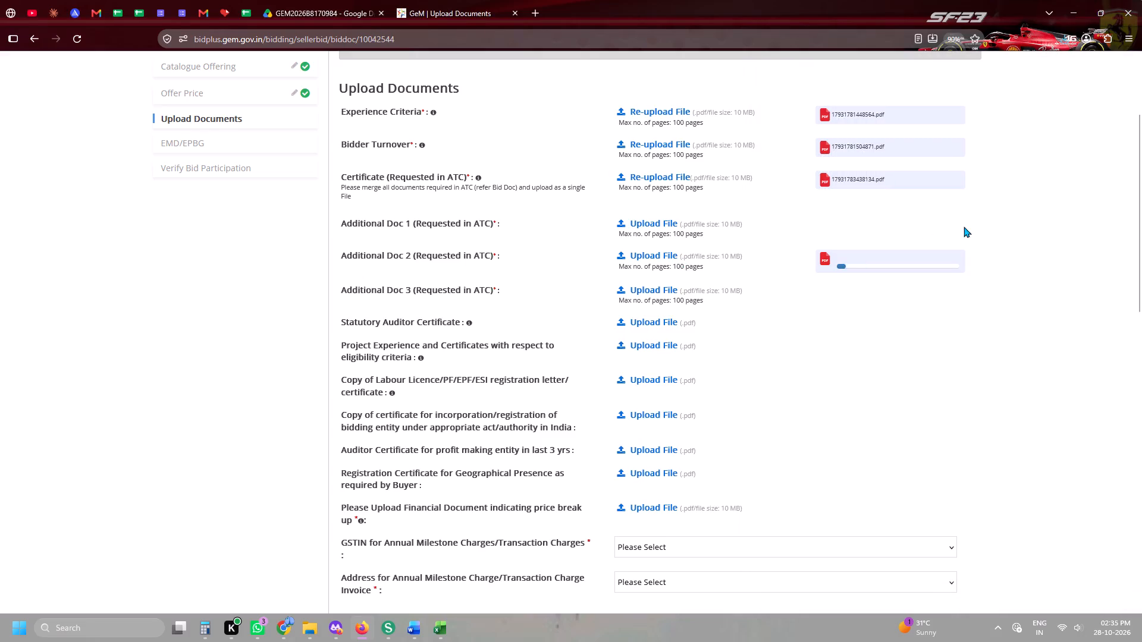
Upload networth-certificate-hhspl from the ADDITIONAL folder as Additional Doc 1.
{"action": "left_click", "coordinate": [647, 241]}
{"action": "left_click", "coordinate": [647, 231]}
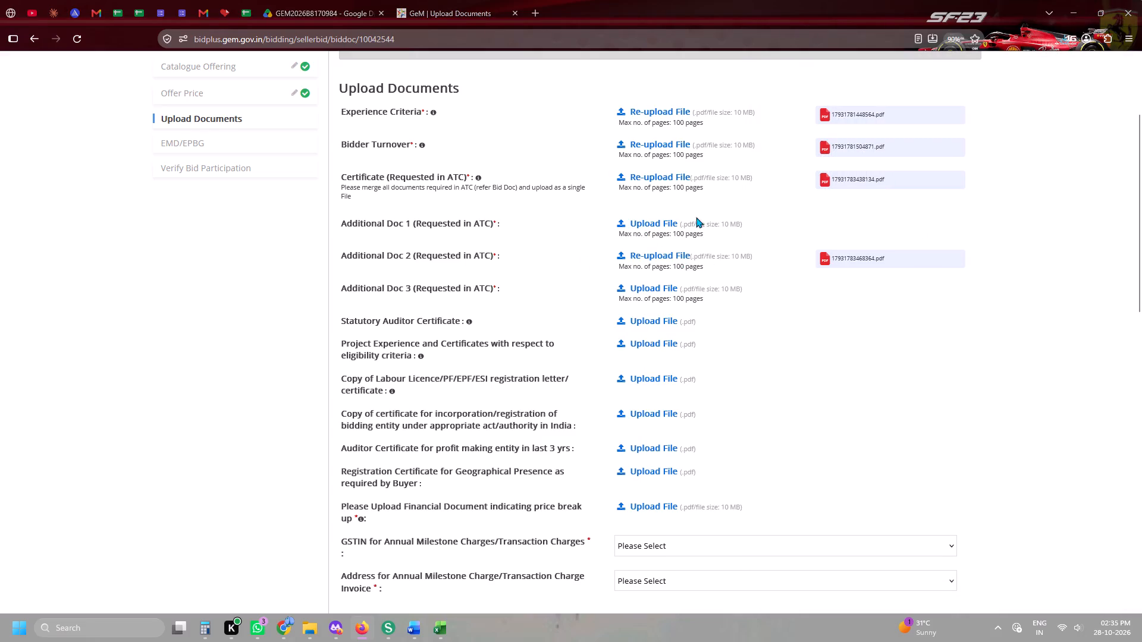
{"action": "double_click", "coordinate": [1003, 160]}
Upload GJ-Tender-Atc from the Personal Files folder as the current file for the Certificate (Requested in ATC).
{"action": "left_click", "coordinate": [663, 191]}
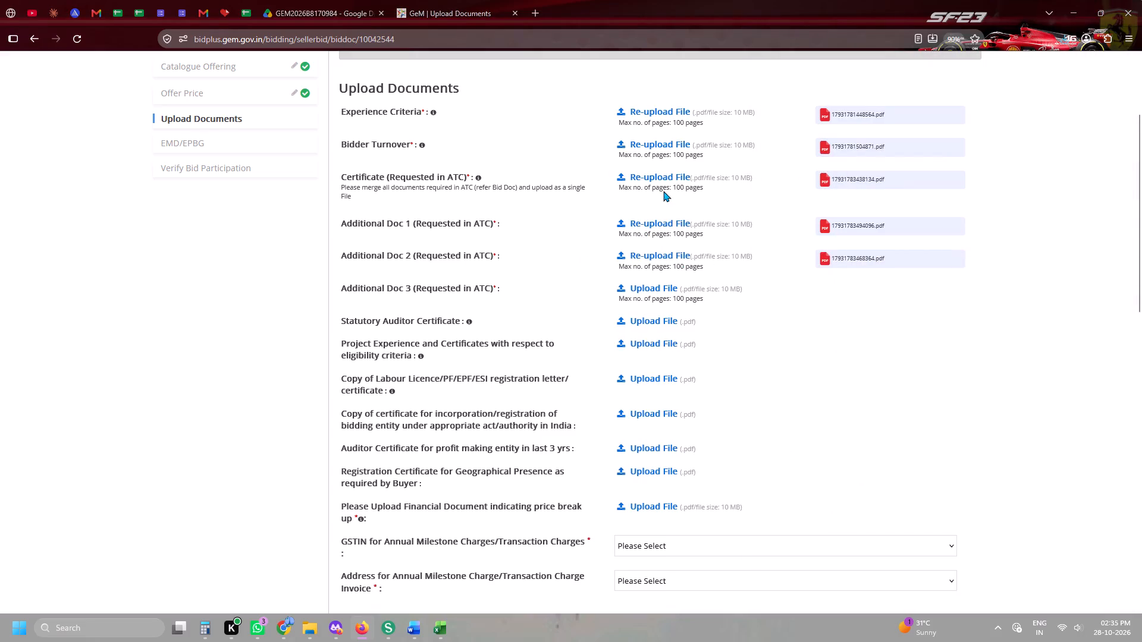
{"action": "scroll", "coordinate": [852, 260], "scroll_direction": "up", "scroll_amount": 3}
{"action": "left_click", "coordinate": [864, 251]}
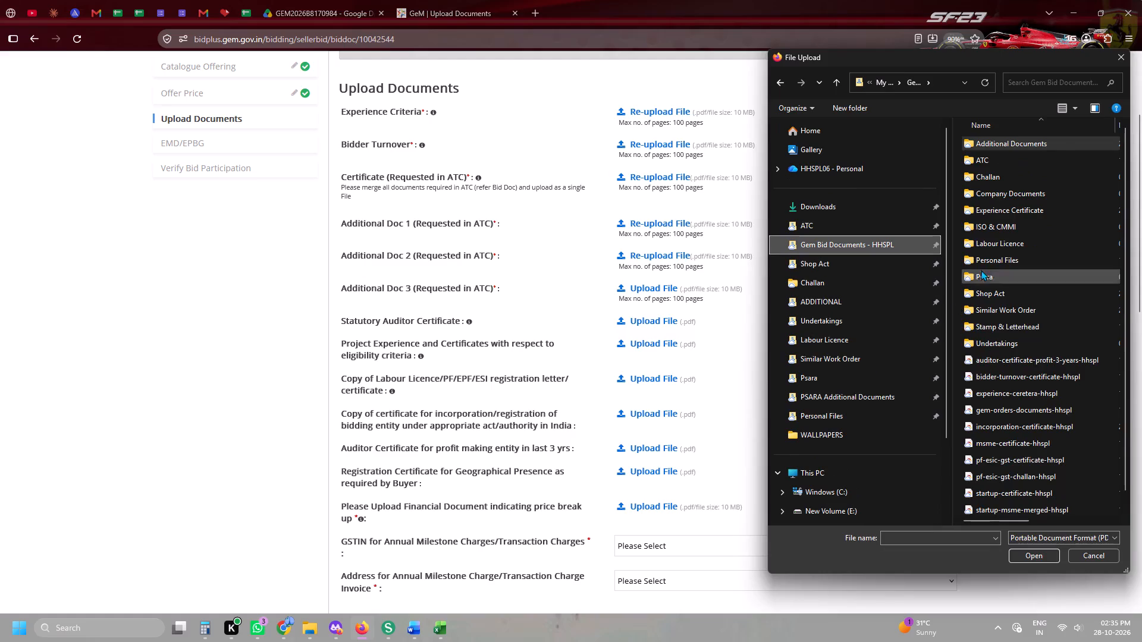
{"action": "double_click", "coordinate": [987, 198]}
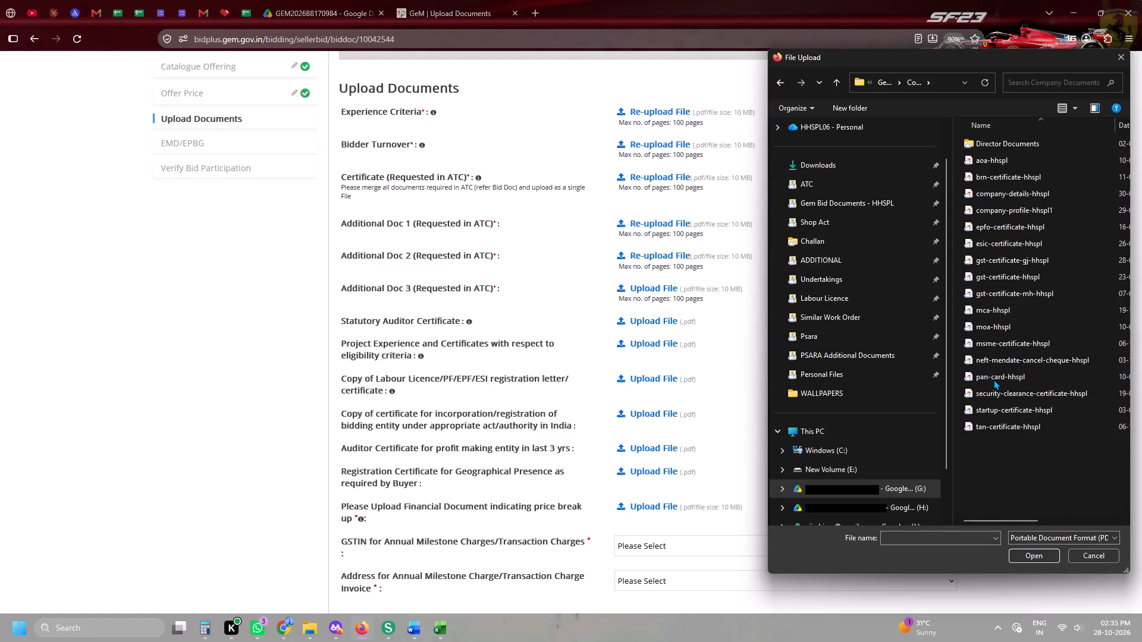
{"action": "left_click", "coordinate": [993, 349]}
{"action": "left_click", "coordinate": [991, 329]}
{"action": "left_click", "coordinate": [989, 324]}
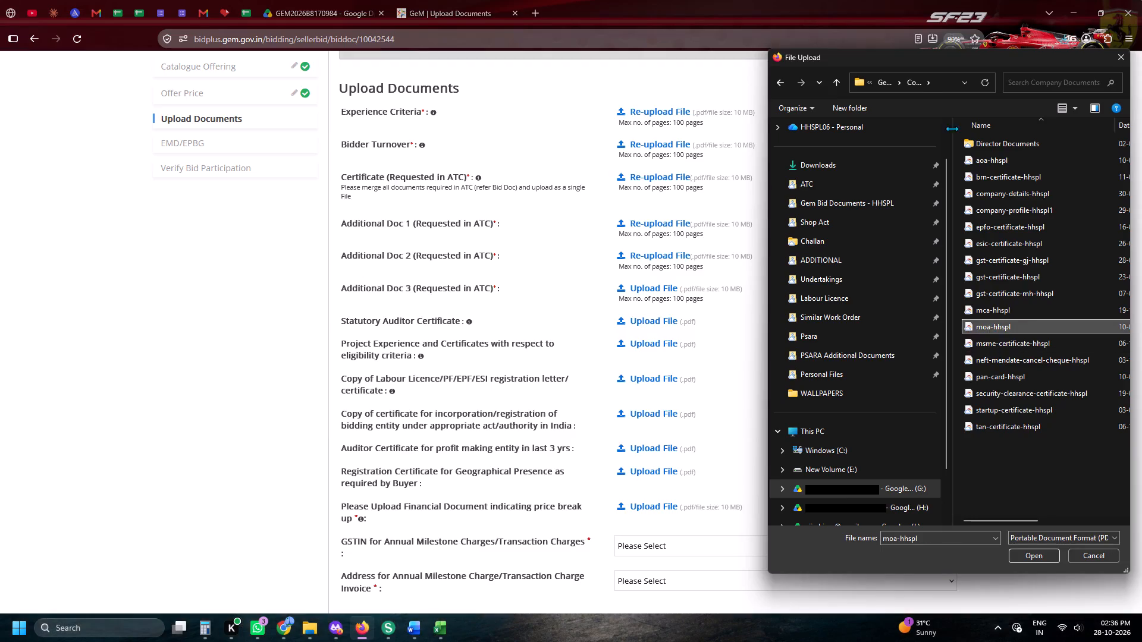
{"action": "left_click", "coordinate": [884, 81]}
{"action": "double_click", "coordinate": [977, 263]}
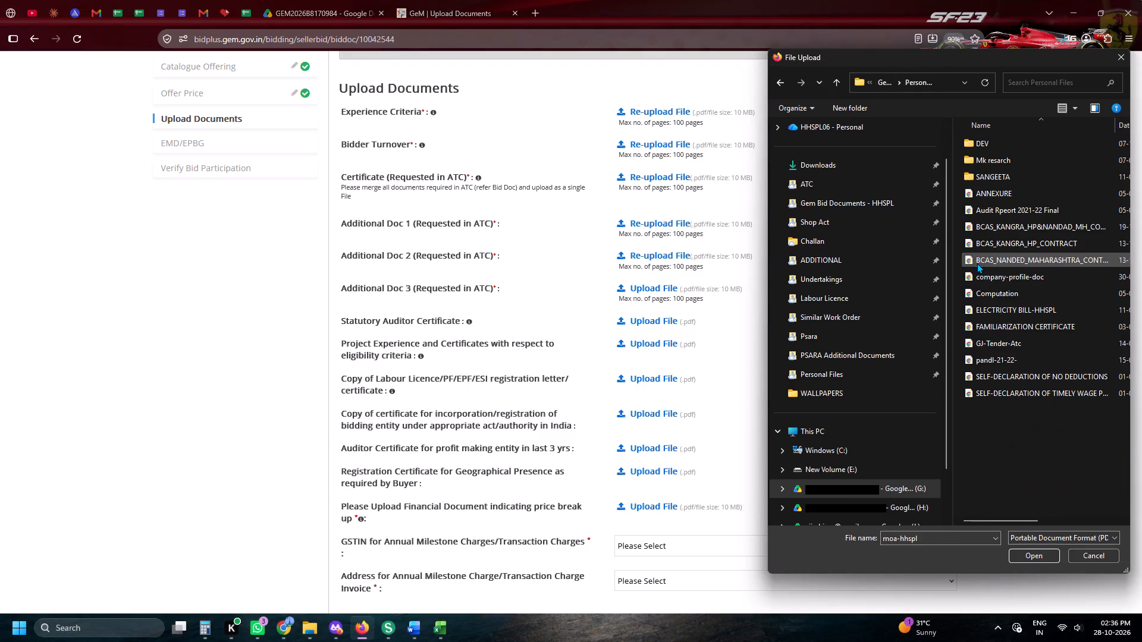
{"action": "left_click", "coordinate": [978, 360]}
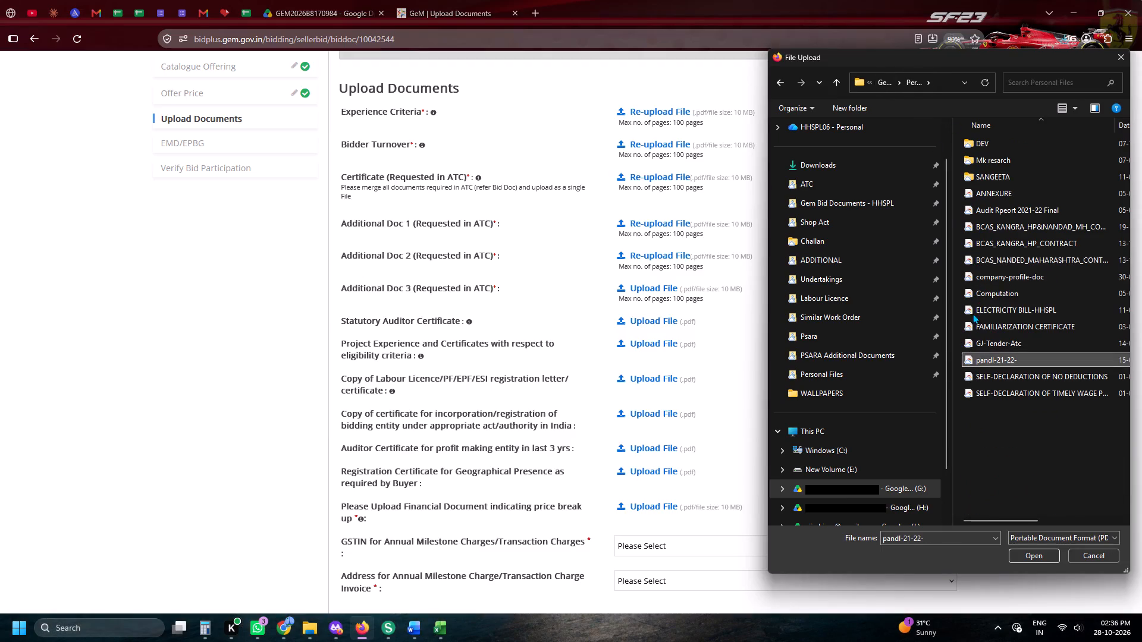
{"action": "double_click", "coordinate": [976, 338]}
Upload networth-certificate-hhspl from the ADDITIONAL folder as Additional Doc 3.
{"action": "scroll", "coordinate": [851, 283], "scroll_direction": "down", "scroll_amount": 1}
{"action": "left_click", "coordinate": [668, 207]}
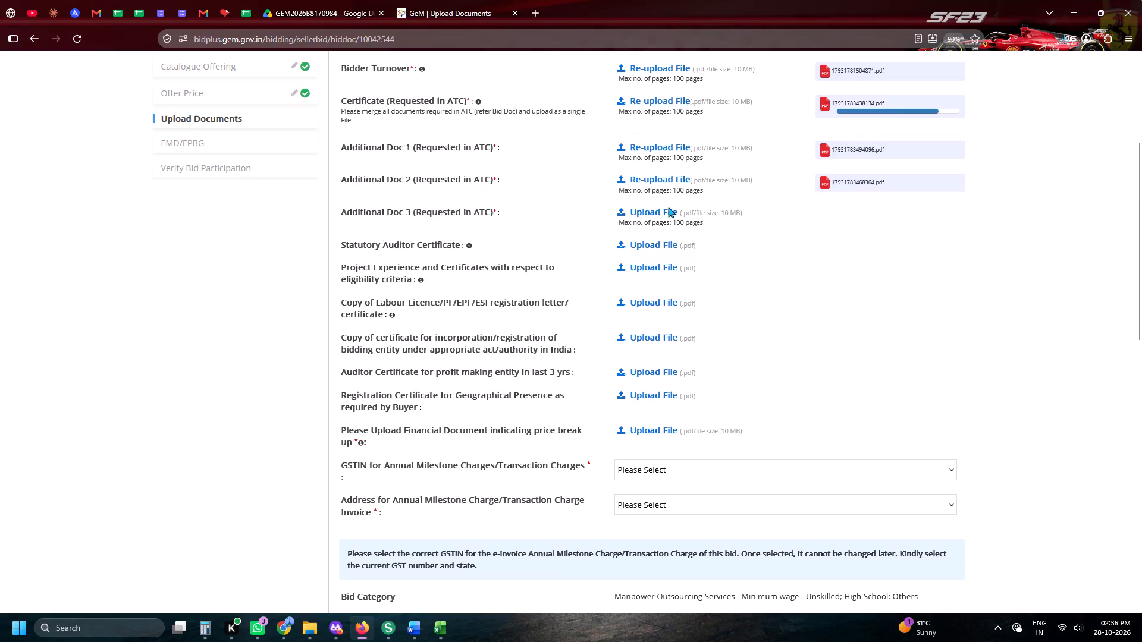
{"action": "scroll", "coordinate": [856, 298], "scroll_direction": "up", "scroll_amount": 7}
{"action": "left_click", "coordinate": [845, 297]}
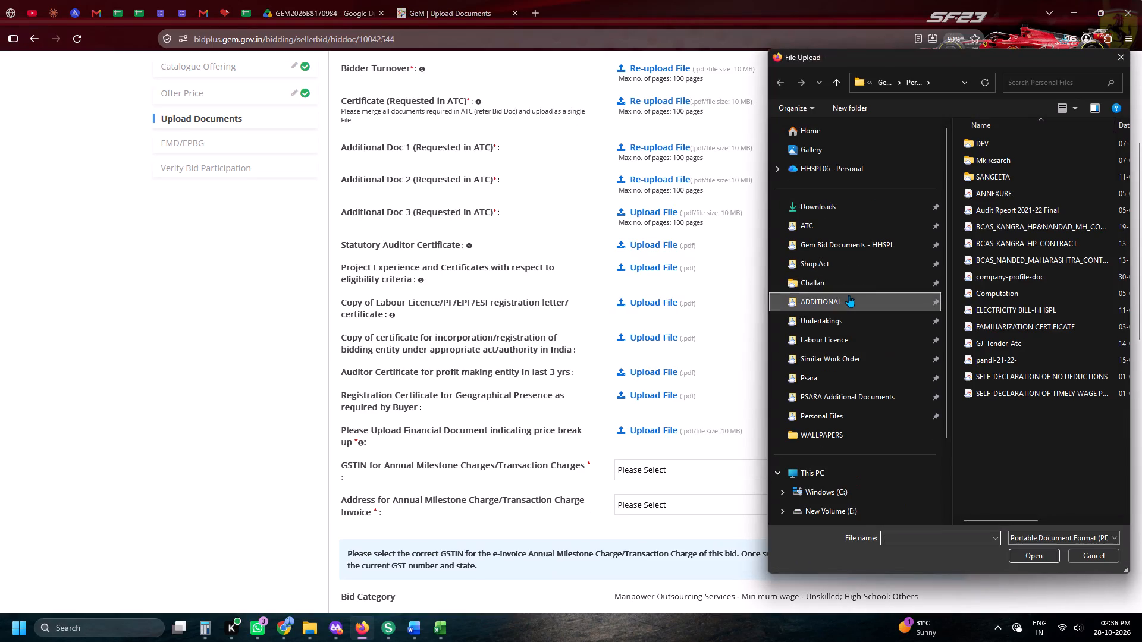
{"action": "left_click", "coordinate": [977, 169]}
{"action": "double_click", "coordinate": [977, 165]}
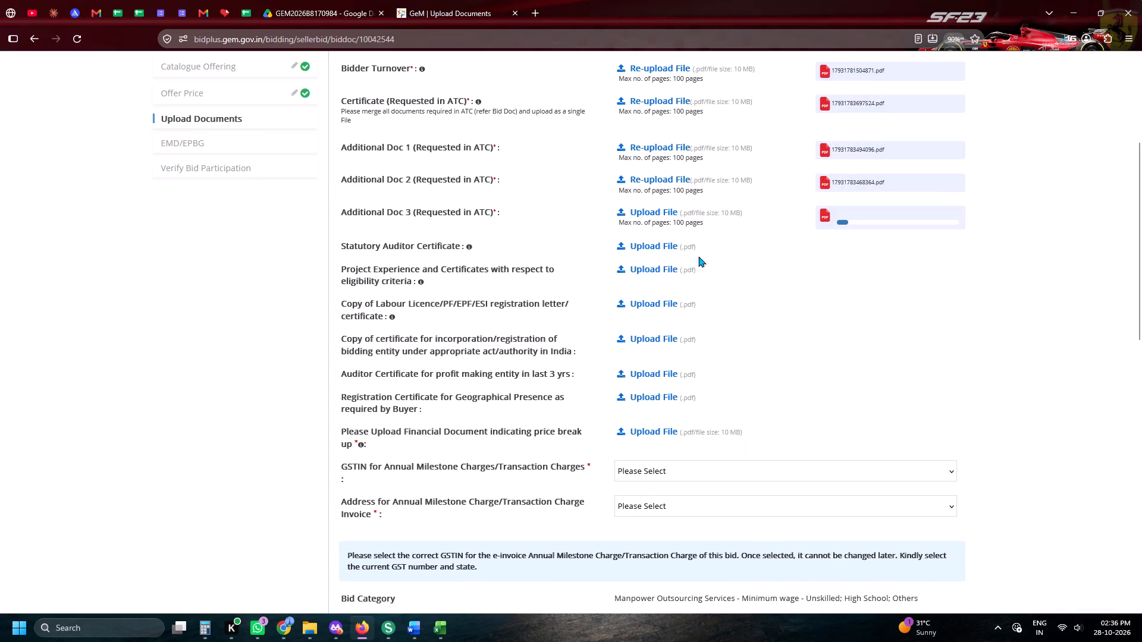
Upload statutory-auditor-certificate-hhspl from Gem Bid Documents - HHSPL as the Statutory Auditor Certificate.
{"action": "left_click", "coordinate": [692, 244]}
{"action": "scroll", "coordinate": [820, 259], "scroll_direction": "up", "scroll_amount": 6}
{"action": "left_click", "coordinate": [856, 233]}
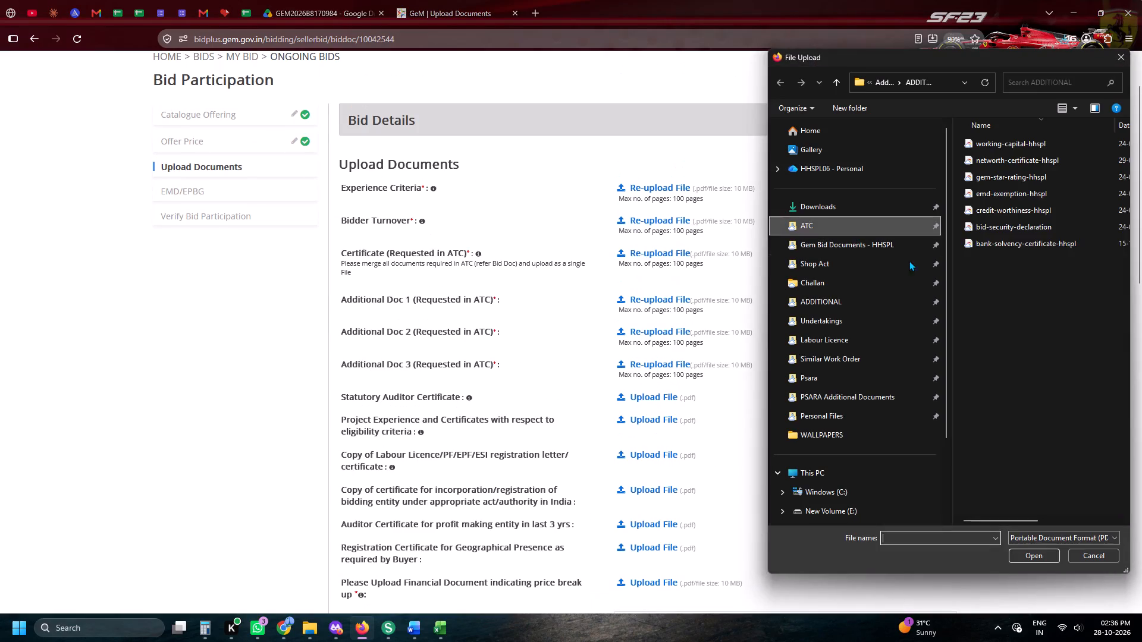
{"action": "left_click", "coordinate": [909, 245]}
{"action": "scroll", "coordinate": [1014, 317], "scroll_direction": "down", "scroll_amount": 5}
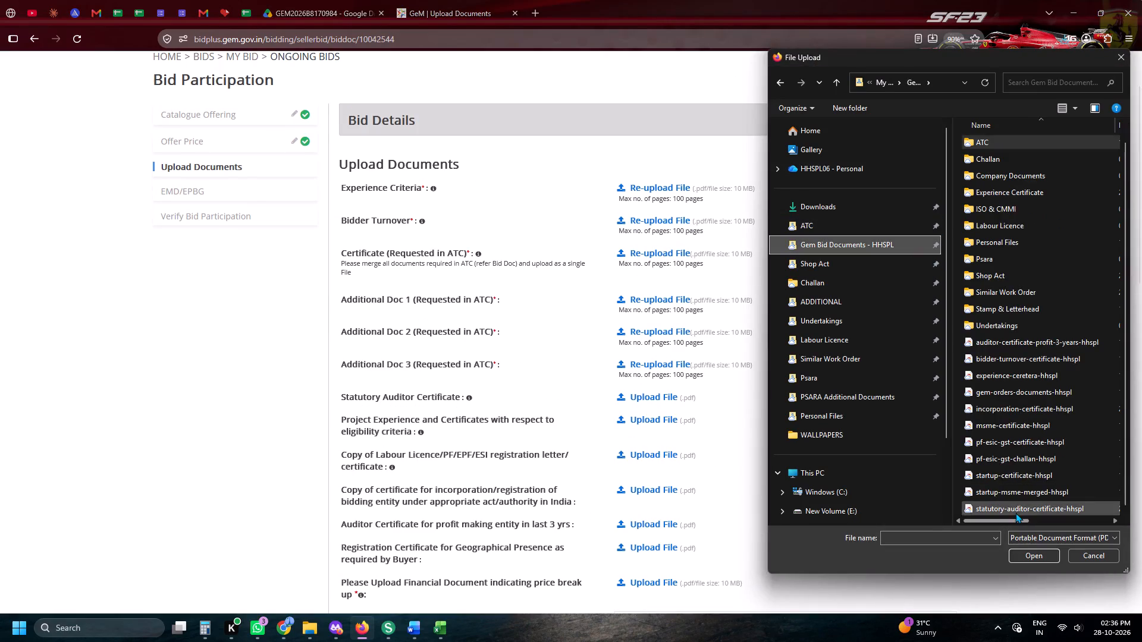
{"action": "double_click", "coordinate": [1015, 512]}
Upload gem-orders-documents-hhspl from Gem Bid Documents - HHSPL for the Project Experience and Certificates requirement.
{"action": "scroll", "coordinate": [790, 399], "scroll_direction": "down", "scroll_amount": 2}
{"action": "left_click", "coordinate": [652, 281]}
{"action": "left_click", "coordinate": [650, 270]}
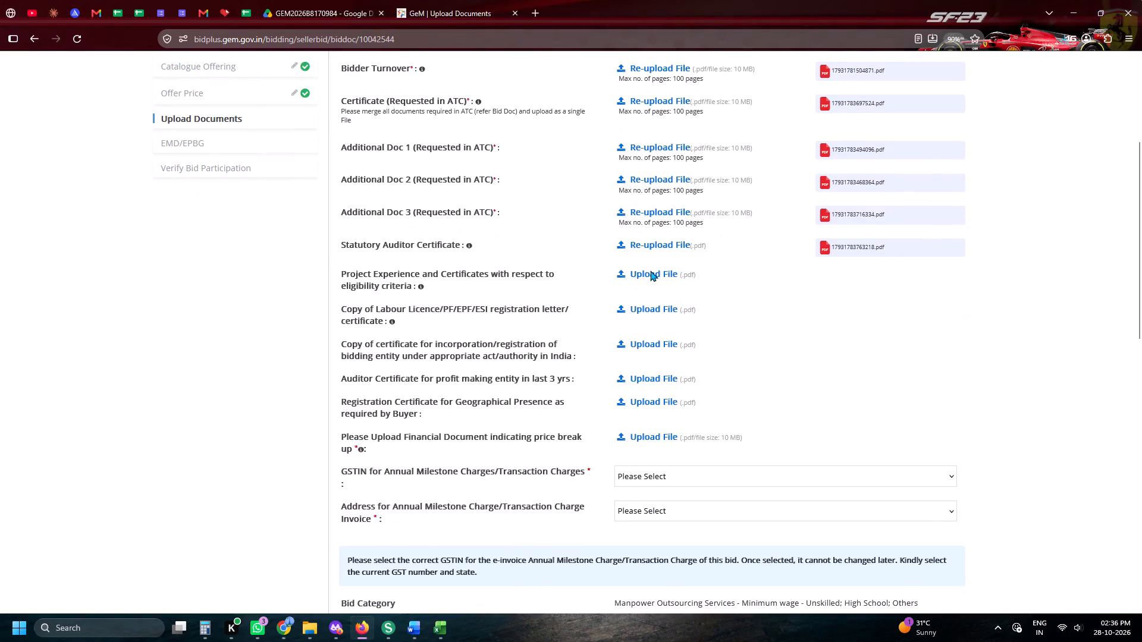
{"action": "scroll", "coordinate": [832, 360], "scroll_direction": "up", "scroll_amount": 3}
{"action": "double_click", "coordinate": [871, 257]}
{"action": "left_click", "coordinate": [873, 242]}
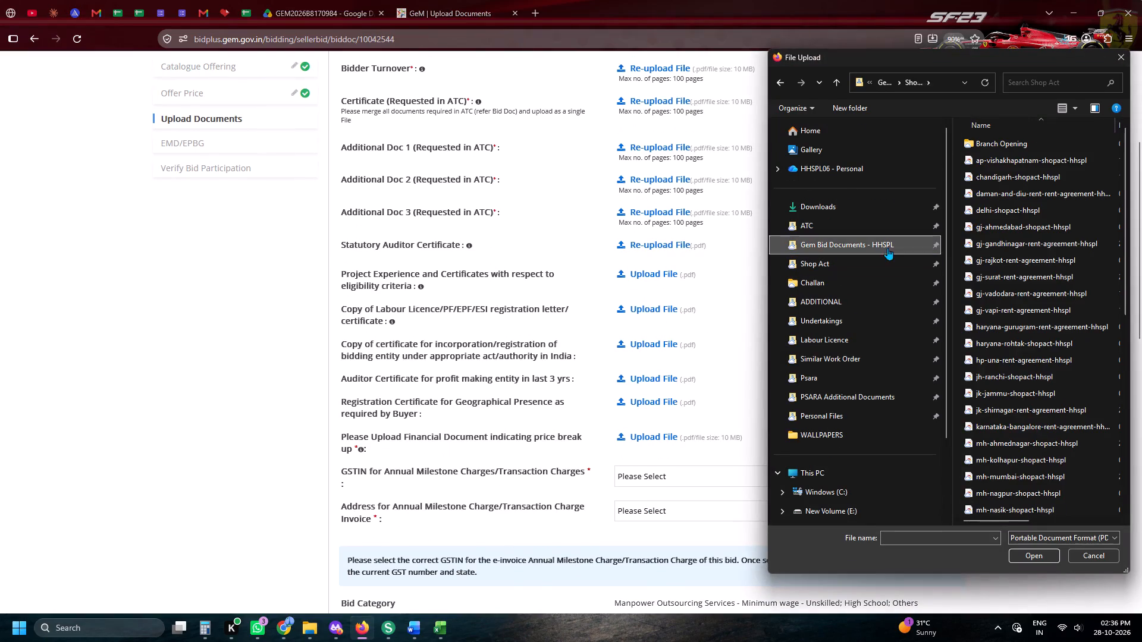
{"action": "scroll", "coordinate": [997, 351], "scroll_direction": "down", "scroll_amount": 4}
{"action": "double_click", "coordinate": [993, 398]}
Upload pf-esic-gst-certificate-hhspl for the Labour Licence/PF/EPF/ESI registration requirement.
{"action": "left_click", "coordinate": [648, 297]}
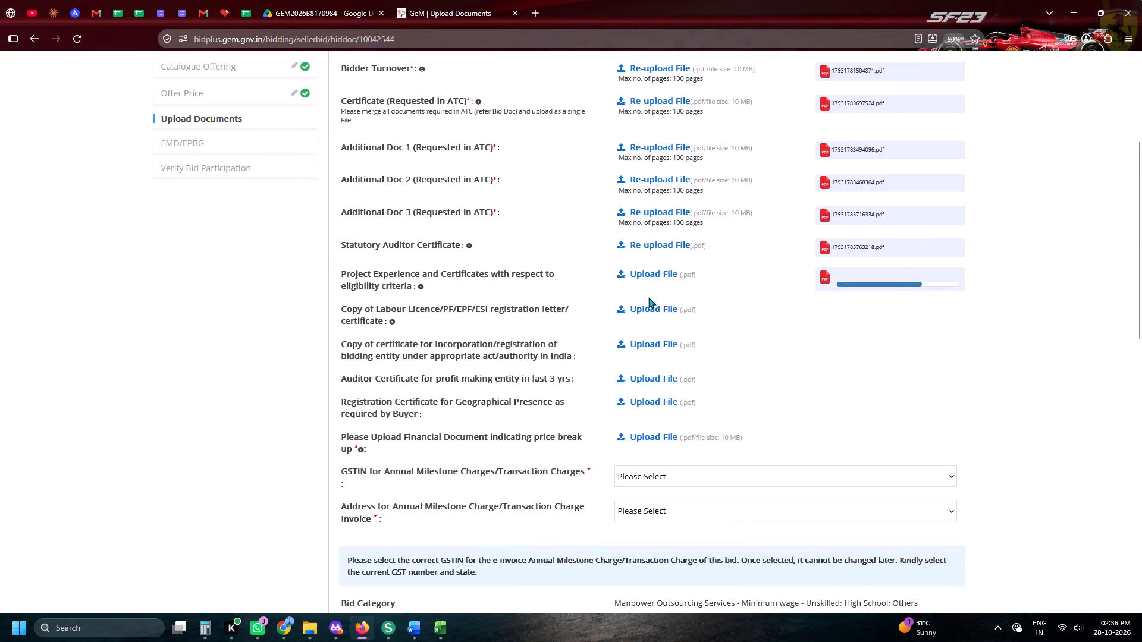
{"action": "left_click", "coordinate": [650, 309]}
{"action": "scroll", "coordinate": [978, 297], "scroll_direction": "down", "scroll_amount": 6}
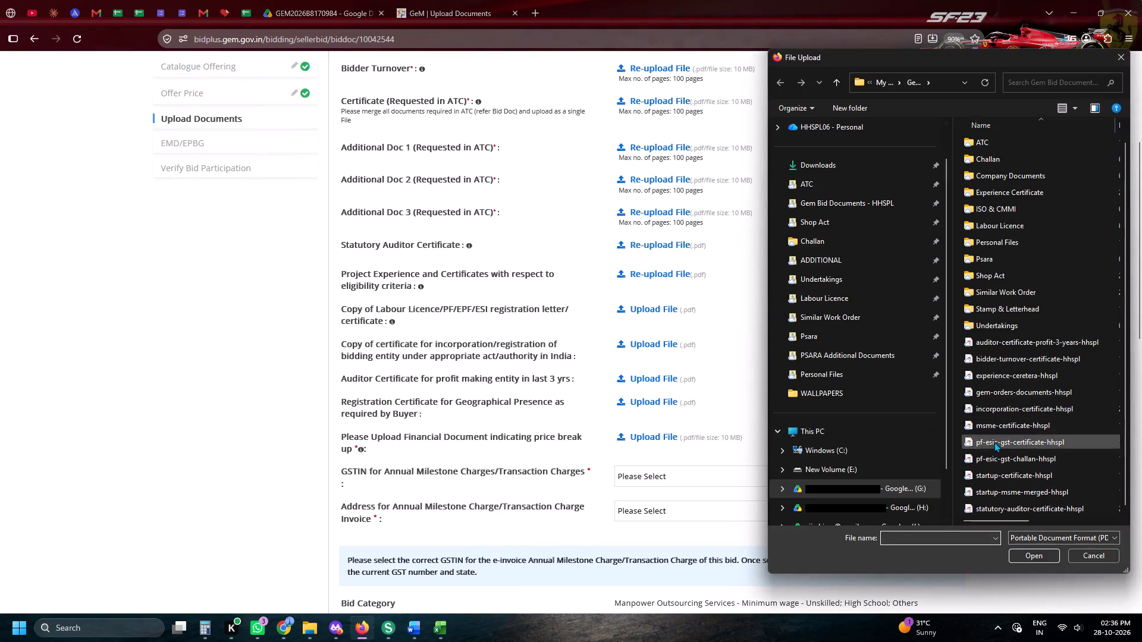
{"action": "double_click", "coordinate": [994, 442]}
Upload the certificate PDF from Gem Bid Documents - HHSPL for the bidding entity's incorporation/registration requirement.
{"action": "left_click", "coordinate": [686, 346]}
{"action": "scroll", "coordinate": [928, 355], "scroll_direction": "down", "scroll_amount": 5}
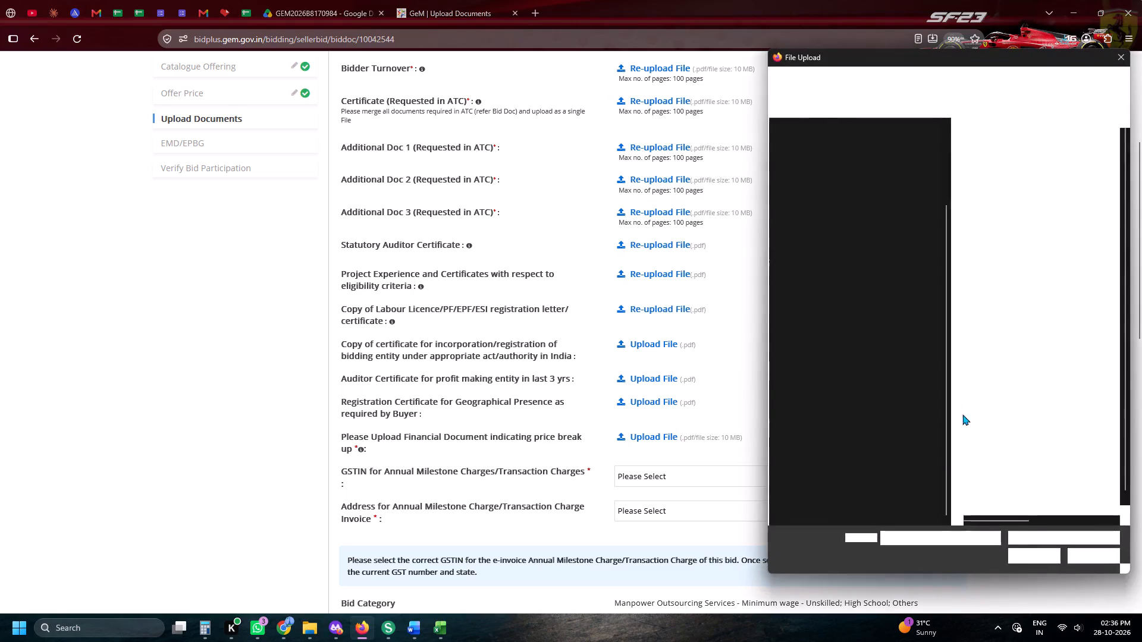
{"action": "double_click", "coordinate": [980, 421]}
Upload the certificate PDF from Gem Bid Documents - HHSPL for the Auditor Certificate for profit making entity in last 3 yrs.
{"action": "left_click", "coordinate": [665, 374]}
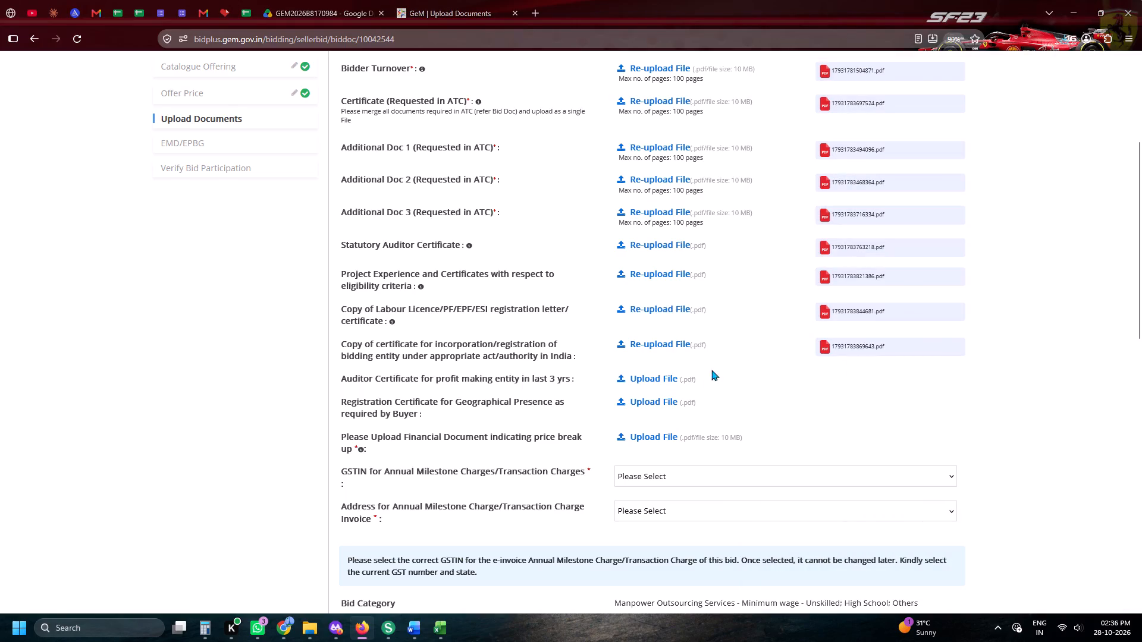
{"action": "scroll", "coordinate": [953, 342], "scroll_direction": "down", "scroll_amount": 6}
{"action": "double_click", "coordinate": [1044, 359]}
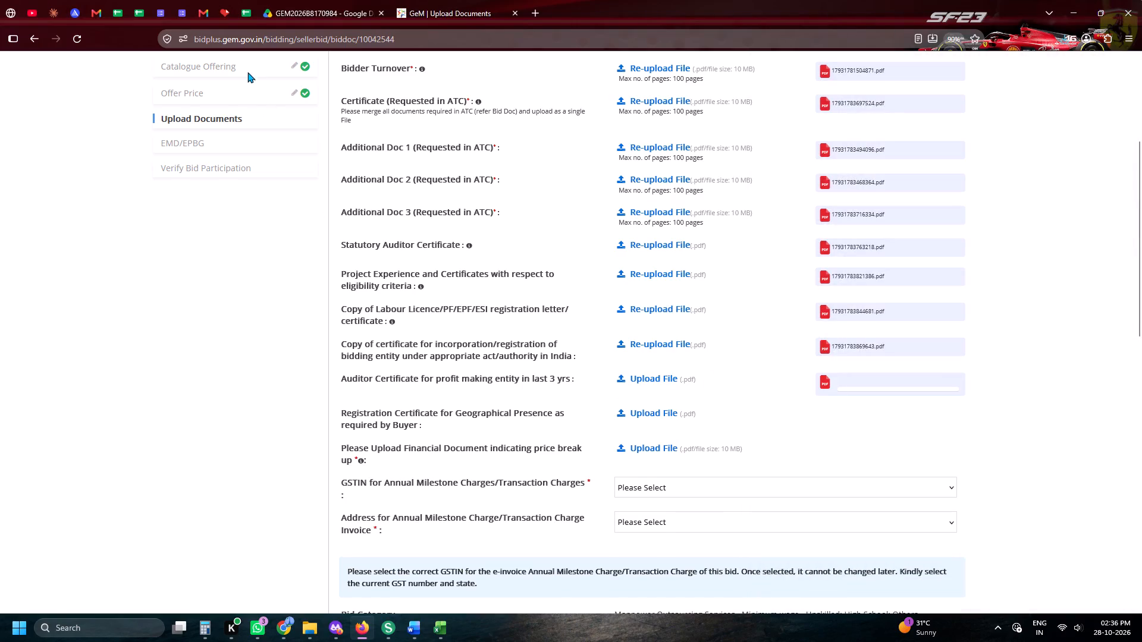
Check the bid's city in the Daily Tender Sheet and upload gj-ahmedabad-shopact-hhspl as the Registration Certificate for Geographical Presence.
{"action": "left_click", "coordinate": [248, 21]}
{"action": "left_click", "coordinate": [0, 368]}
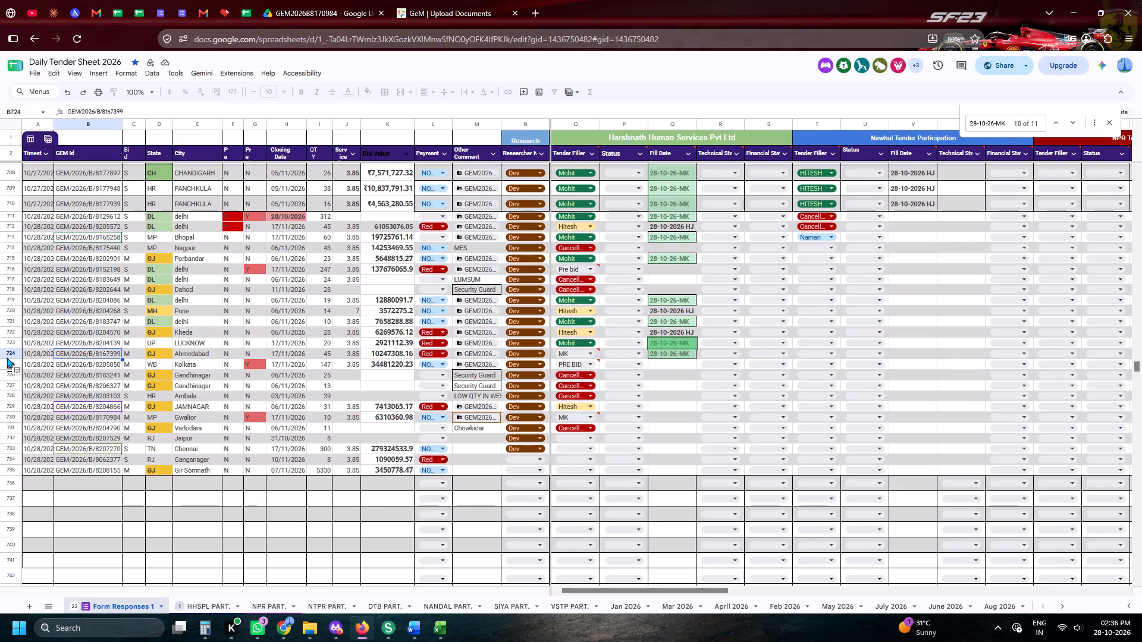
{"action": "left_click", "coordinate": [7, 357]}
{"action": "left_click", "coordinate": [7, 357]}
{"action": "left_click", "coordinate": [354, 0]}
{"action": "left_click", "coordinate": [441, 3]}
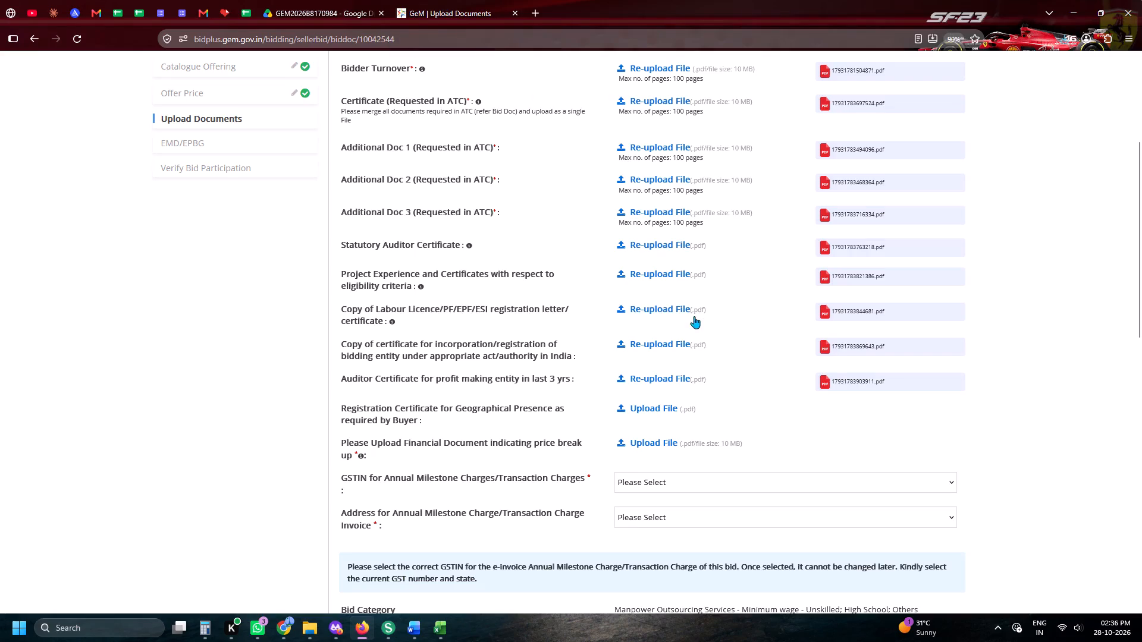
{"action": "left_click", "coordinate": [676, 407]}
{"action": "scroll", "coordinate": [808, 267], "scroll_direction": "up", "scroll_amount": 9}
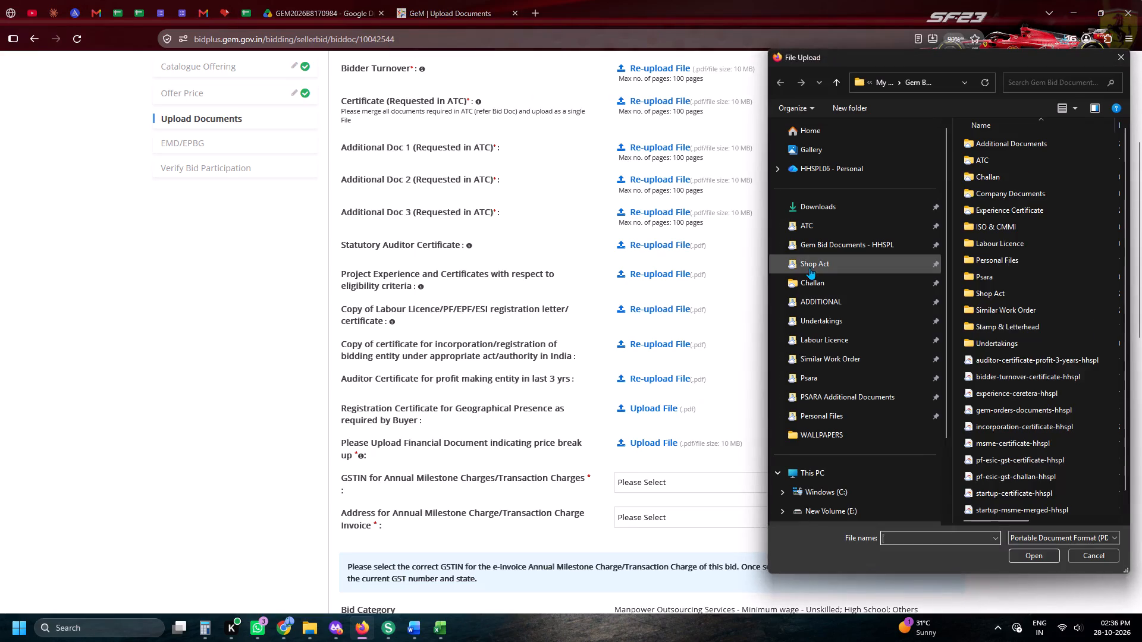
{"action": "left_click", "coordinate": [810, 267]}
{"action": "left_click", "coordinate": [990, 234]}
{"action": "double_click", "coordinate": [989, 225]}
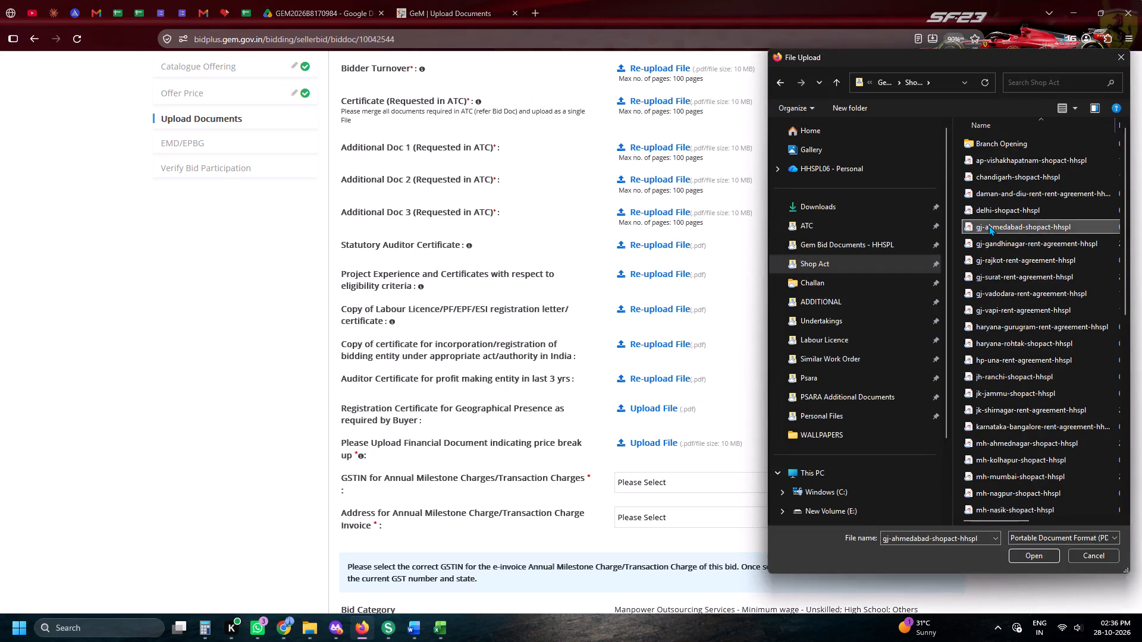
Upload msme-certificate-hhspl from Gem Bid Documents - HHSPL as the Financial Document indicating price break up.
{"action": "scroll", "coordinate": [695, 246], "scroll_direction": "down", "scroll_amount": 2}
{"action": "left_click", "coordinate": [635, 294]}
{"action": "scroll", "coordinate": [776, 306], "scroll_direction": "up", "scroll_amount": 3}
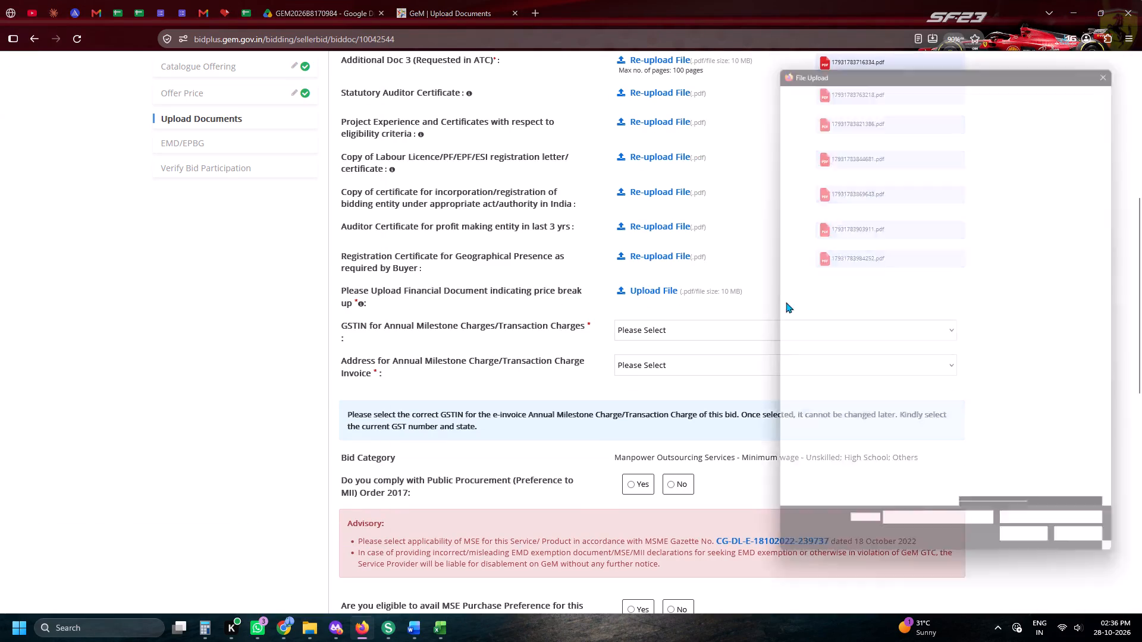
{"action": "scroll", "coordinate": [786, 302], "scroll_direction": "up", "scroll_amount": 3}
{"action": "left_click", "coordinate": [849, 251]}
{"action": "scroll", "coordinate": [957, 299], "scroll_direction": "down", "scroll_amount": 4}
{"action": "double_click", "coordinate": [1025, 424]}
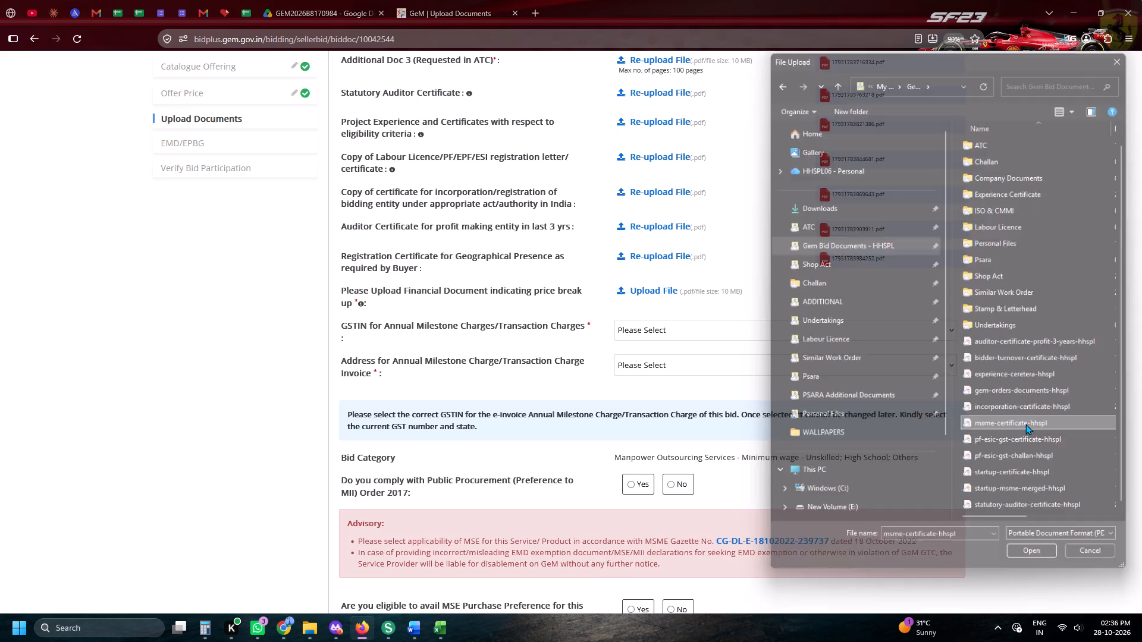
Select the registered GSTIN starting with 08 and the Jaipur invoice address for the annual milestone/transaction charges.
{"action": "scroll", "coordinate": [801, 311], "scroll_direction": "down", "scroll_amount": 3}
{"action": "left_click", "coordinate": [630, 95]}
{"action": "left_click", "coordinate": [631, 128]}
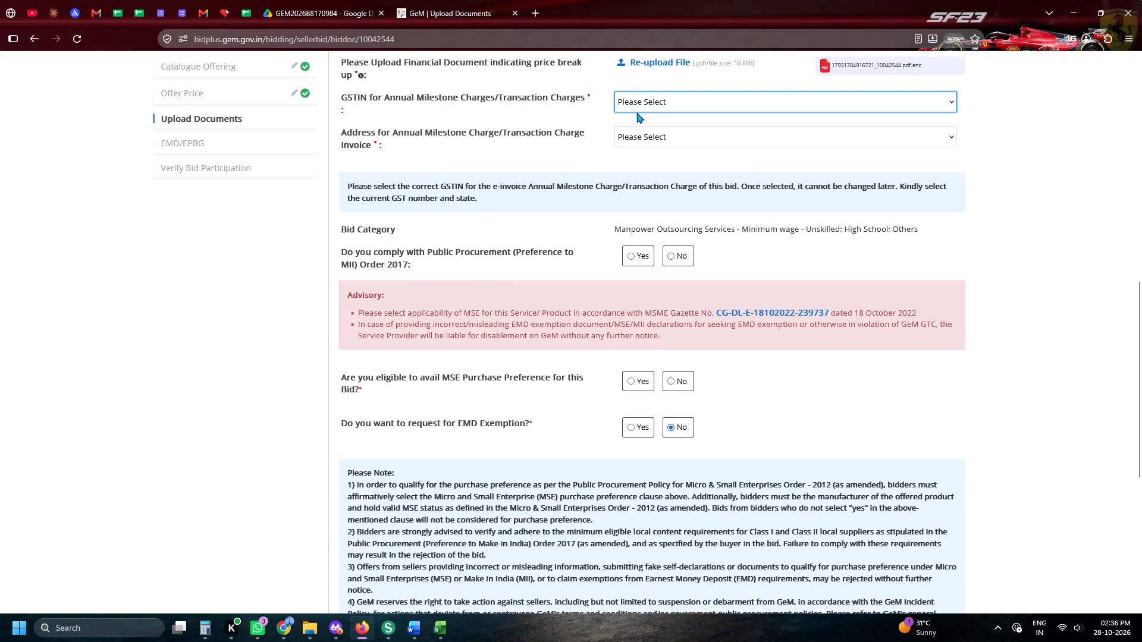
{"action": "left_click", "coordinate": [636, 105]}
{"action": "left_click", "coordinate": [645, 134]}
{"action": "left_click", "coordinate": [704, 136]}
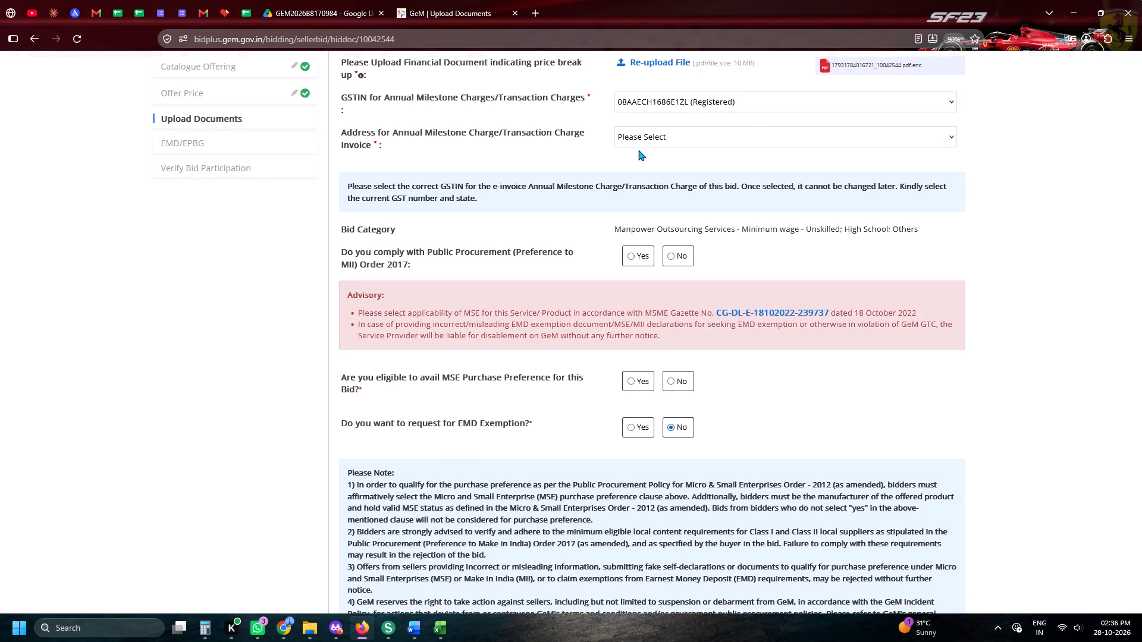
{"action": "left_click", "coordinate": [638, 150]}
{"action": "left_click", "coordinate": [638, 140]}
{"action": "left_click", "coordinate": [650, 174]}
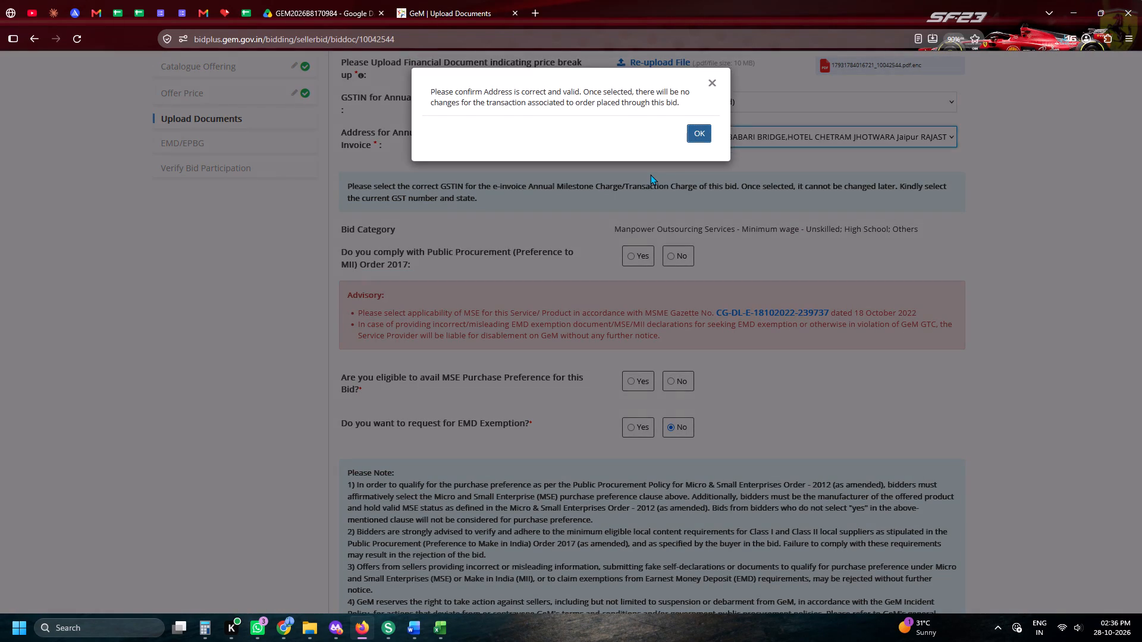
{"action": "left_click", "coordinate": [704, 136]}
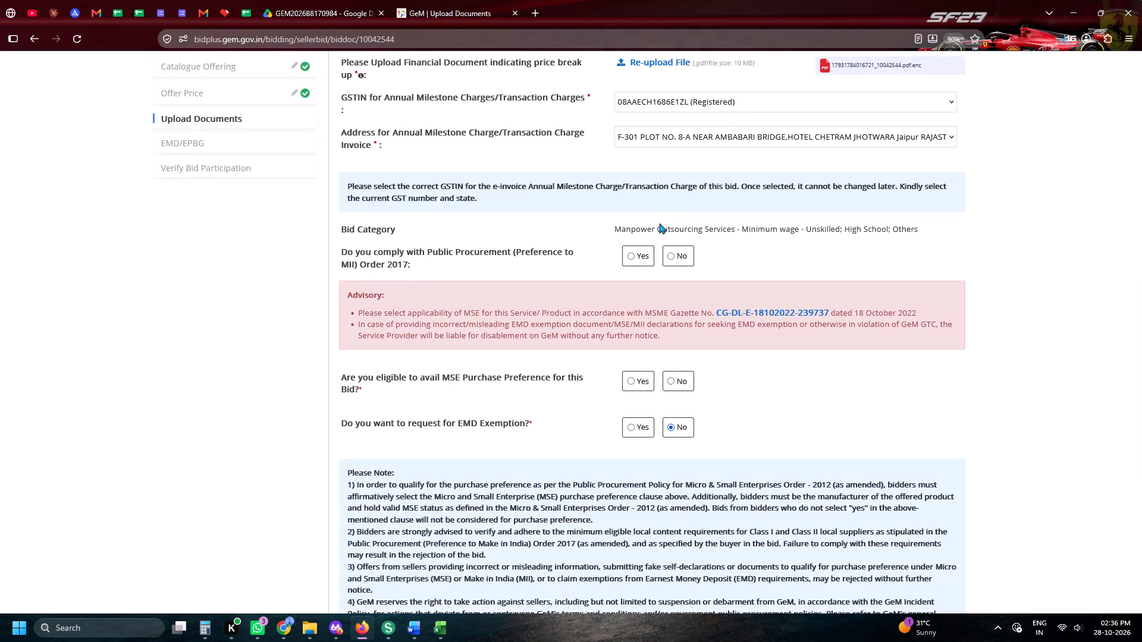
Answer Yes to complying with the MII Order 2017, availing MSE Purchase Preference and requesting EMD Exemption.
{"action": "left_click", "coordinate": [630, 256]}
{"action": "left_click", "coordinate": [627, 380]}
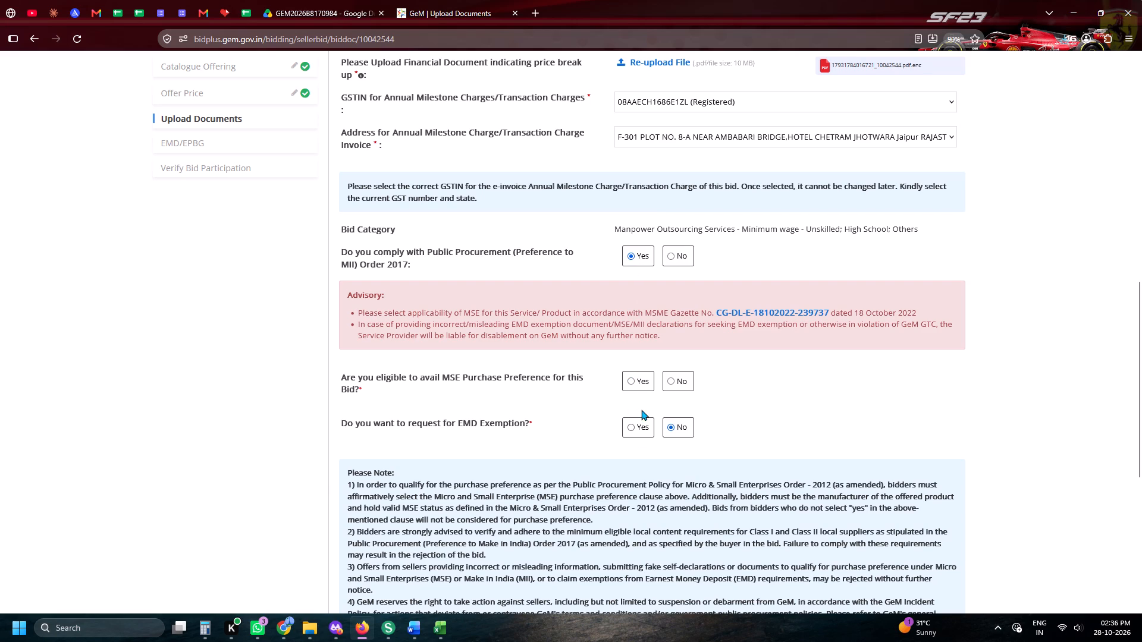
{"action": "left_click", "coordinate": [641, 429]}
{"action": "left_click", "coordinate": [630, 380]}
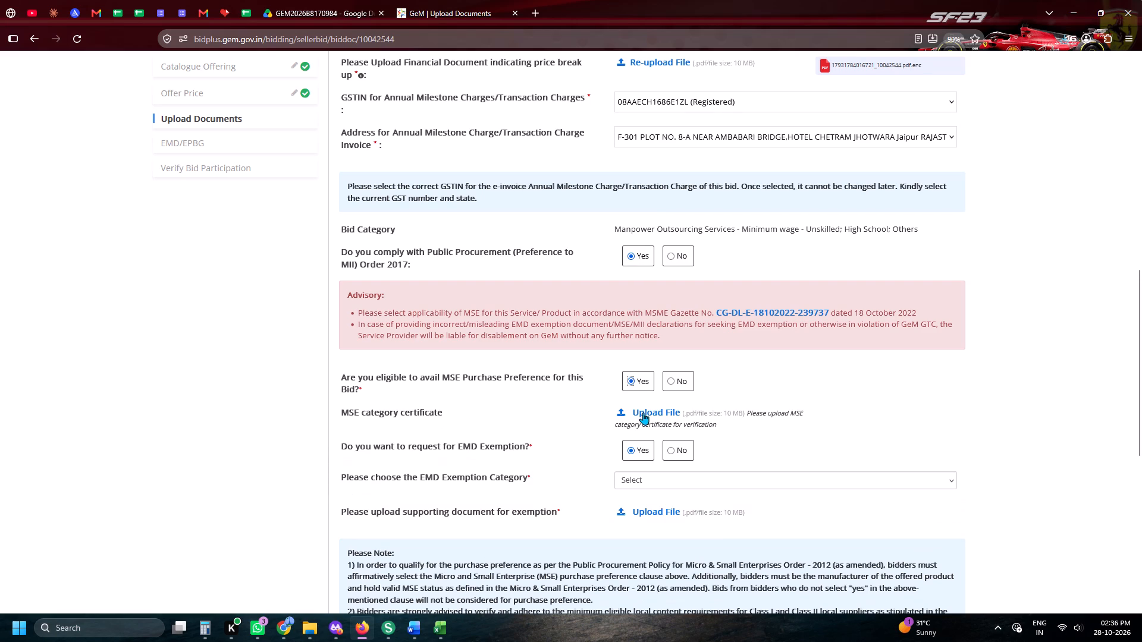
Upload msme-certificate-hhspl from Gem Bid Documents - HHSPL as the MSE category certificate.
{"action": "left_click", "coordinate": [643, 413]}
{"action": "scroll", "coordinate": [854, 329], "scroll_direction": "up", "scroll_amount": 4}
{"action": "left_click", "coordinate": [852, 241]}
{"action": "scroll", "coordinate": [1022, 330], "scroll_direction": "down", "scroll_amount": 4}
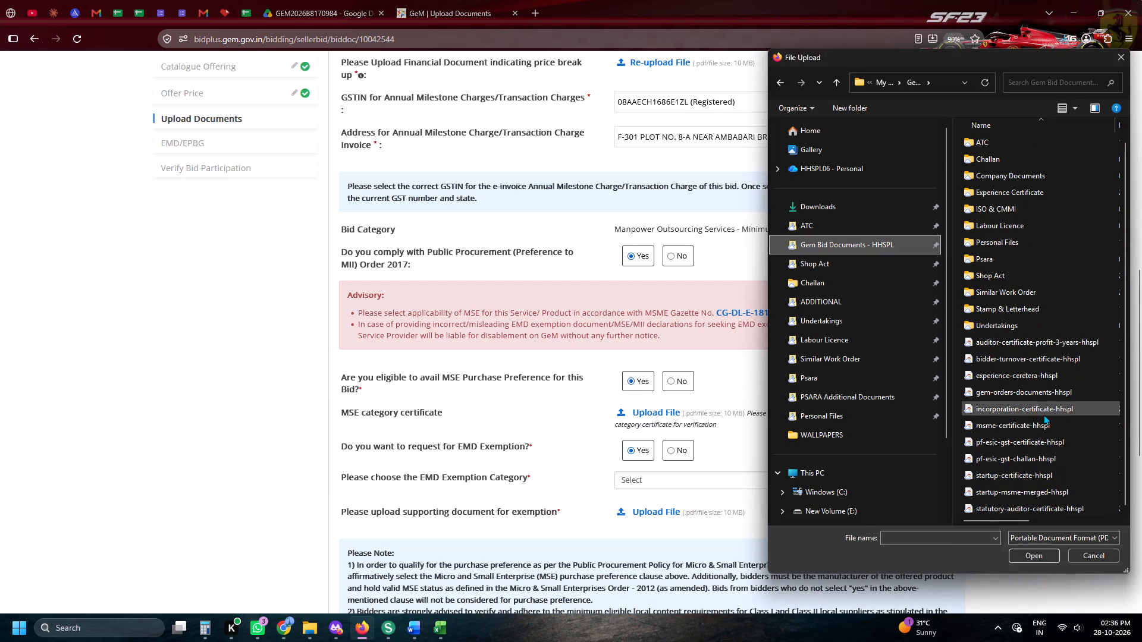
{"action": "double_click", "coordinate": [994, 425]}
Choose Start-up as the EMD Exemption Category and upload startup-msme-merged-hhspl as its supporting document.
{"action": "scroll", "coordinate": [834, 350], "scroll_direction": "down", "scroll_amount": 2}
{"action": "left_click", "coordinate": [646, 329]}
{"action": "left_click", "coordinate": [640, 357]}
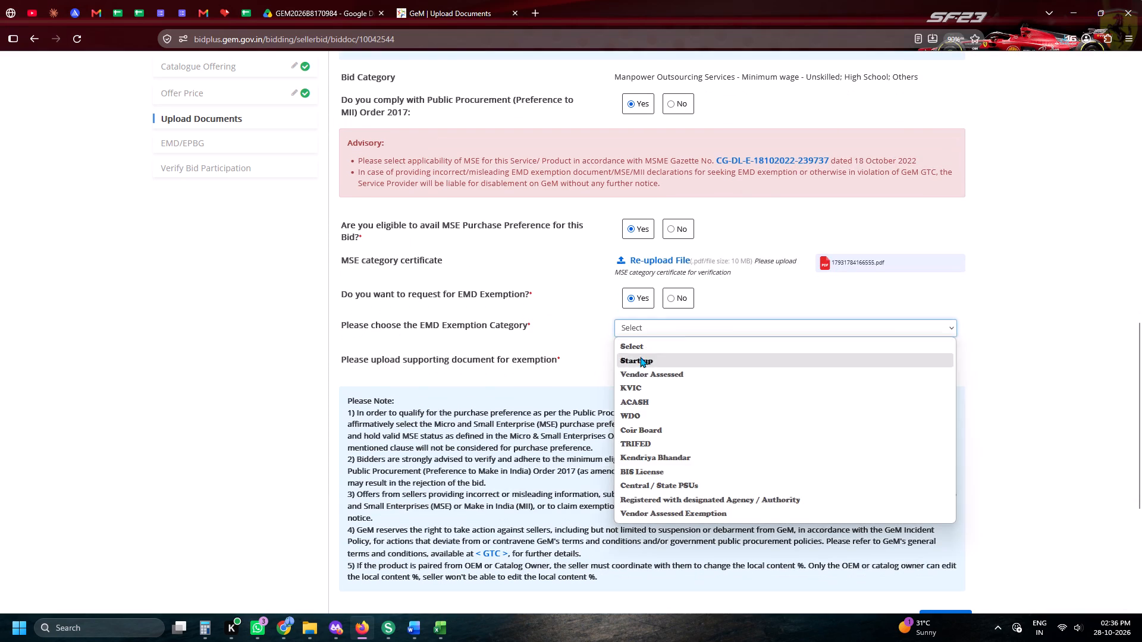
{"action": "left_click", "coordinate": [647, 374]}
{"action": "scroll", "coordinate": [940, 361], "scroll_direction": "down", "scroll_amount": 11}
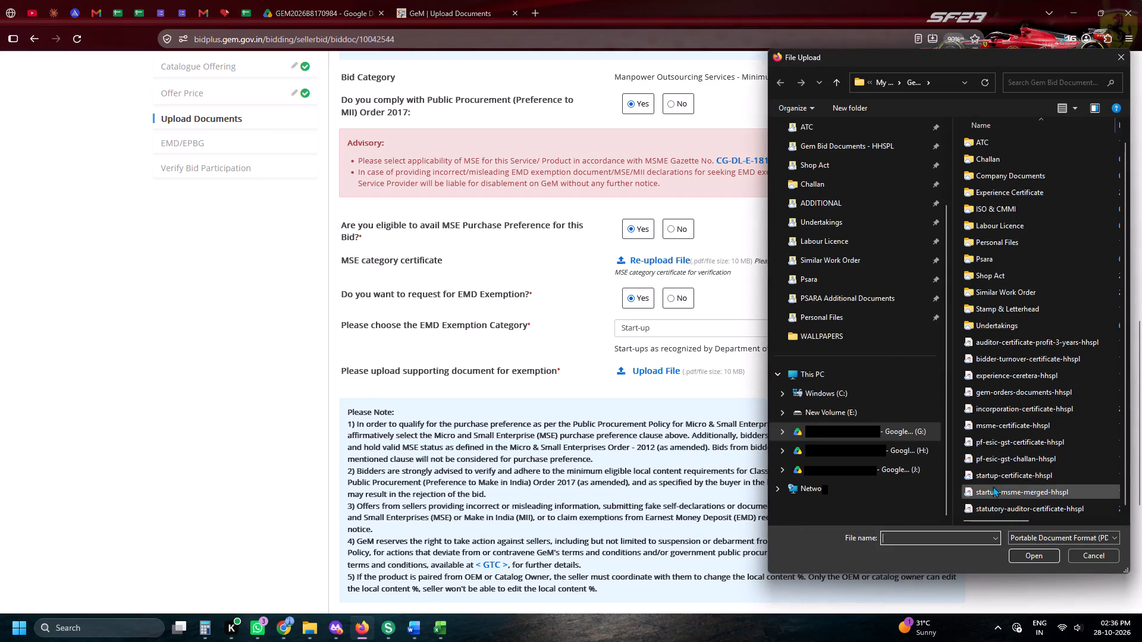
{"action": "triple_click", "coordinate": [993, 486]}
Review the uploaded files for every document requirement and save the Upload Documents section.
{"action": "scroll", "coordinate": [993, 486], "scroll_direction": "up", "scroll_amount": 13}
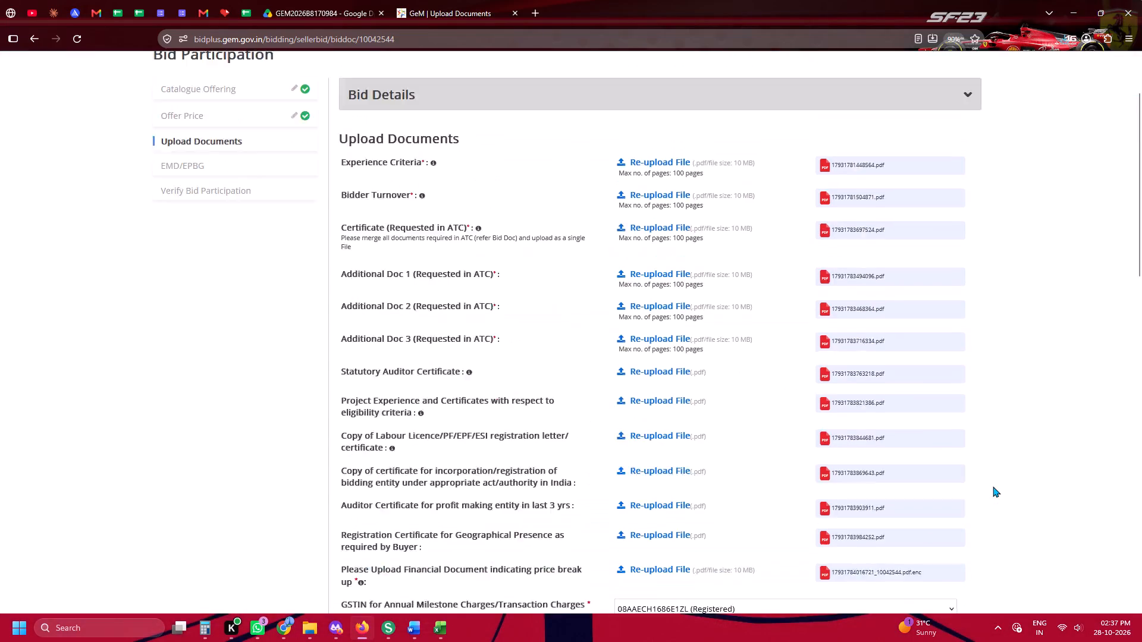
{"action": "scroll", "coordinate": [993, 486], "scroll_direction": "up", "scroll_amount": 2}
{"action": "scroll", "coordinate": [993, 486], "scroll_direction": "down", "scroll_amount": 16}
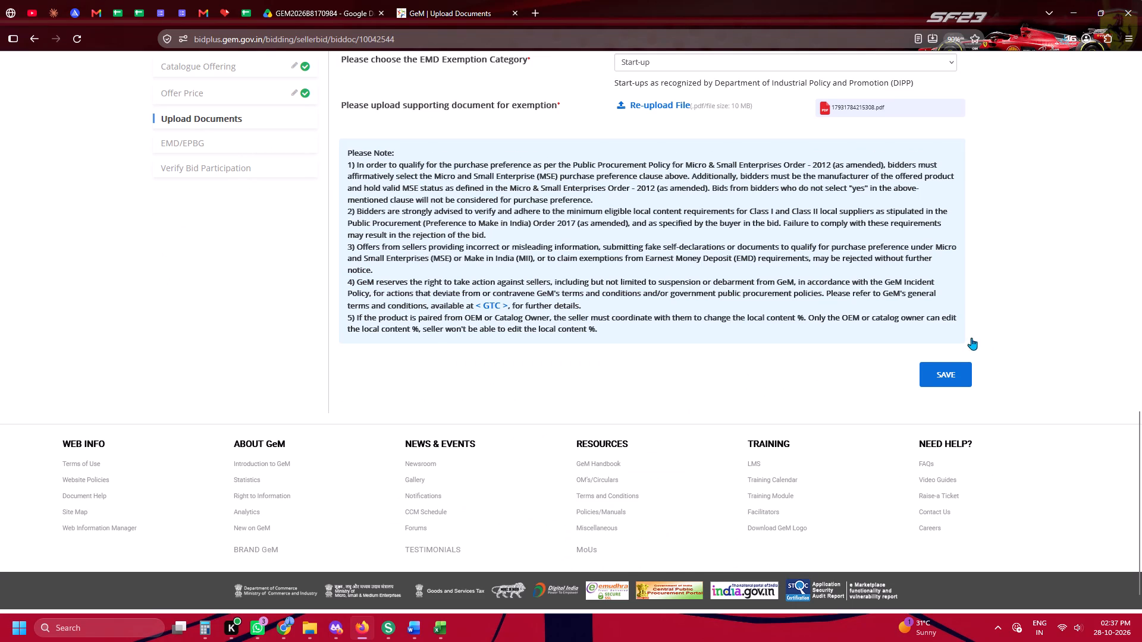
{"action": "left_click", "coordinate": [968, 341]}
Save the EMD/EPBG section with the EMD exemption requested.
{"action": "scroll", "coordinate": [962, 345], "scroll_direction": "down", "scroll_amount": 19}
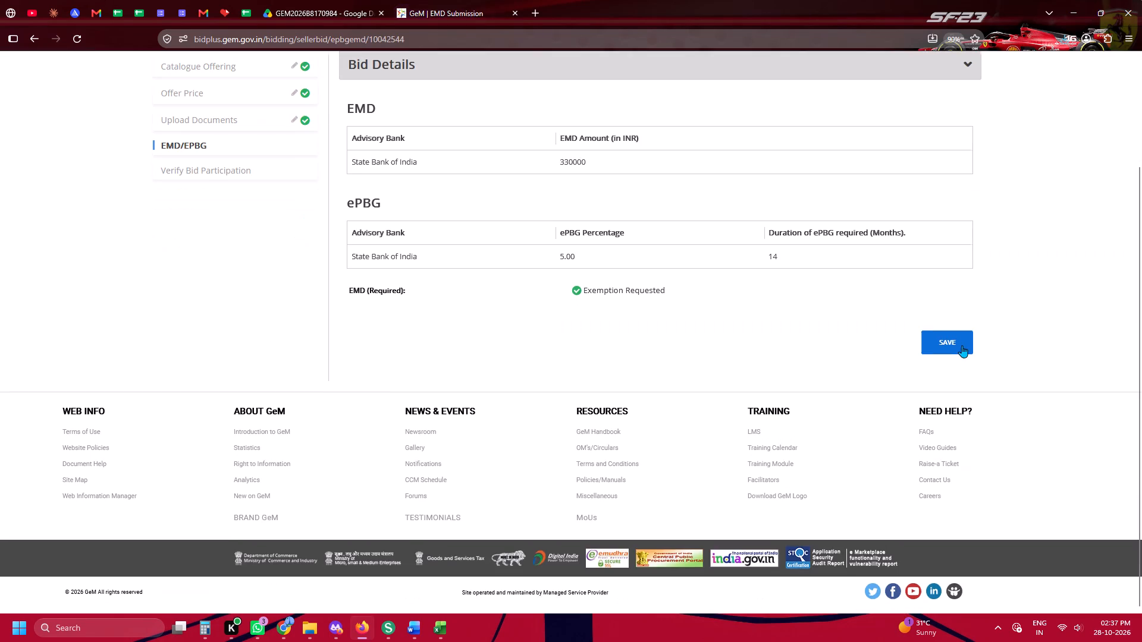
{"action": "left_click", "coordinate": [962, 345]}
Agree to the terms and bid participation clauses and request OTP verification for submitting the offer.
{"action": "scroll", "coordinate": [962, 345], "scroll_direction": "down", "scroll_amount": 14}
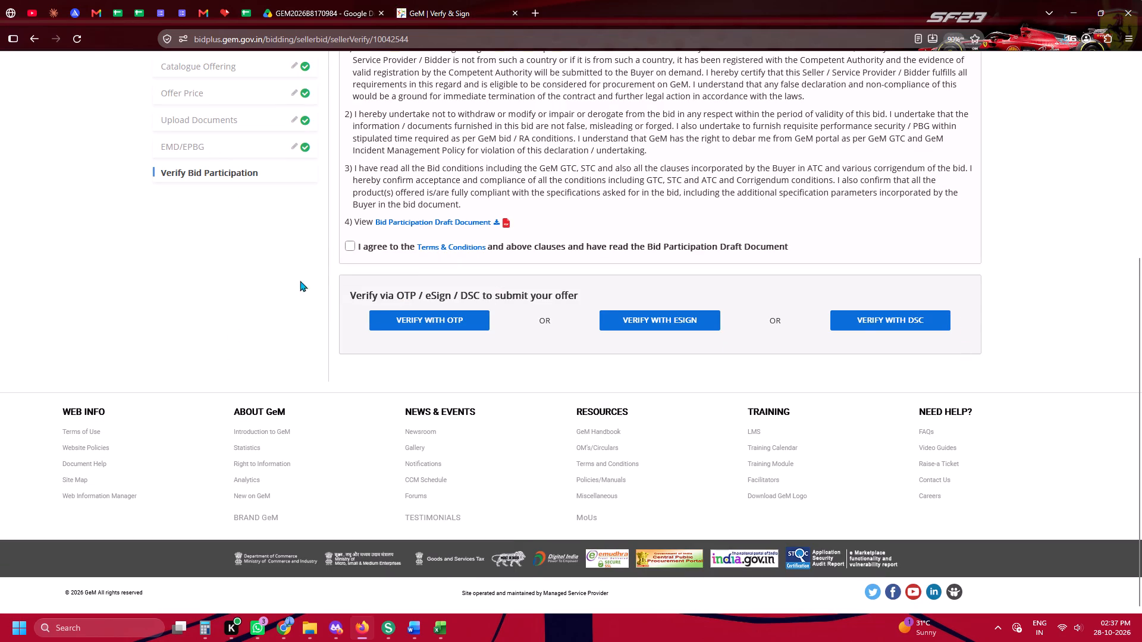
{"action": "left_click", "coordinate": [349, 246]}
{"action": "left_click", "coordinate": [381, 320]}
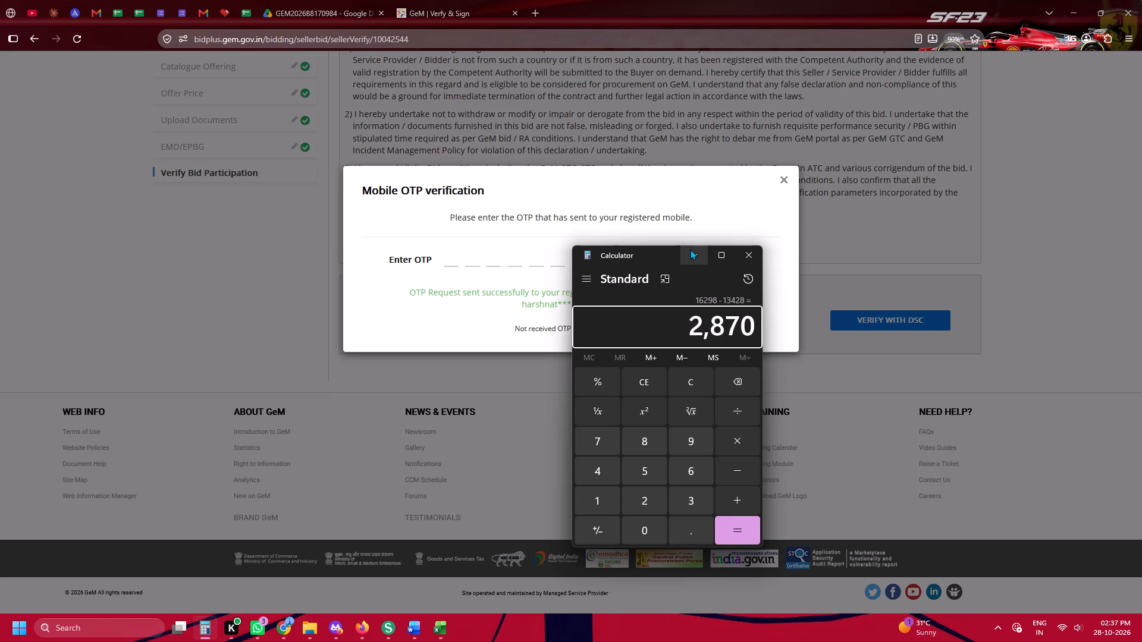
Clear the calculation and subtract 13428 from 16245.
{"action": "key", "text": "Escape"}
{"action": "key", "text": "Escape"}
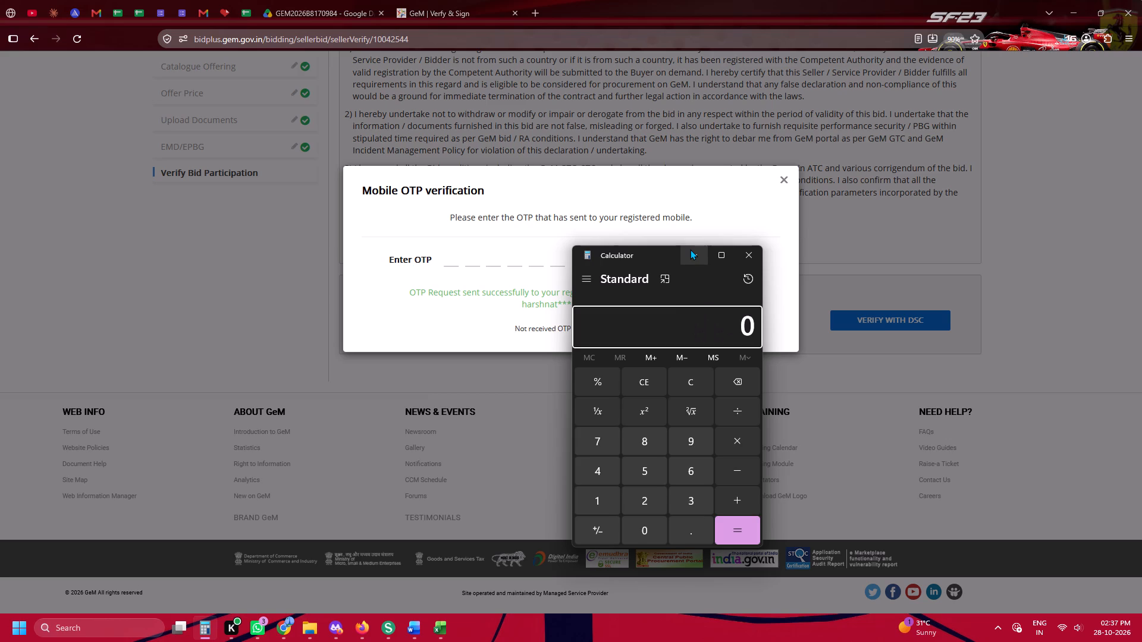
{"action": "type", "text": "16"}
{"action": "type", "text": "245"}
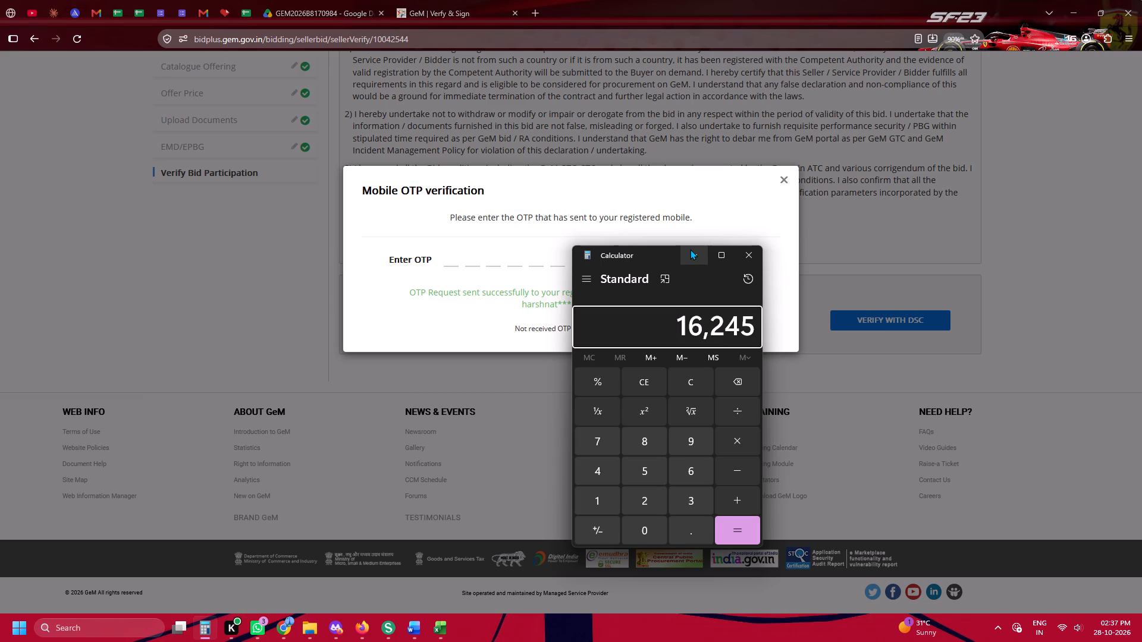
{"action": "key", "text": "minus"}
{"action": "type", "text": "13428"}
{"action": "key", "text": "Return"}
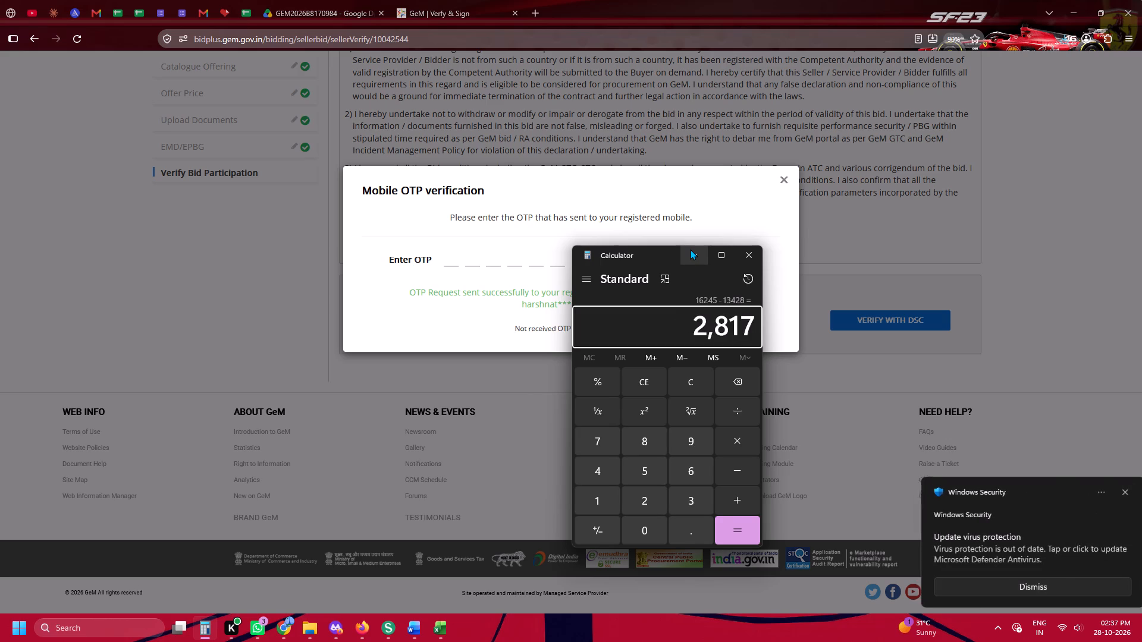
Clear the calculation and subtract 13428 from 16300.
{"action": "key", "text": "Escape"}
{"action": "key", "text": "Escape"}
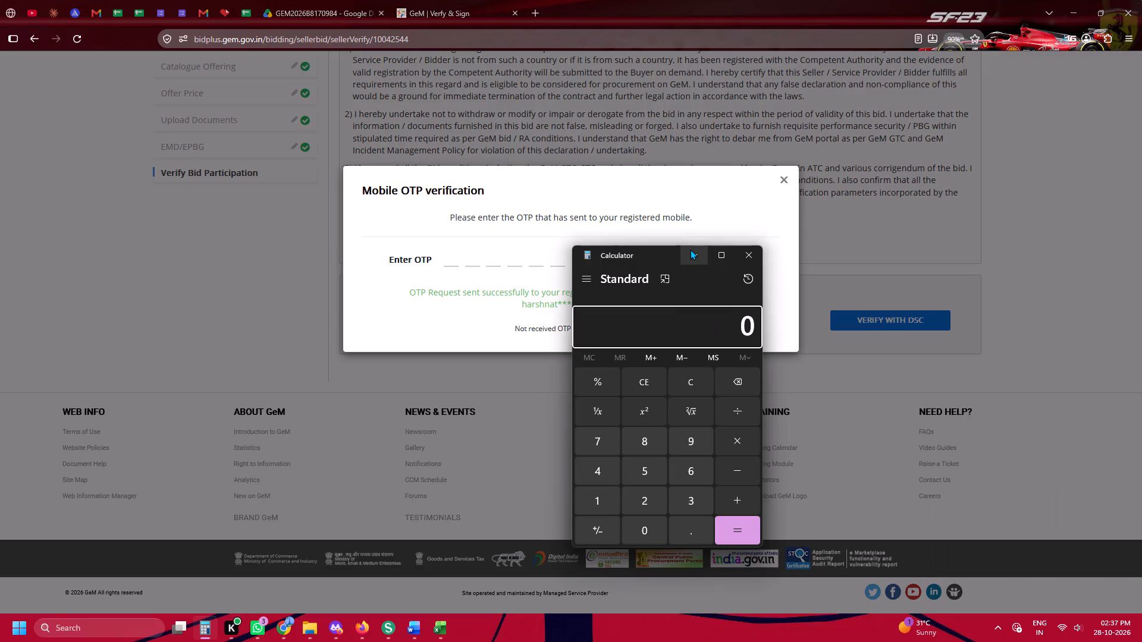
{"action": "type", "text": "13"}
{"action": "key", "text": "BackSpace"}
{"action": "type", "text": "6300"}
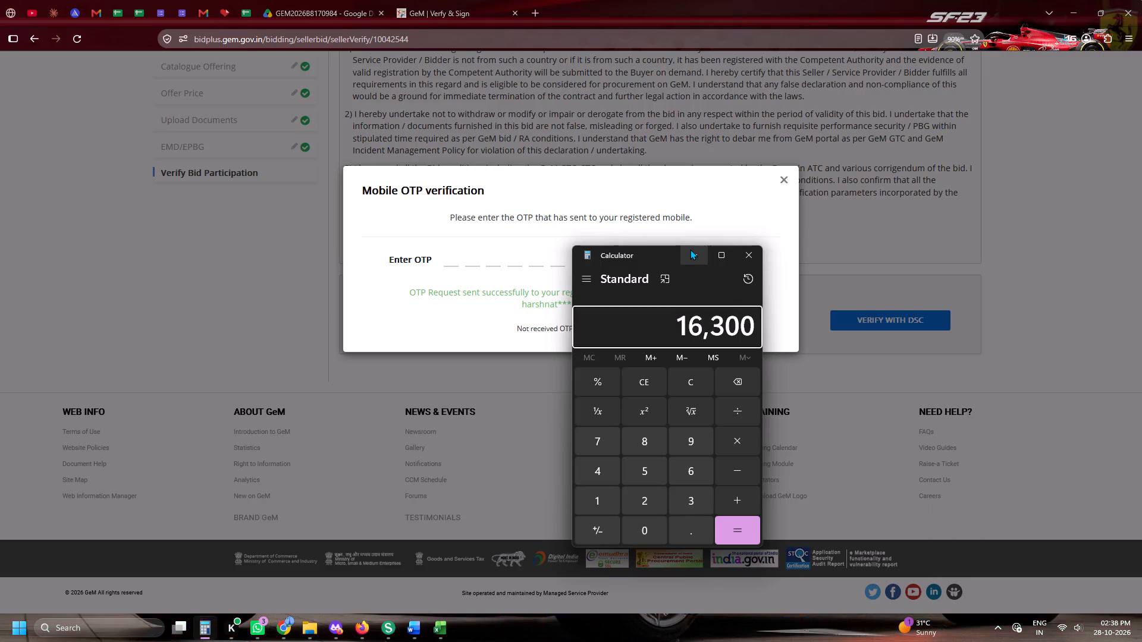
{"action": "key", "text": "minus"}
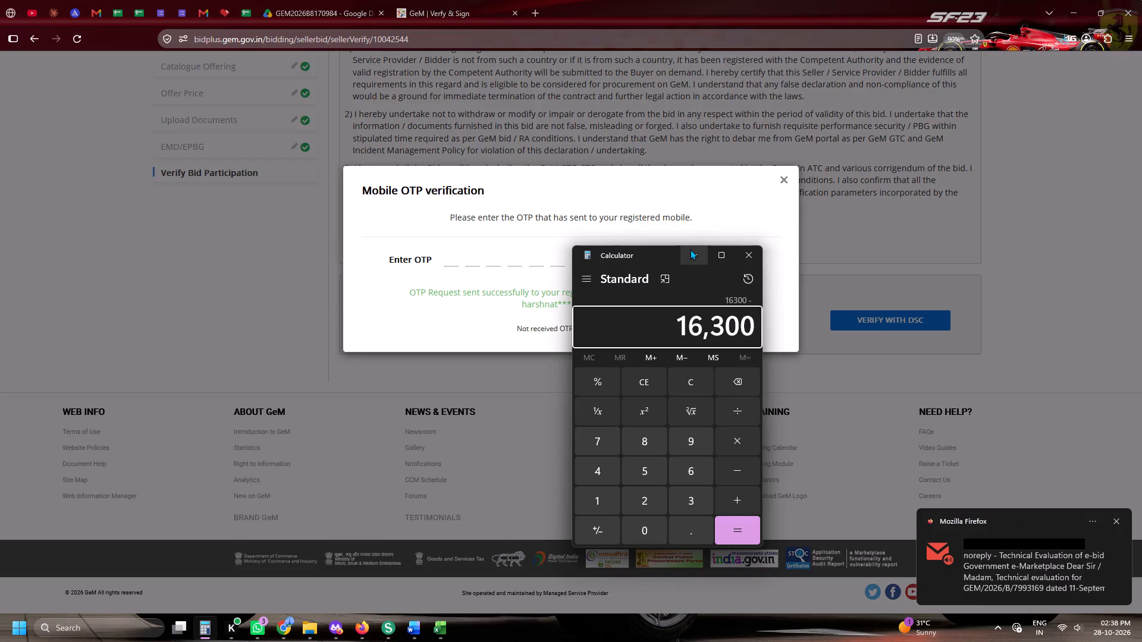
{"action": "type", "text": "13428"}
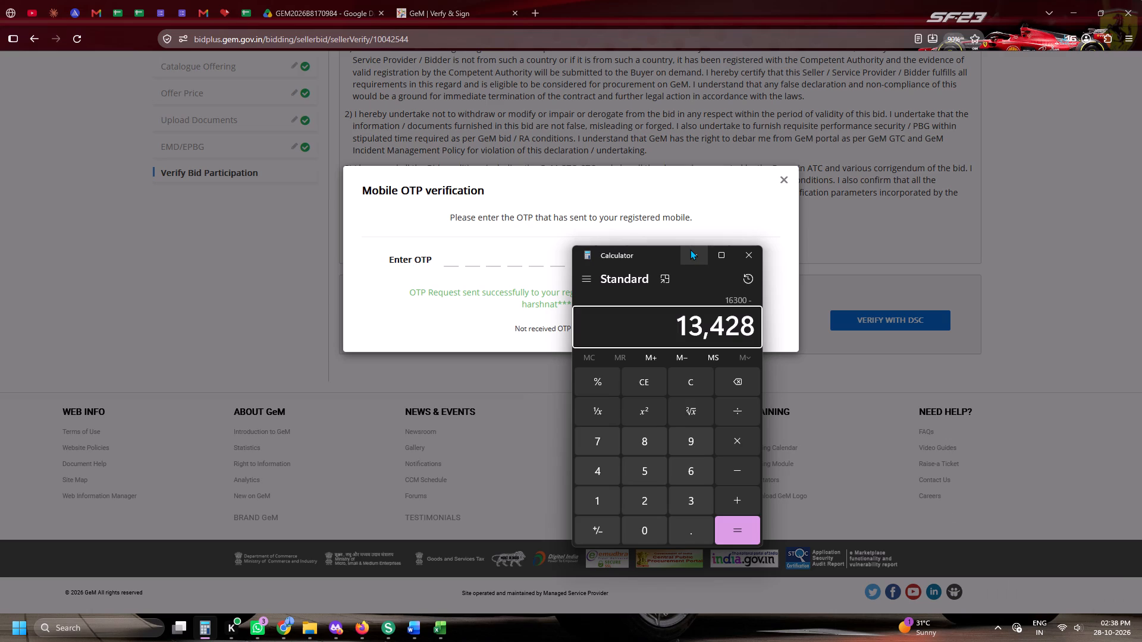
{"action": "key", "text": "Return"}
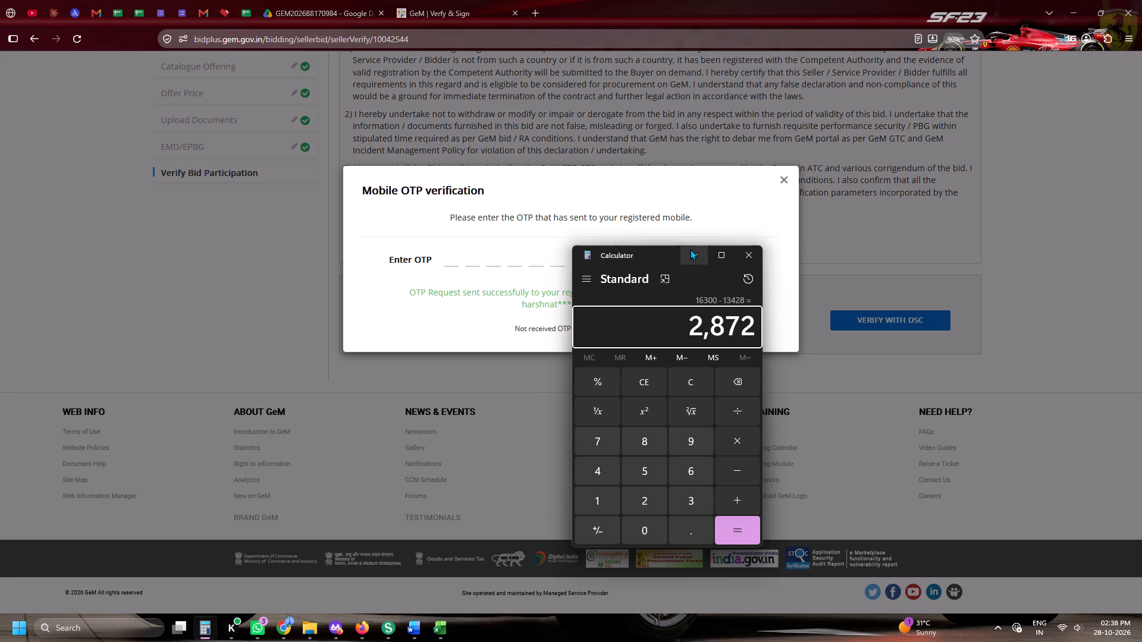
Clear the calculation and sum the three computed differences, starting with 2870 and 2817.
{"action": "key", "text": "Escape"}
{"action": "key", "text": "Escape"}
{"action": "key", "text": "Escape"}
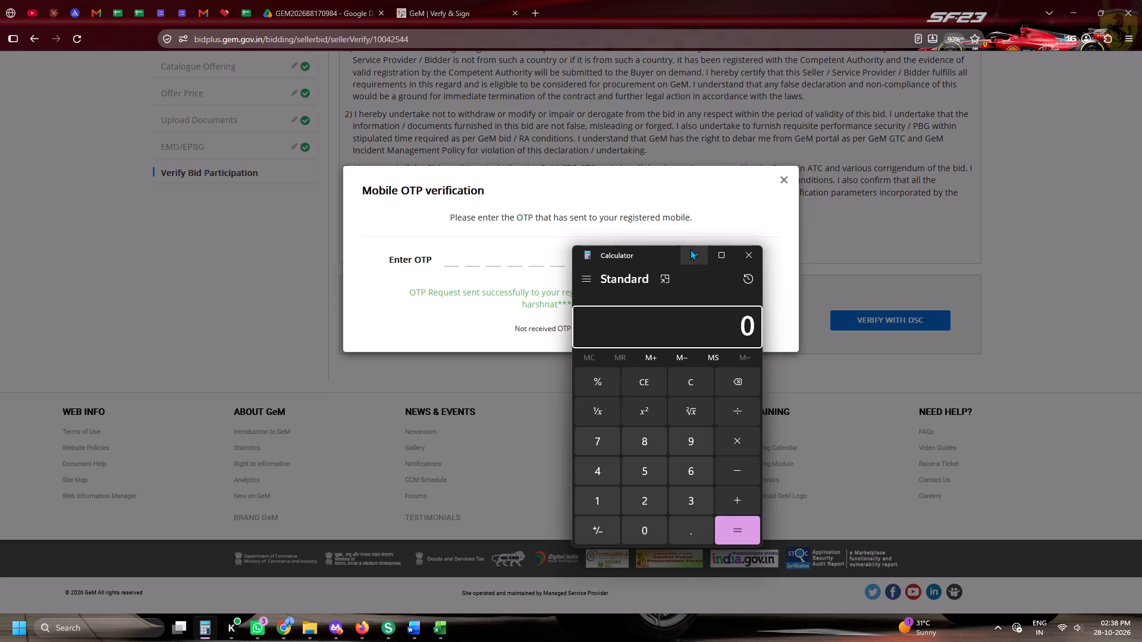
{"action": "type", "text": "28"}
{"action": "key", "text": "7"}
{"action": "key", "text": "0"}
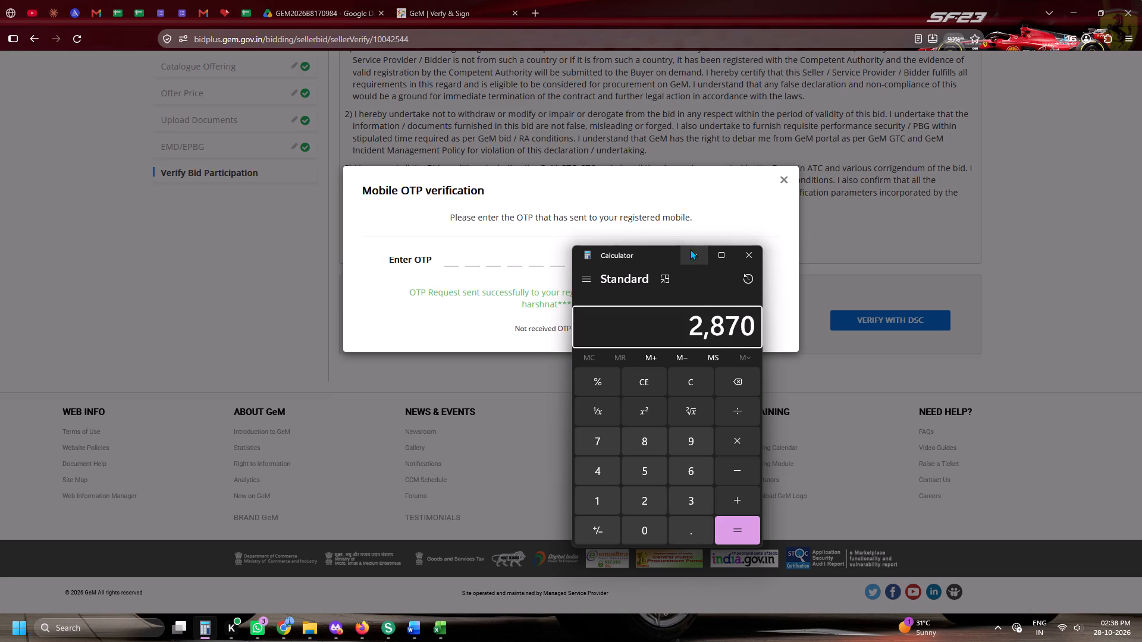
{"action": "type", "text": "+2"}
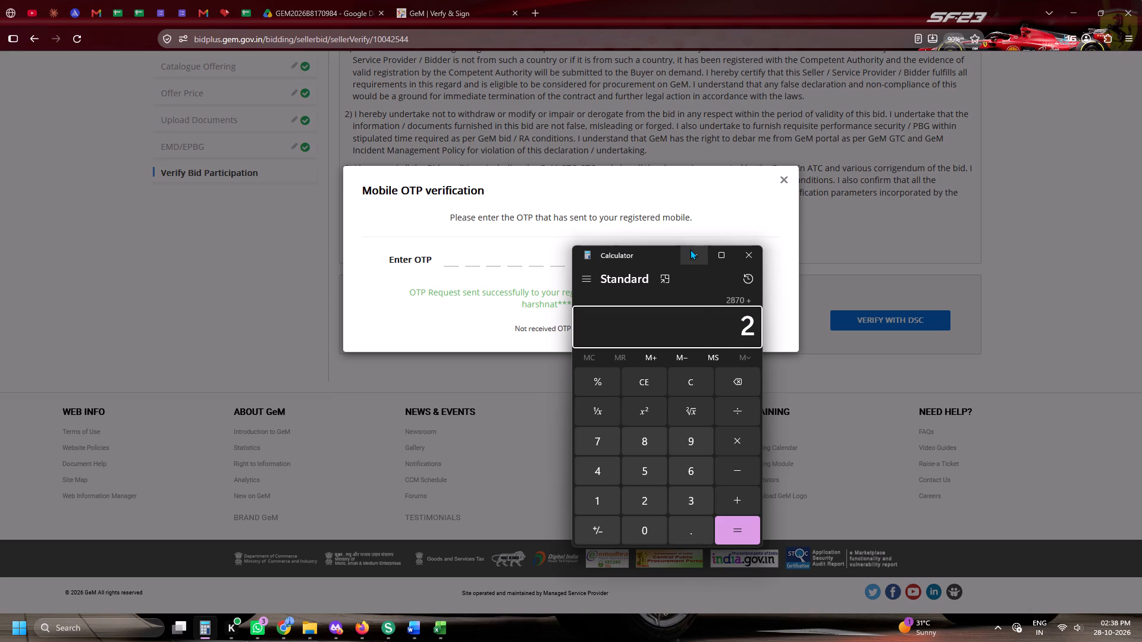
{"action": "type", "text": "817"}
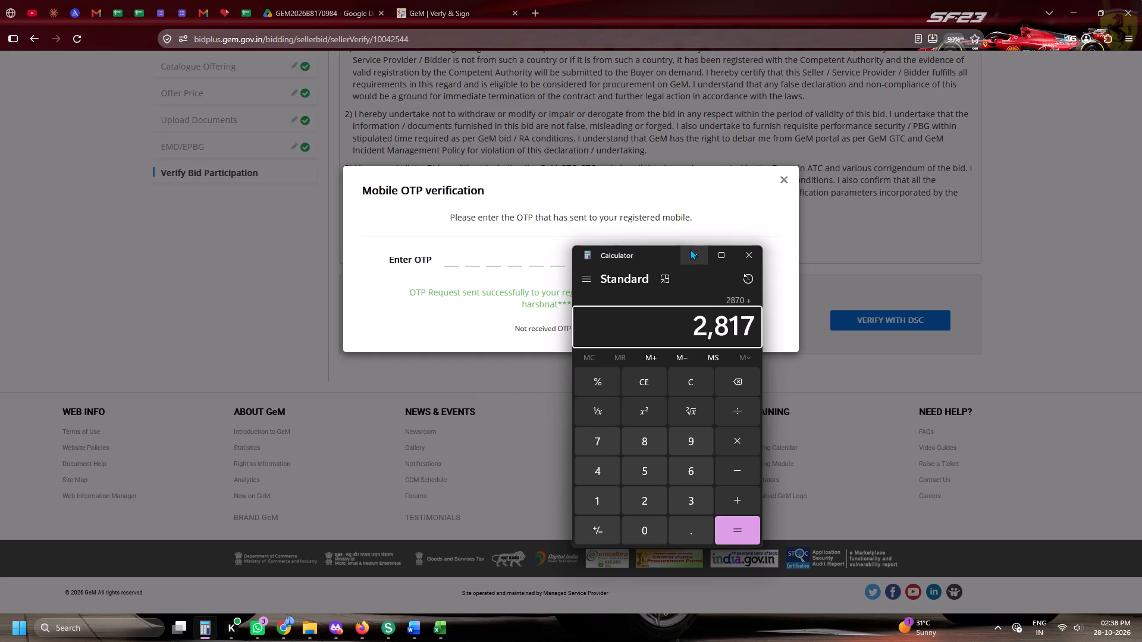
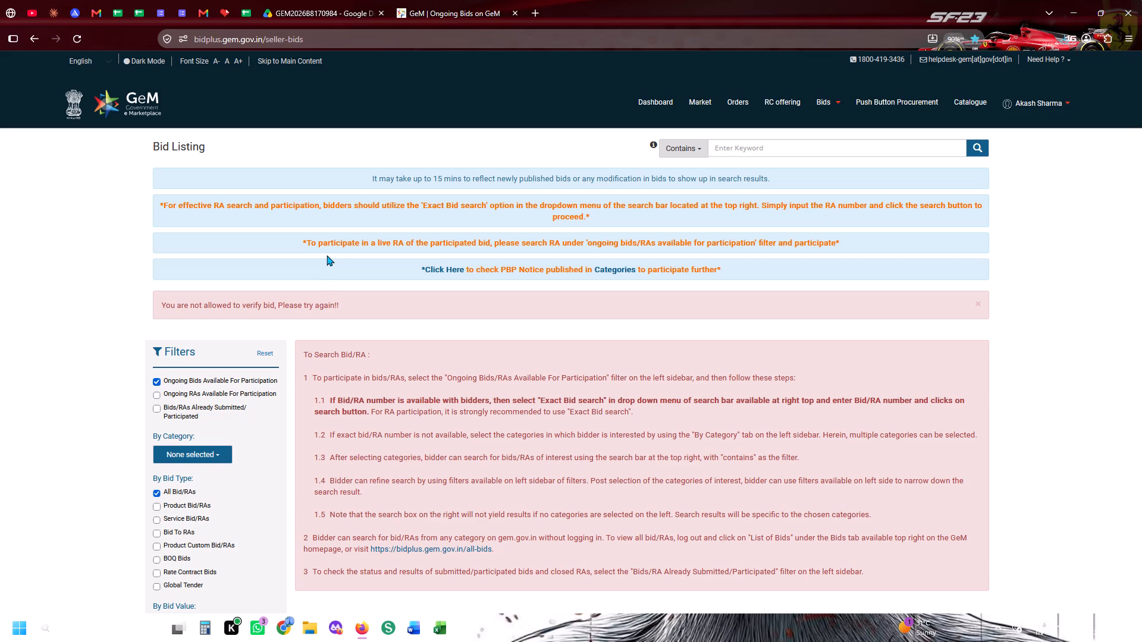
Copy bid number GEM/2026/B/8167399 from the tender sheet and run an Exact Bid Search for it on GeM.
{"action": "left_click", "coordinate": [250, 0]}
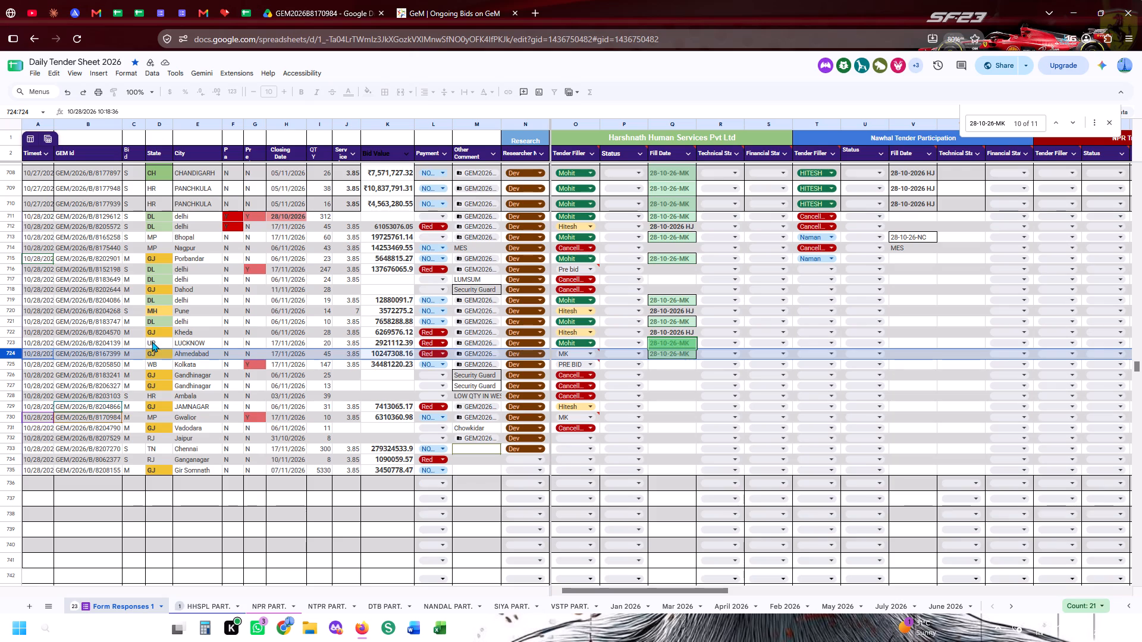
{"action": "left_click", "coordinate": [111, 347]}
{"action": "left_click", "coordinate": [113, 352]}
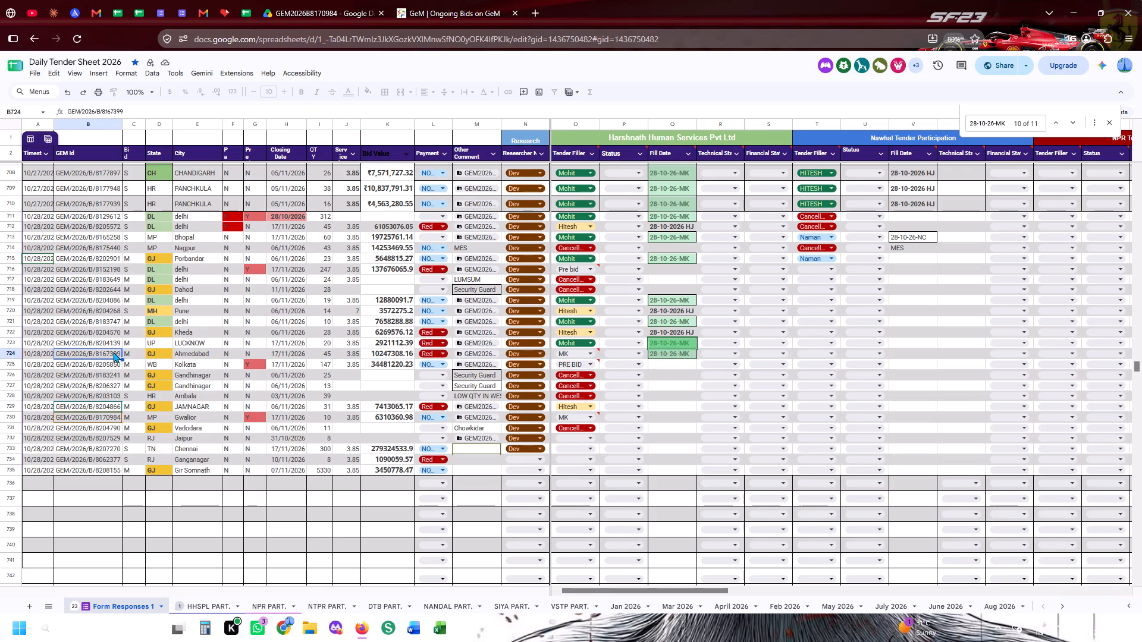
{"action": "key", "text": "ctrl+c"}
{"action": "key", "text": "ctrl+c"}
{"action": "left_click", "coordinate": [456, 0]}
{"action": "left_click", "coordinate": [771, 149]}
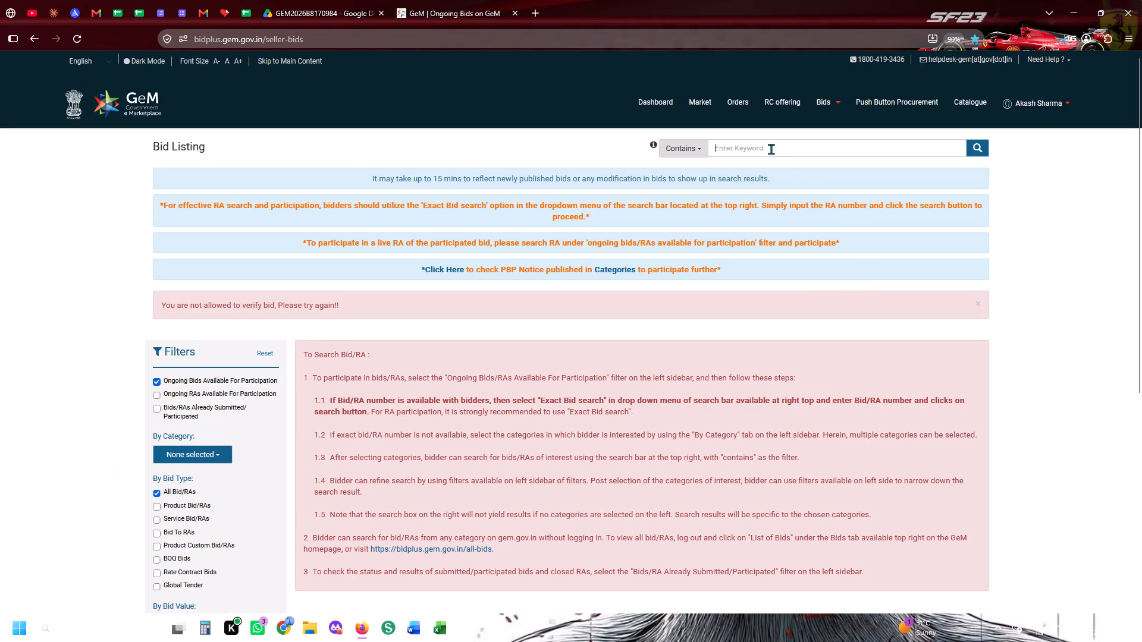
{"action": "key", "text": "ctrl+v"}
{"action": "left_click", "coordinate": [693, 147]}
{"action": "left_click", "coordinate": [688, 215]}
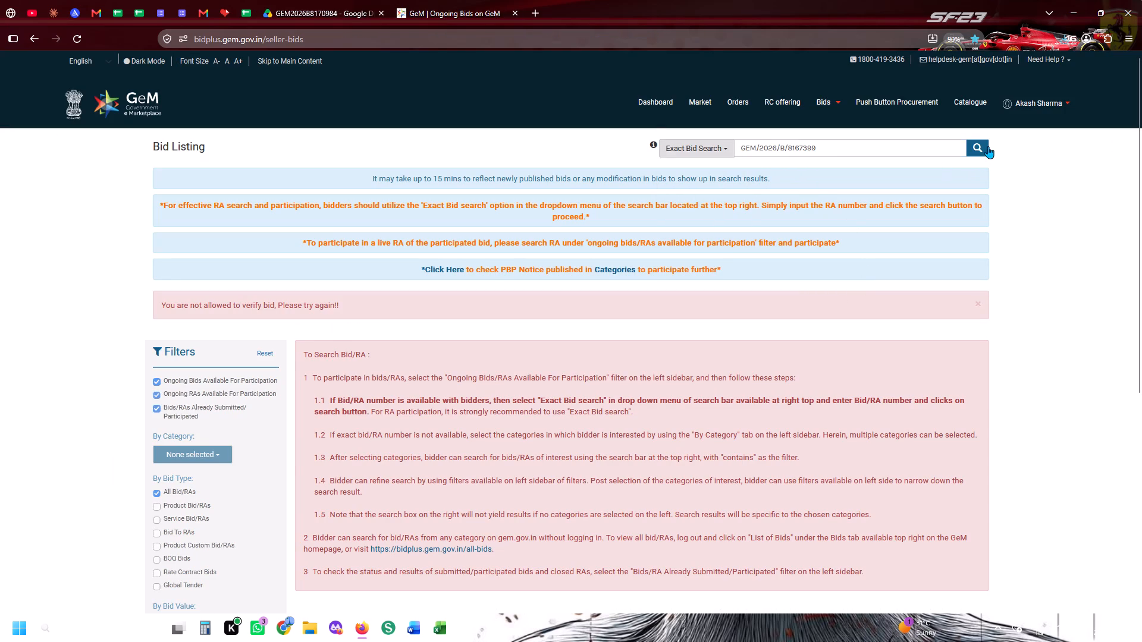
{"action": "left_click", "coordinate": [979, 142]}
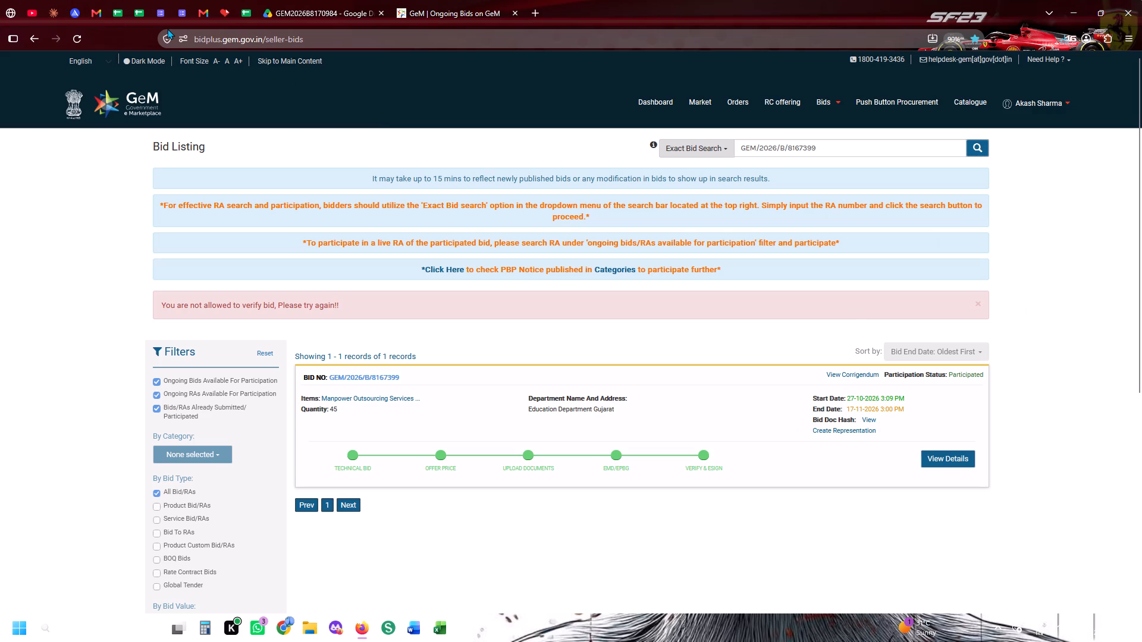
In the tender sheet, copy Harshnath's fill date 28-10-26-MK from bid GEM/2026/B/8167399 to the row of GEM/2026/B/8170984.
{"action": "left_click", "coordinate": [246, 12]}
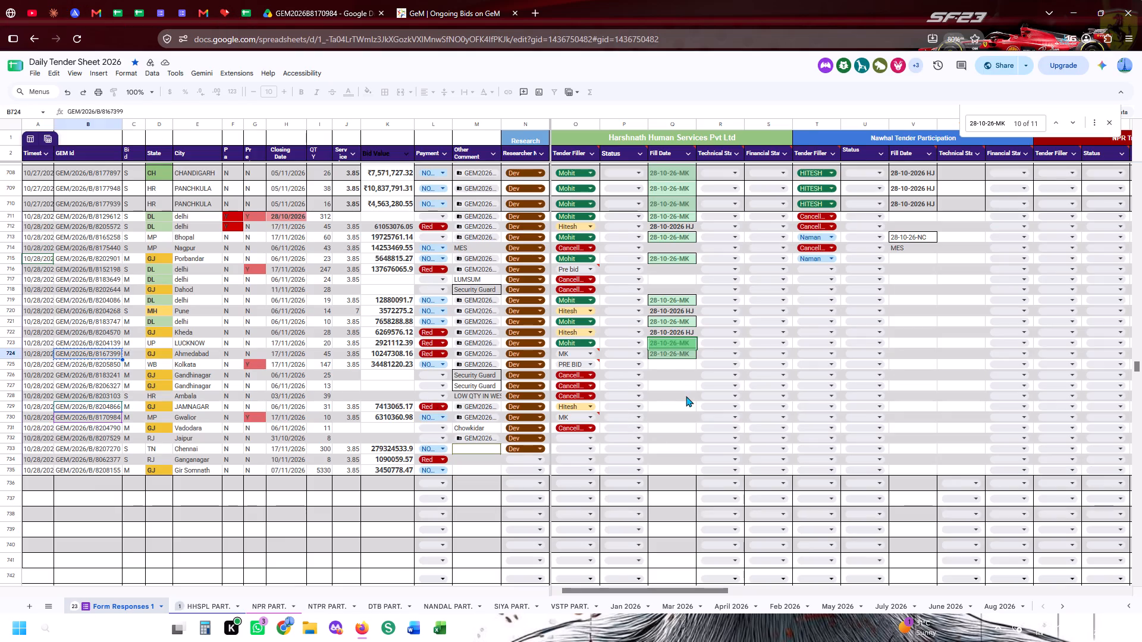
{"action": "left_click", "coordinate": [664, 360]}
{"action": "left_click", "coordinate": [664, 357]}
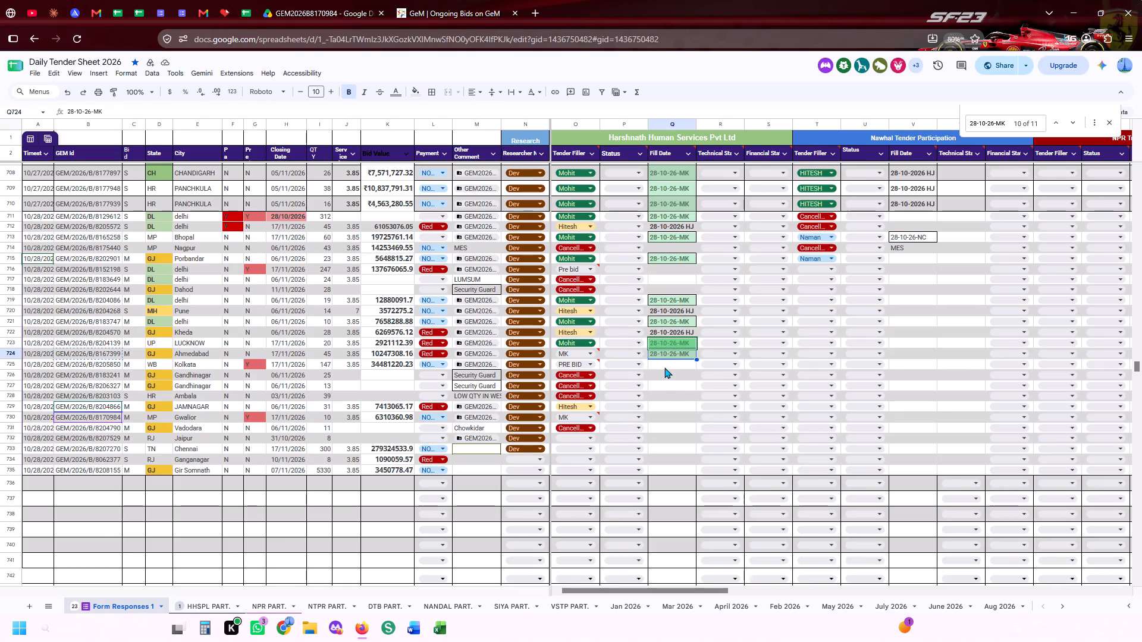
{"action": "key", "text": "ctrl+c"}
{"action": "left_click", "coordinate": [664, 417]}
{"action": "key", "text": "ctrl+v"}
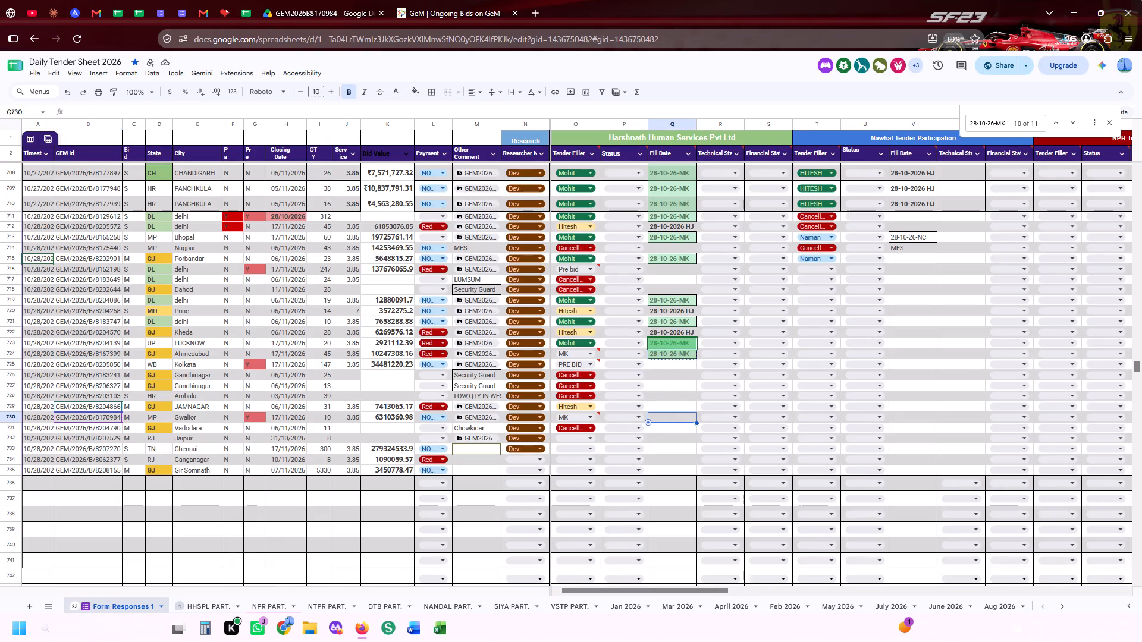
Set Harshnath's Tender Filler for bid GEM/2026/B/8167399 to Mohit.
{"action": "left_click", "coordinate": [582, 351]}
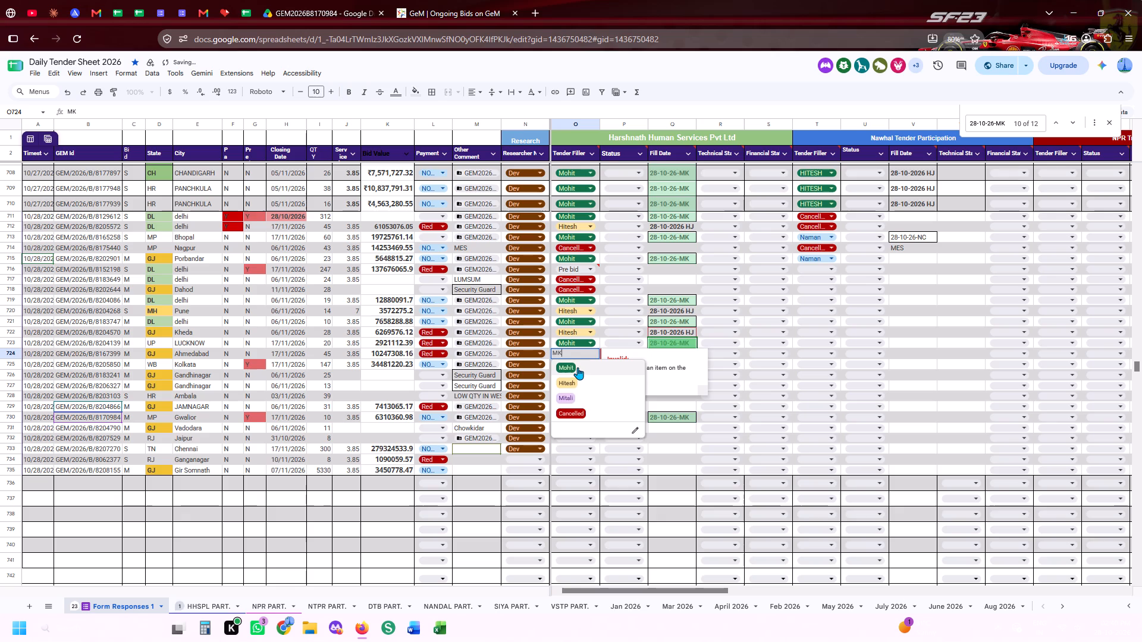
{"action": "left_click", "coordinate": [578, 367]}
{"action": "left_click", "coordinate": [649, 461]}
Copy bid number GEM/2026/B/8170984 from the tender sheet and find that bid on GeM with Exact Bid Search.
{"action": "left_click", "coordinate": [0, 413]}
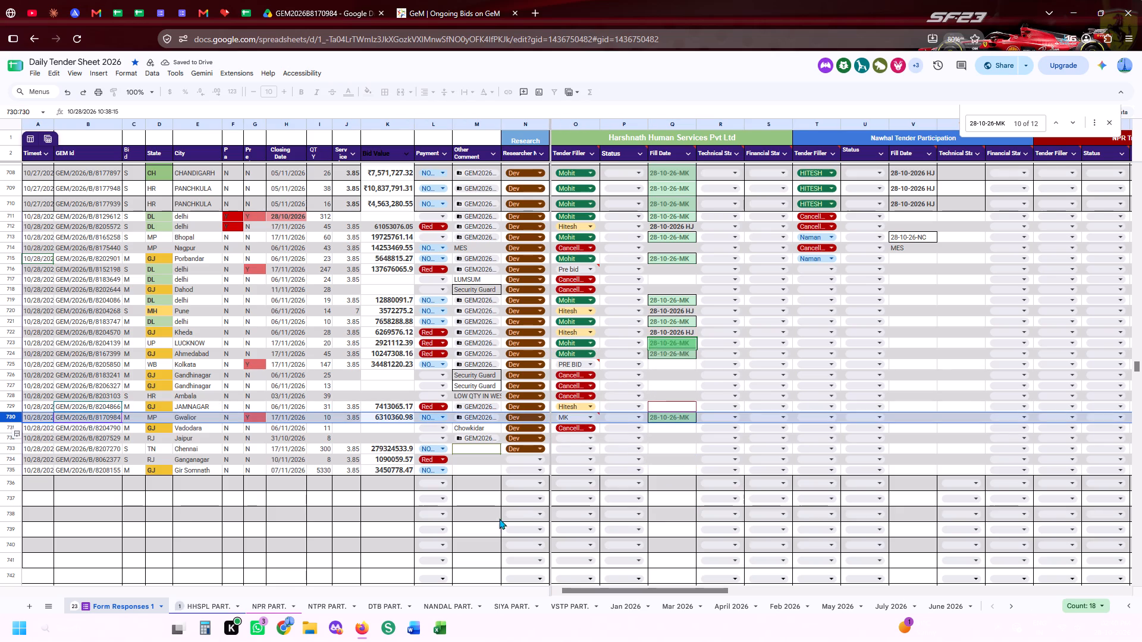
{"action": "left_click", "coordinate": [95, 418]}
{"action": "key", "text": "ctrl+c"}
{"action": "key", "text": "ctrl+c"}
{"action": "key", "text": "ctrl+c"}
{"action": "key", "text": "ctrl+c"}
{"action": "key", "text": "ctrl+c"}
{"action": "key", "text": "ctrl+c"}
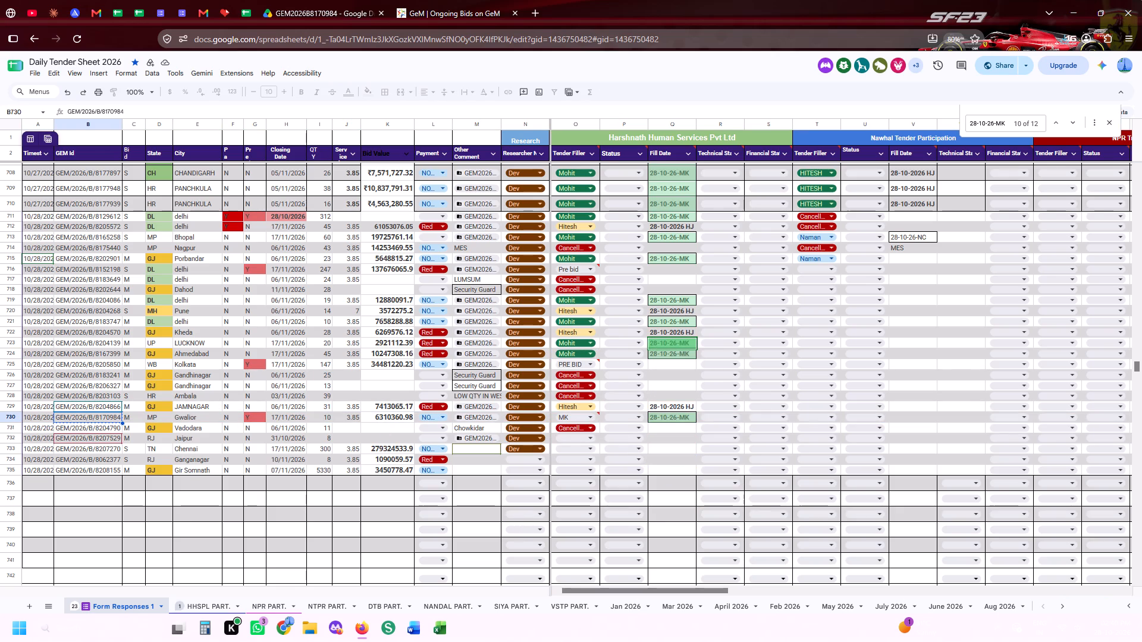
{"action": "left_click", "coordinate": [418, 0]}
{"action": "left_click", "coordinate": [755, 139]}
{"action": "left_click", "coordinate": [756, 142]}
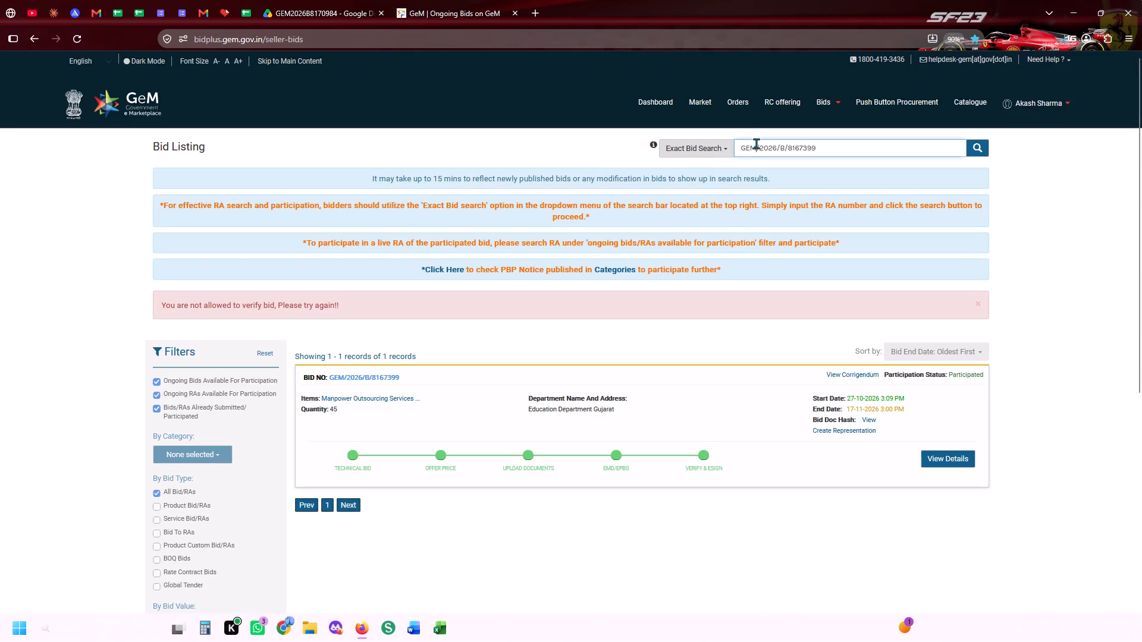
{"action": "key", "text": "ctrl+a"}
{"action": "key", "text": "ctrl+v"}
{"action": "left_click", "coordinate": [970, 149]}
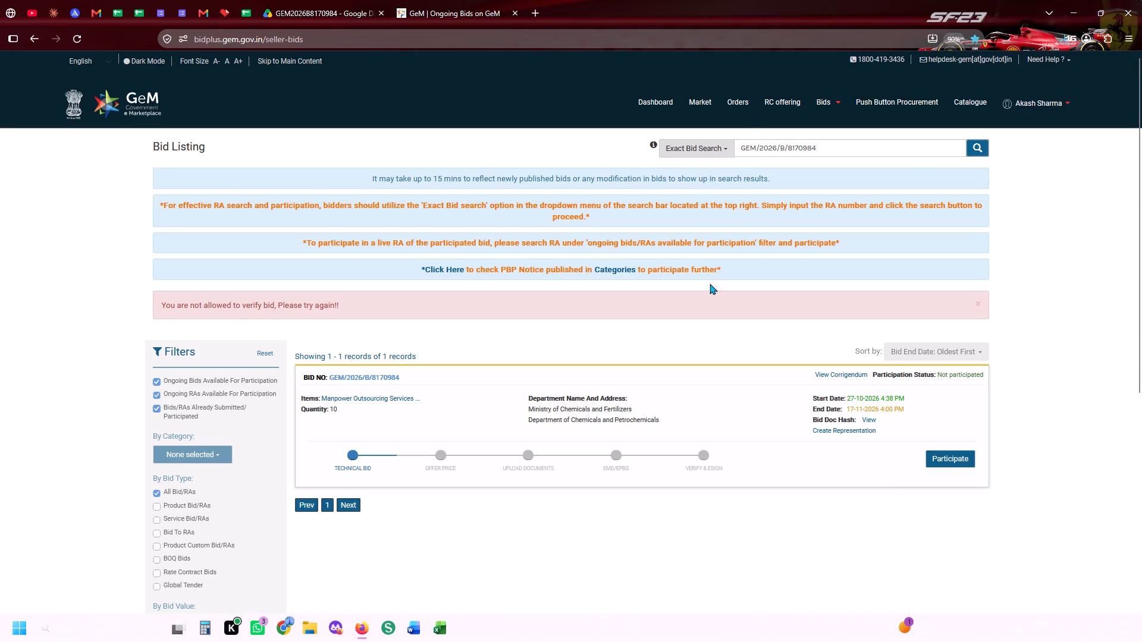
Start participation in GEM/2026/B/8170984 and save the compliance declaration with No, No and Yes for its three statements.
{"action": "left_click", "coordinate": [949, 459]}
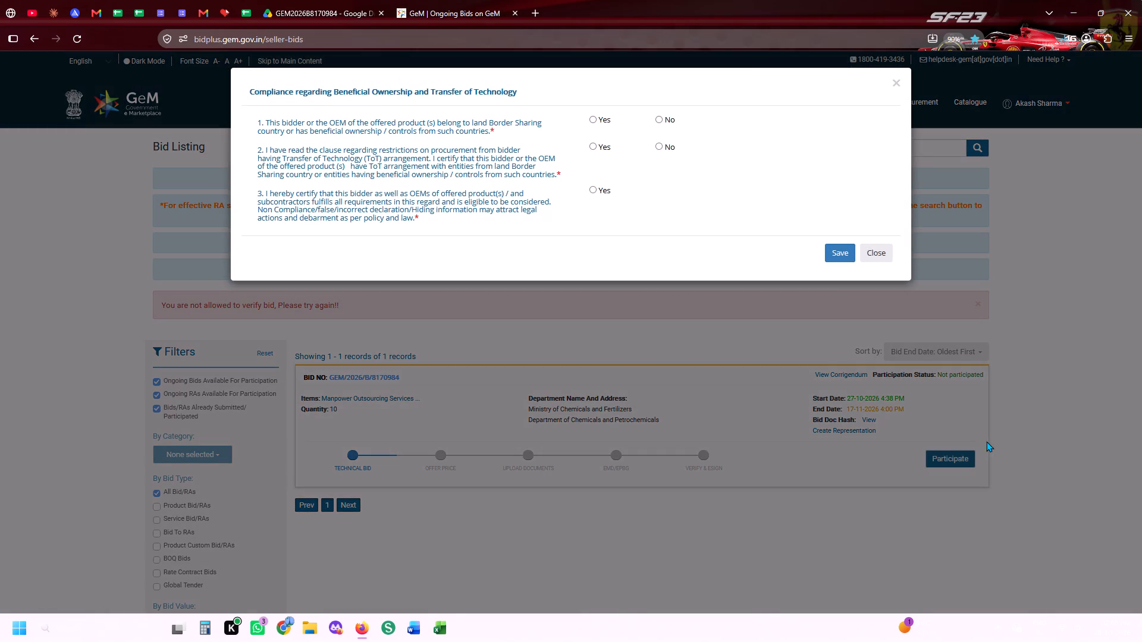
{"action": "left_click", "coordinate": [666, 147]}
{"action": "left_click", "coordinate": [667, 126]}
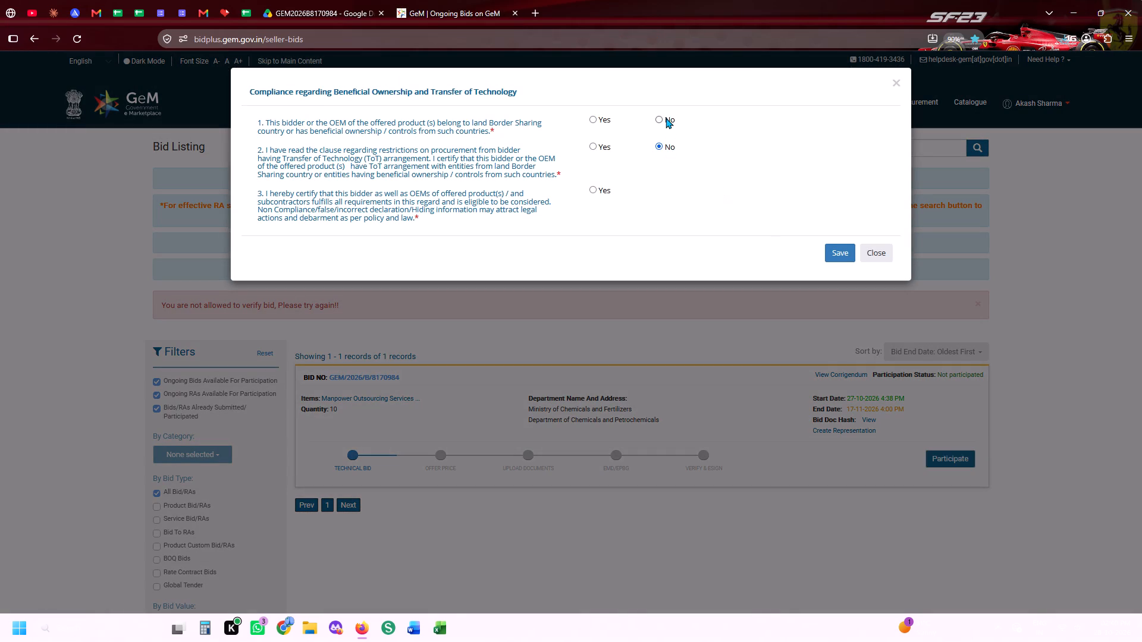
{"action": "left_click", "coordinate": [666, 118]}
{"action": "left_click", "coordinate": [613, 196]}
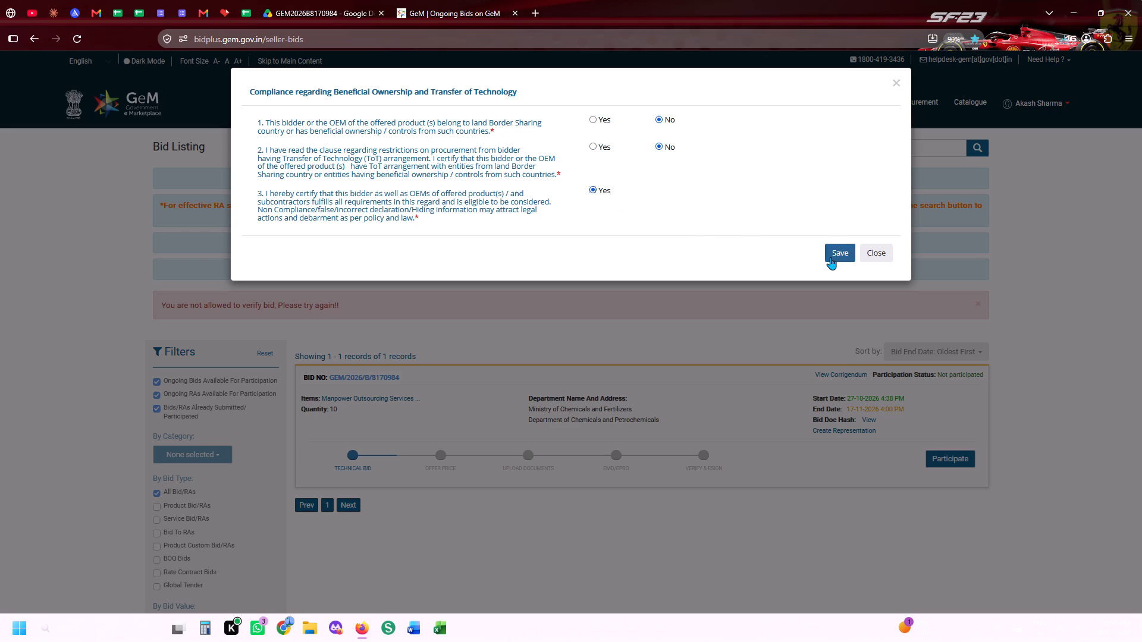
{"action": "left_click", "coordinate": [832, 257]}
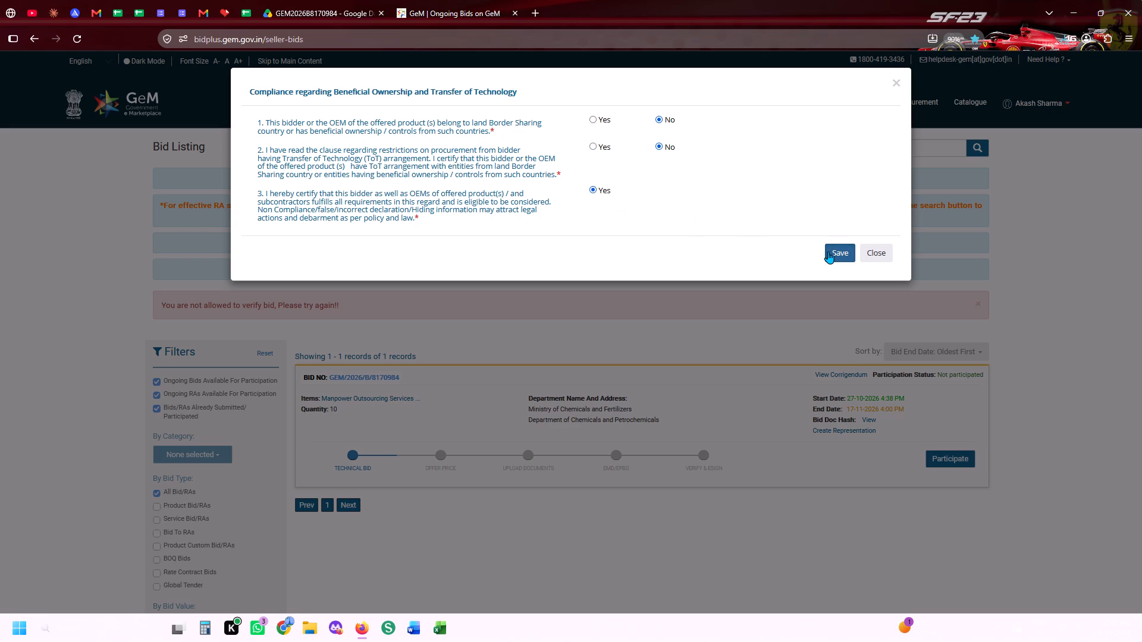
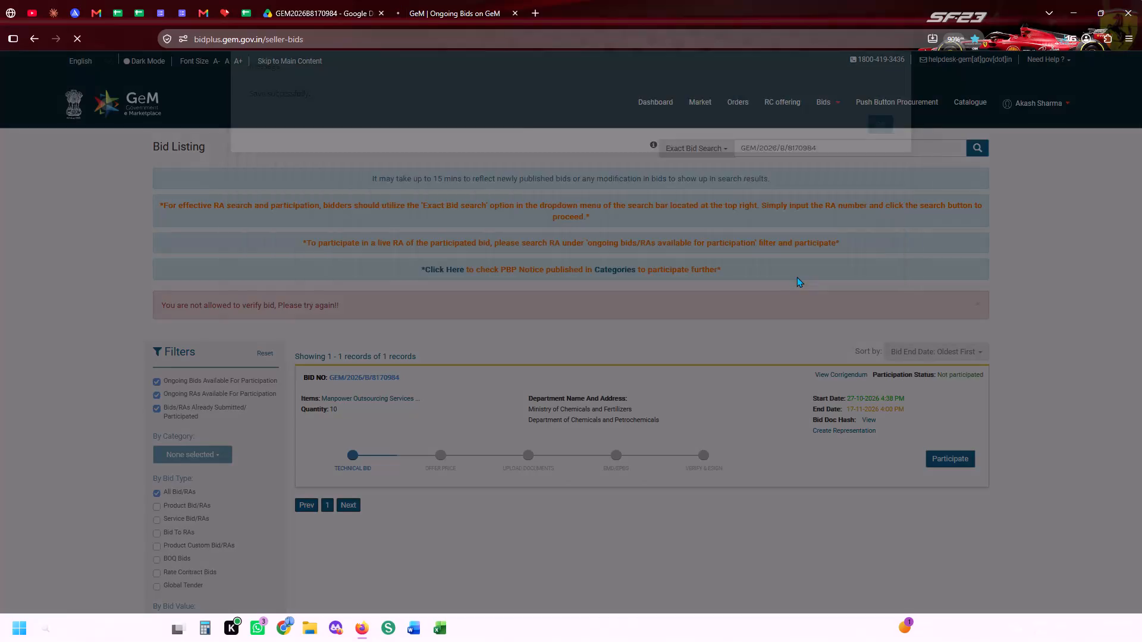
Select the catalogue for the Manpower Outsourcing Services item and set the offered Type of Function to Others.
{"action": "left_click", "coordinate": [868, 320]}
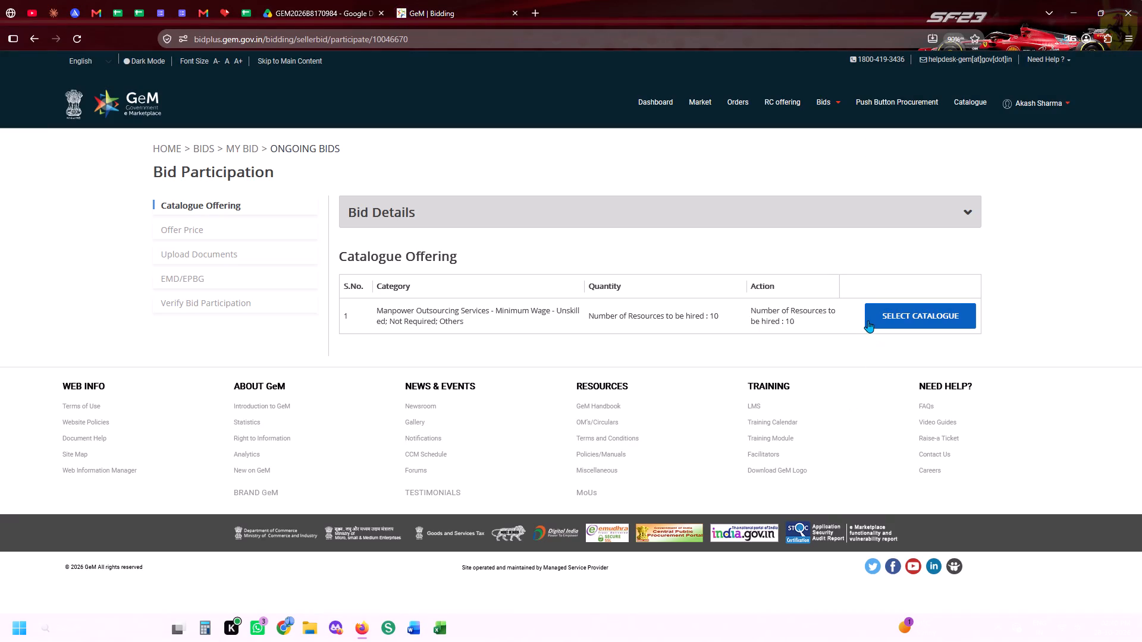
{"action": "scroll", "coordinate": [868, 320], "scroll_direction": "down", "scroll_amount": 2}
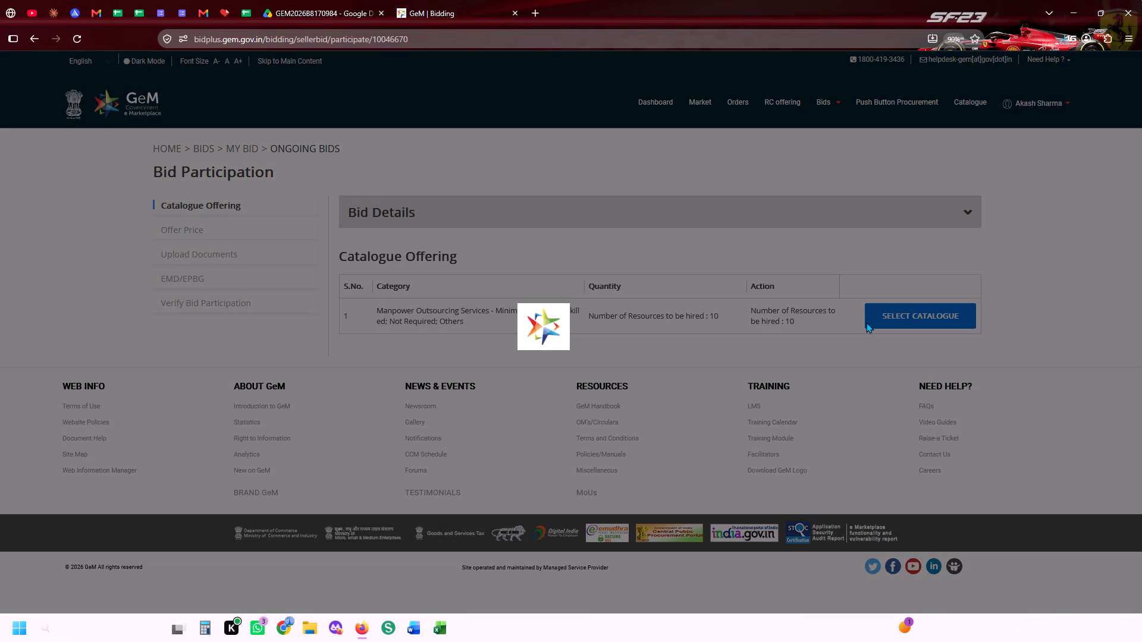
{"action": "scroll", "coordinate": [866, 322], "scroll_direction": "down", "scroll_amount": 2}
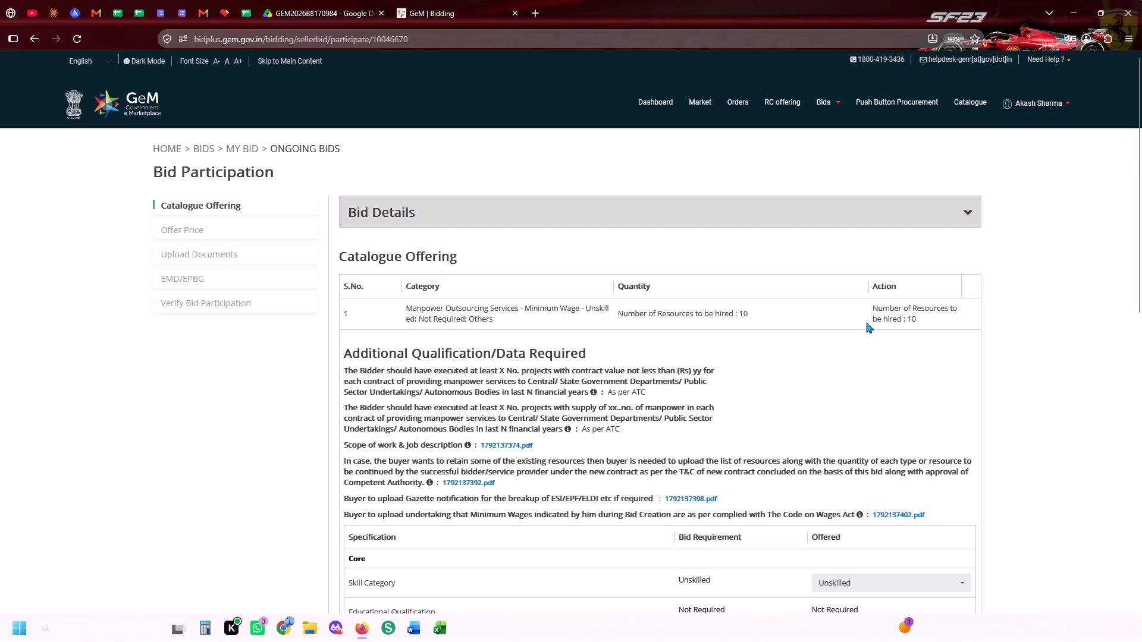
{"action": "scroll", "coordinate": [860, 344], "scroll_direction": "down", "scroll_amount": 4}
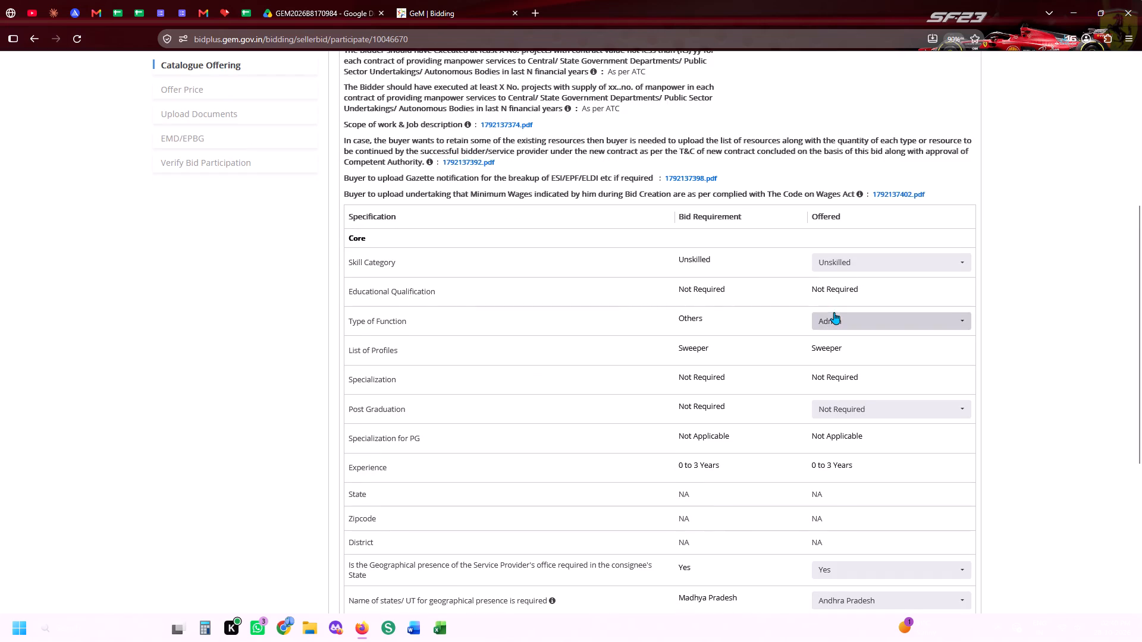
{"action": "left_click", "coordinate": [834, 312]}
{"action": "scroll", "coordinate": [832, 360], "scroll_direction": "down", "scroll_amount": 5}
{"action": "left_click", "coordinate": [824, 388]}
Set the offered state for geographical presence to only Madhya Pradesh, replacing Andhra Pradesh, and encrypt and save the catalogue offering.
{"action": "scroll", "coordinate": [824, 388], "scroll_direction": "down", "scroll_amount": 4}
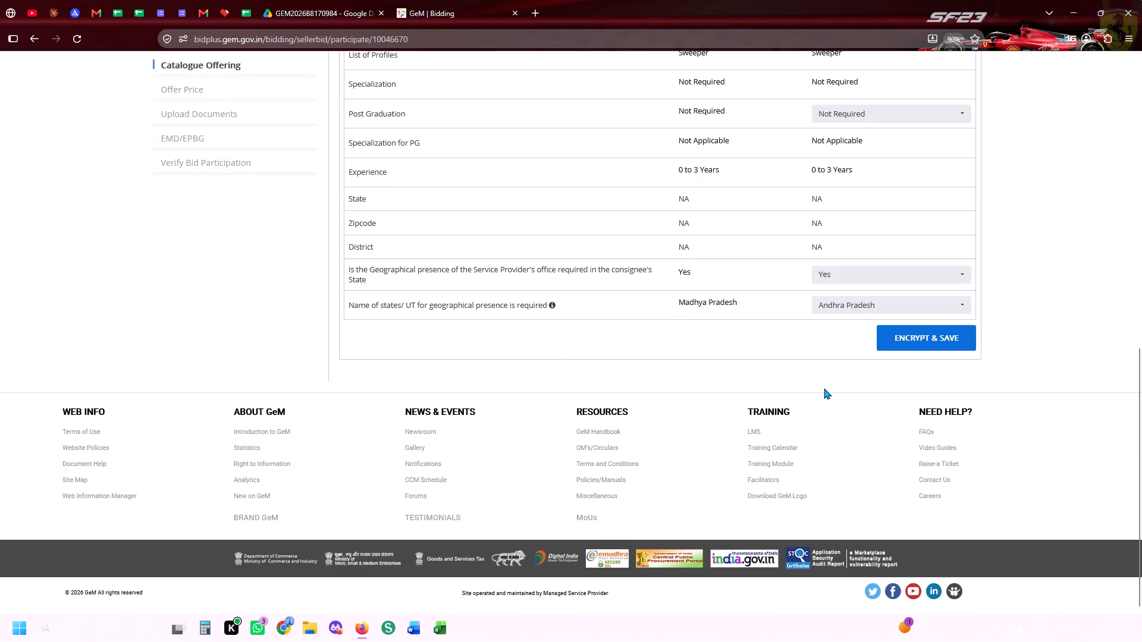
{"action": "left_click", "coordinate": [827, 310]}
{"action": "left_click", "coordinate": [822, 324]}
{"action": "left_click", "coordinate": [722, 332]}
{"action": "left_click", "coordinate": [827, 304]}
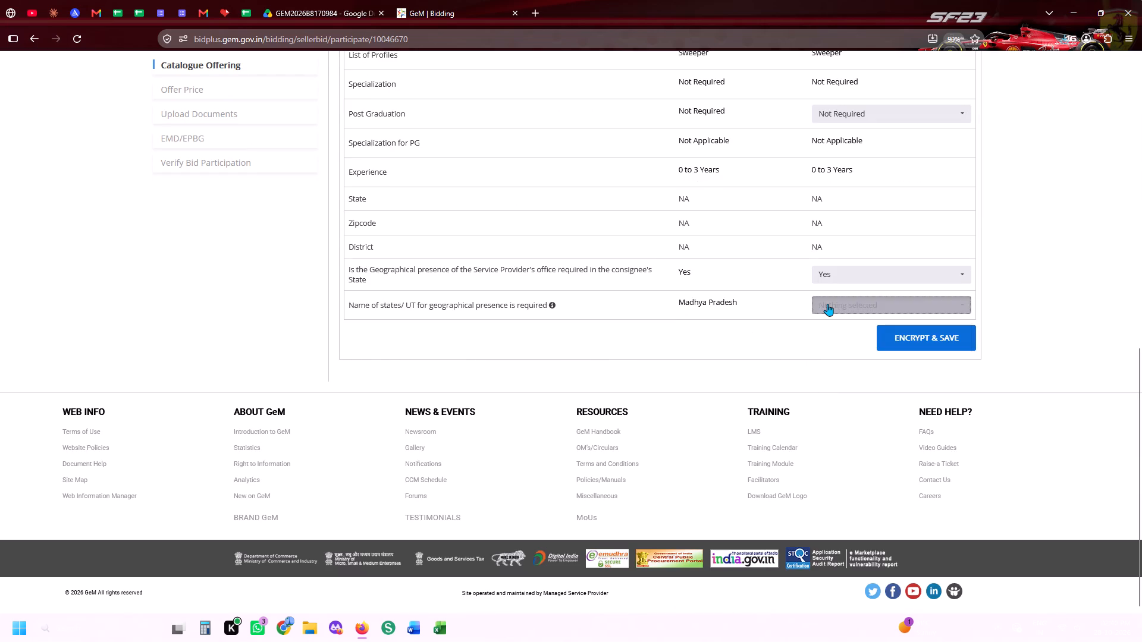
{"action": "key", "text": "m"}
{"action": "left_click", "coordinate": [821, 347]}
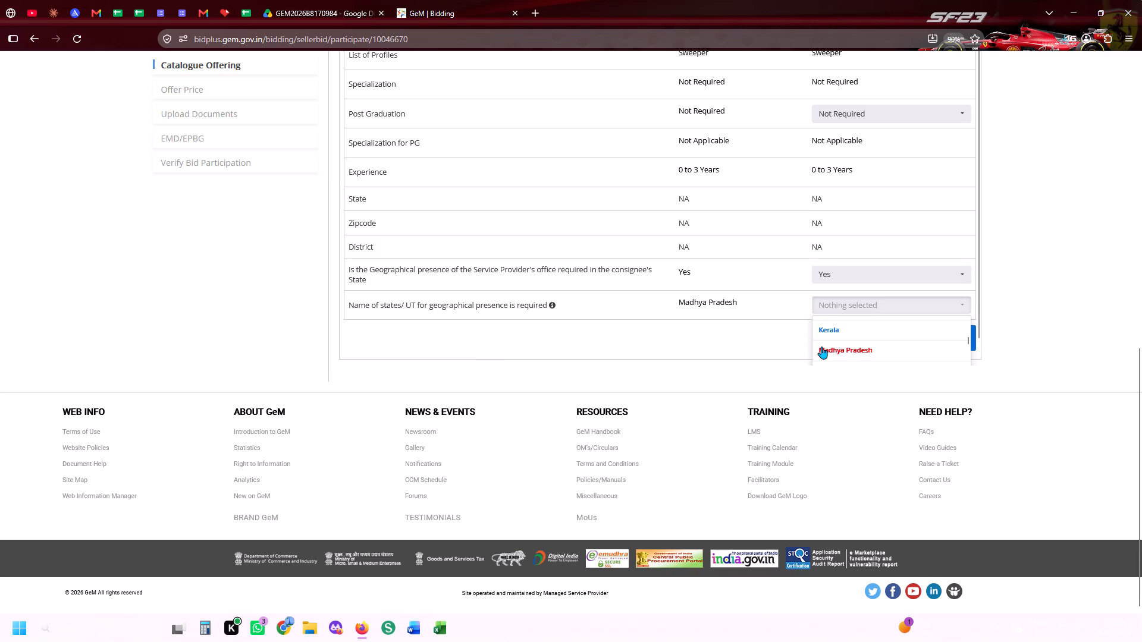